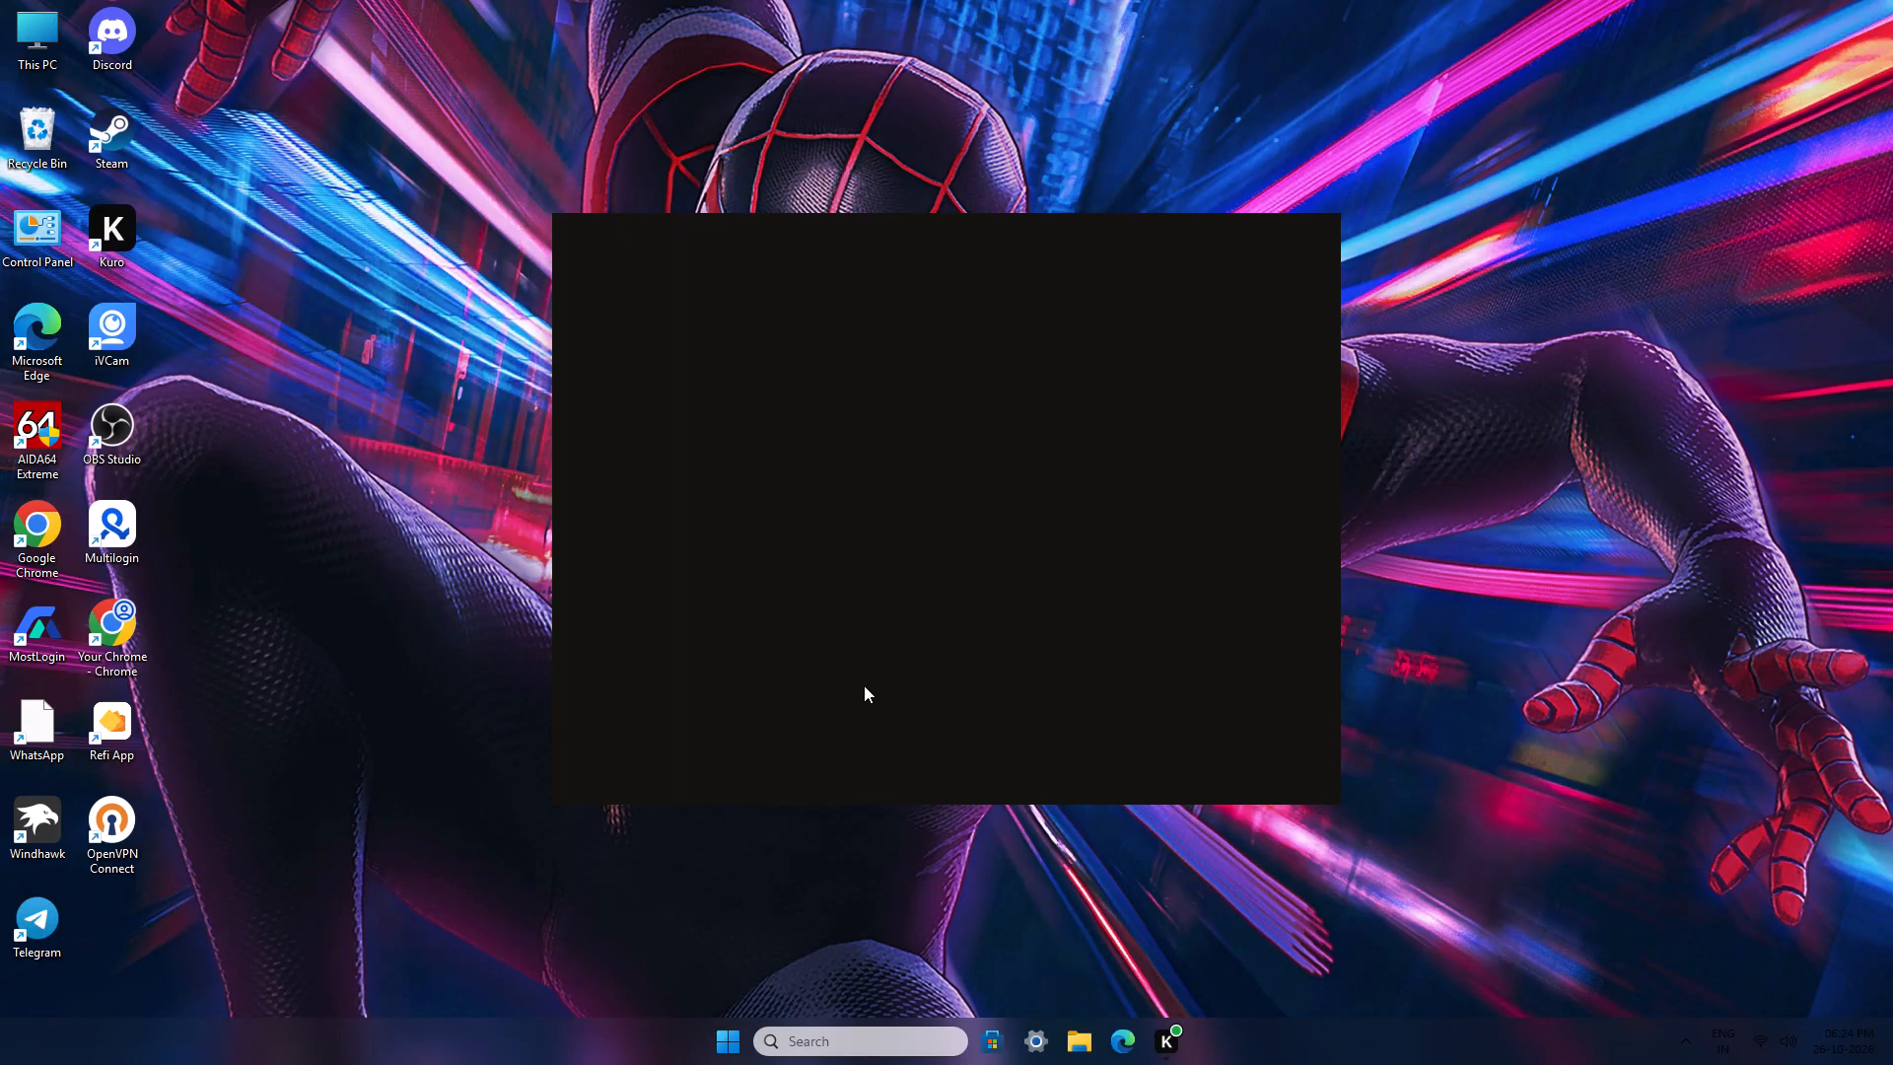
Launch Figma from the Windows search.
{"action": "left_click", "coordinate": [890, 1064]}
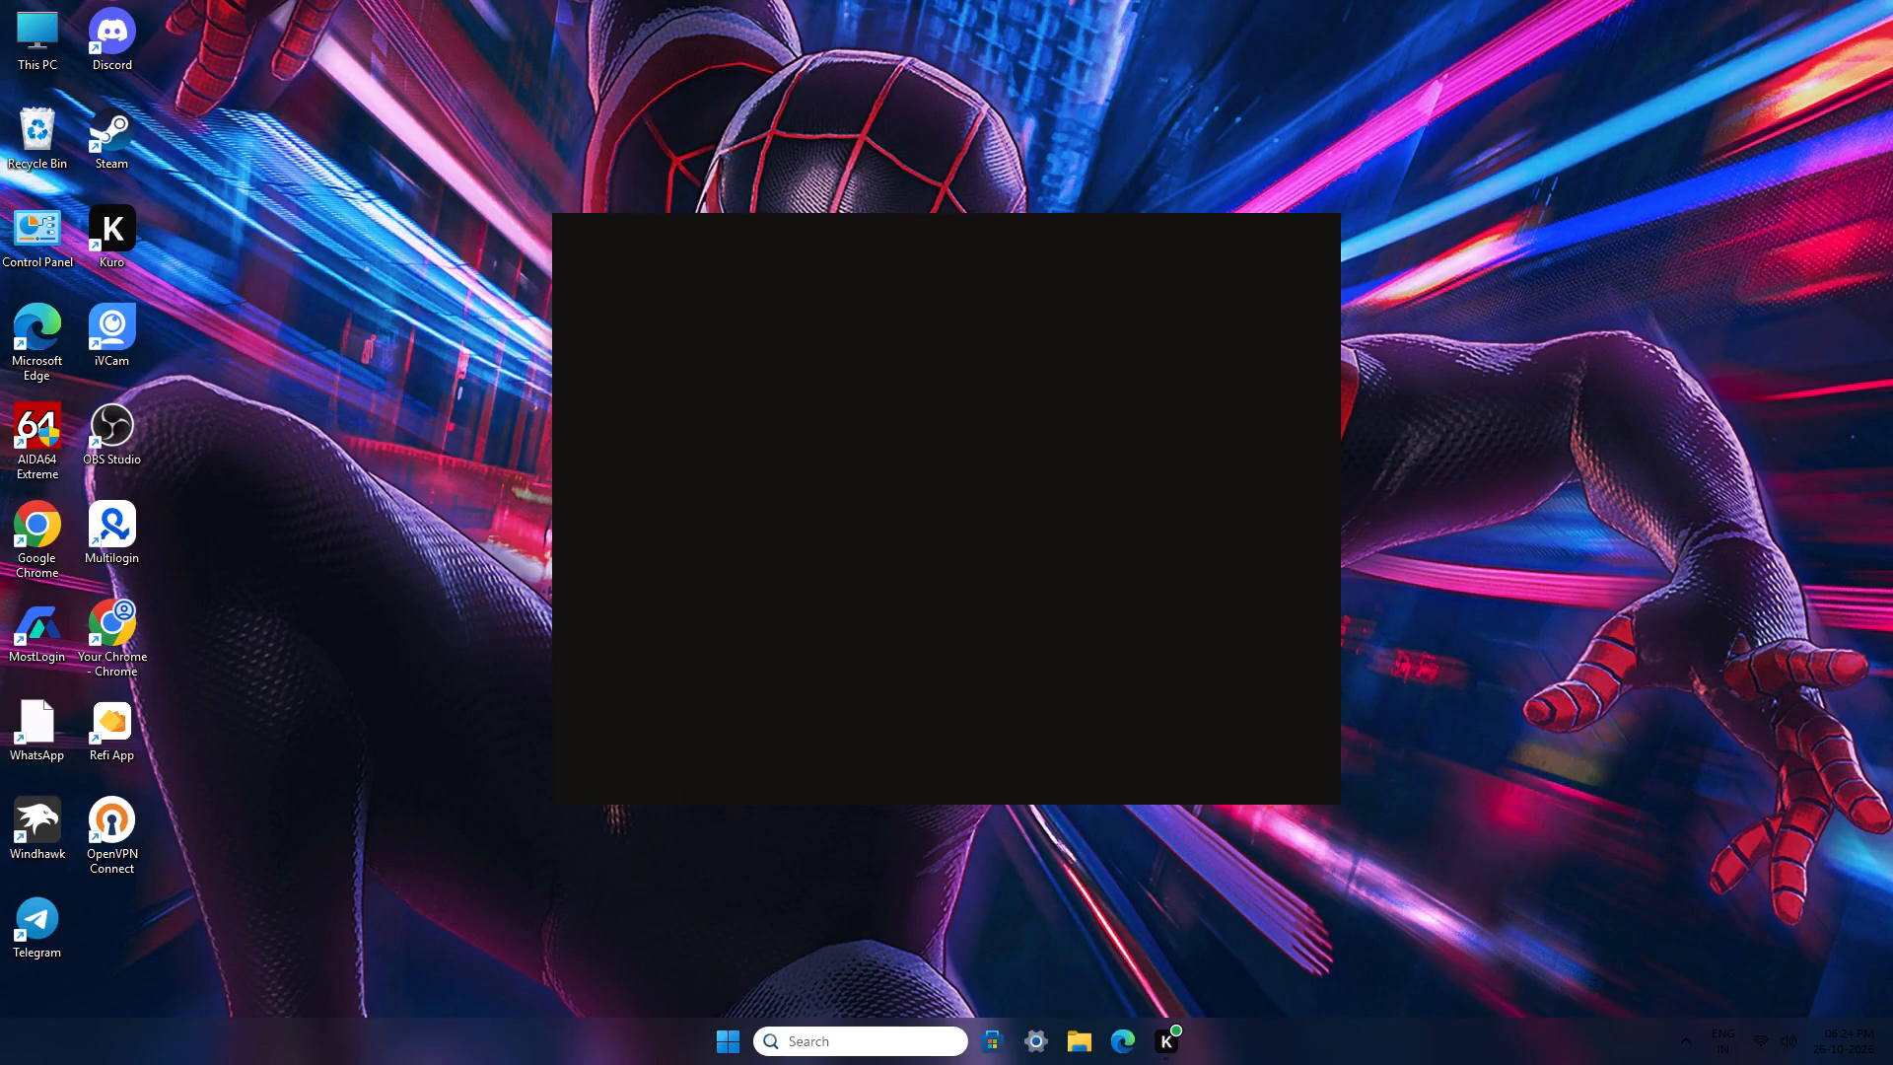
{"action": "left_click", "coordinate": [832, 1046]}
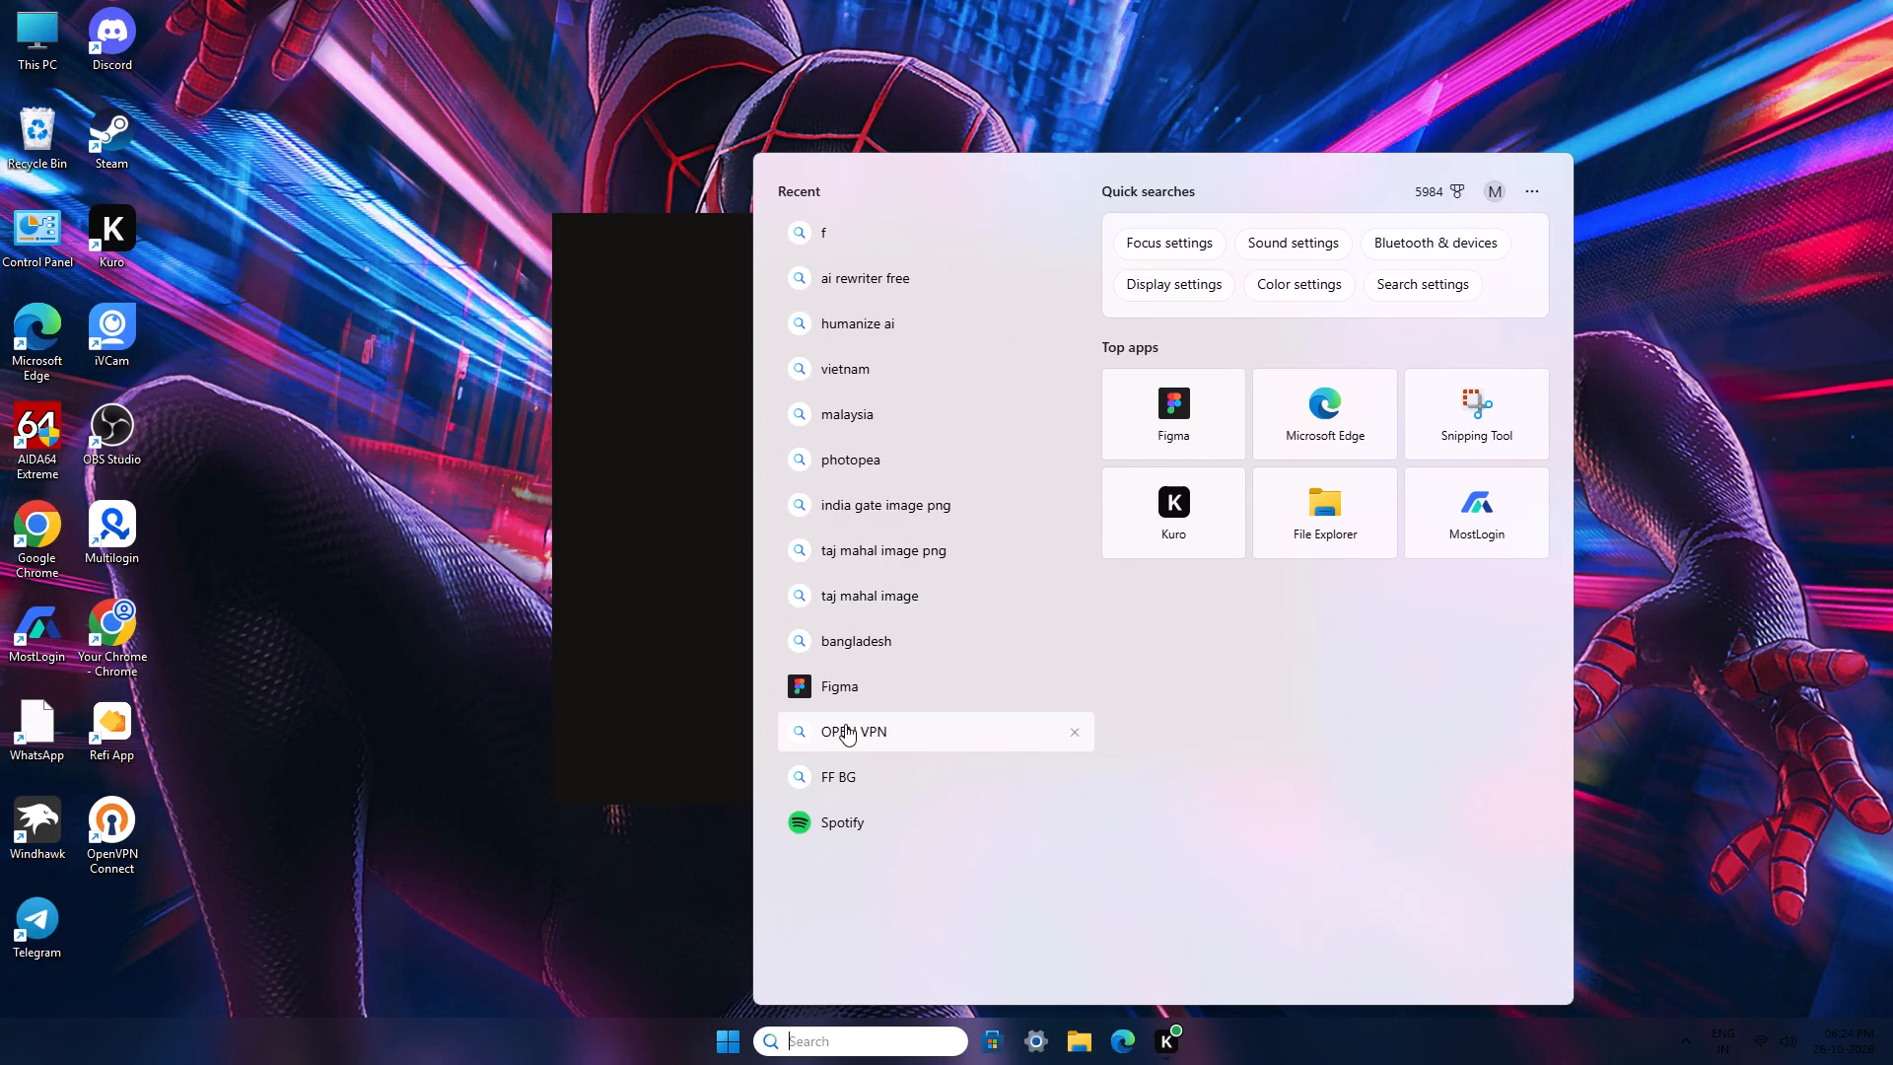
{"action": "left_click", "coordinate": [844, 694]}
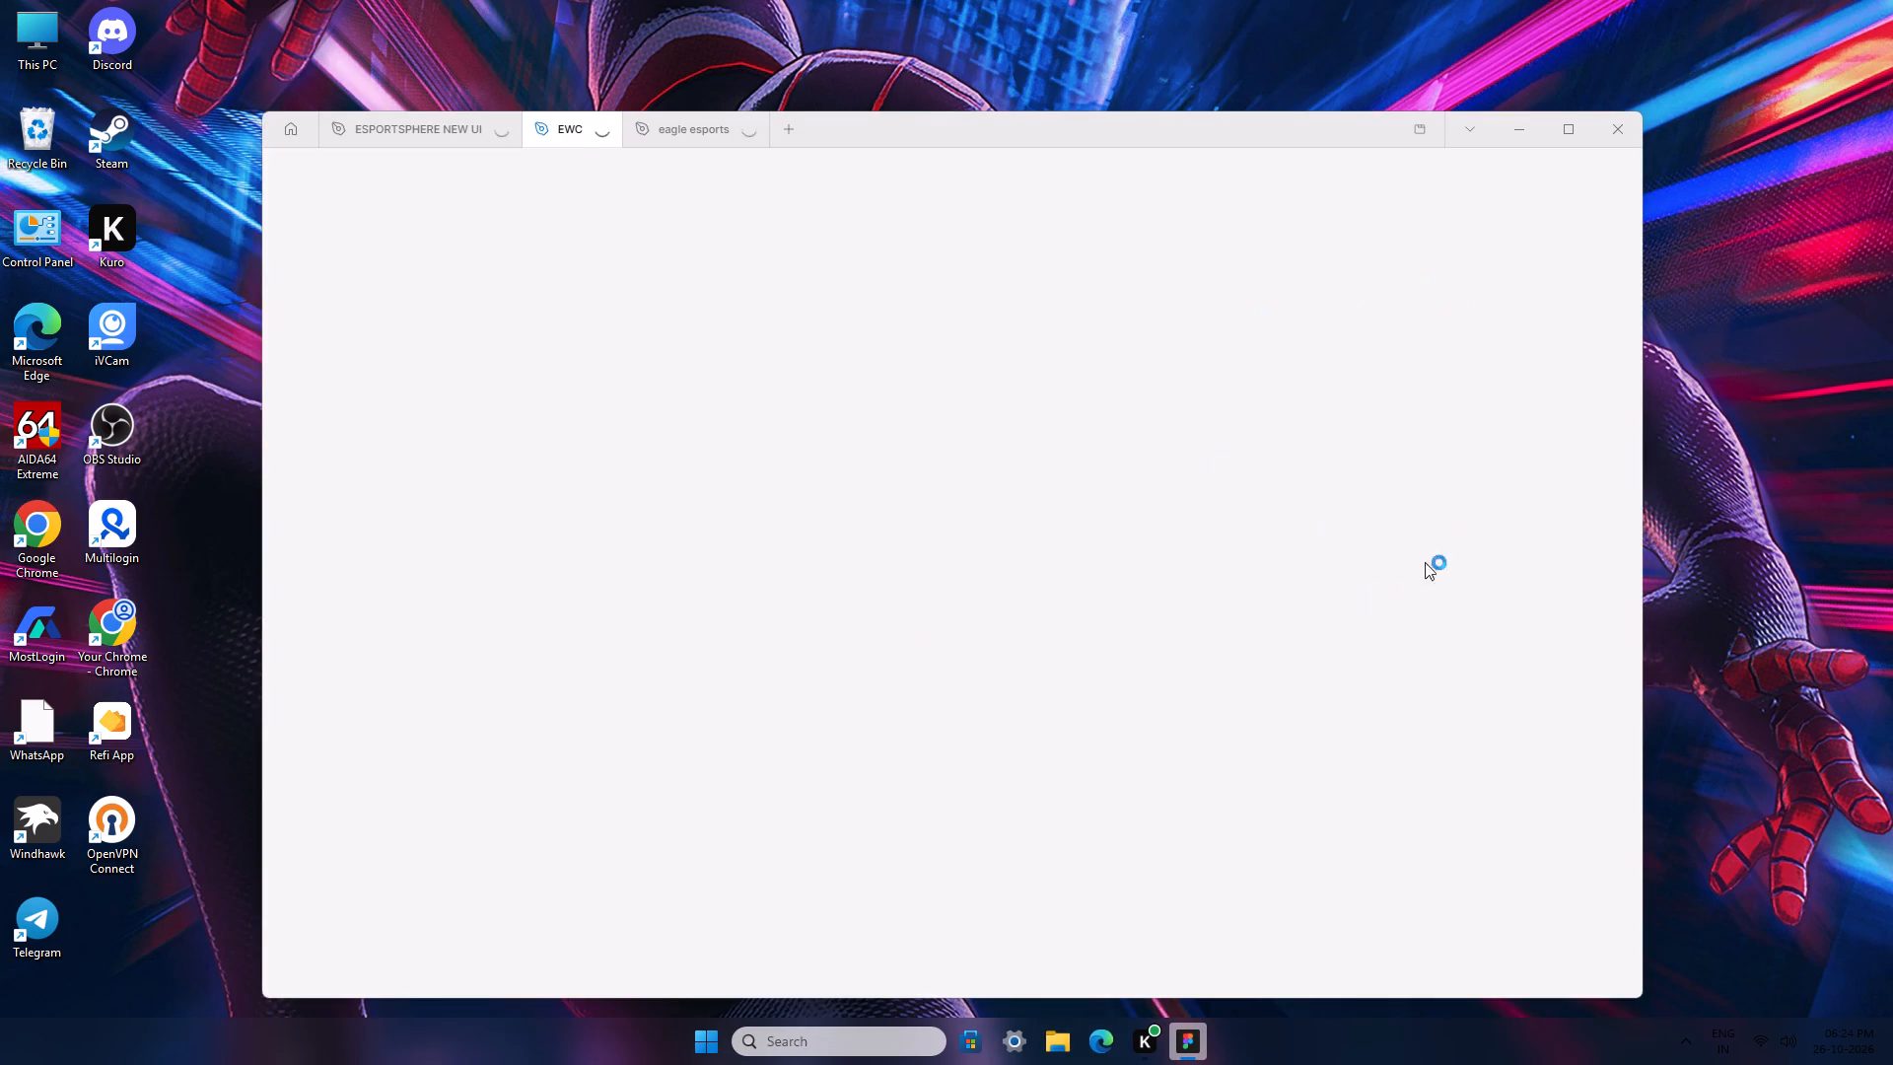
Switch to Microsoft Edge in a maximized window and load web.whatsapp.com.
{"action": "left_click", "coordinate": [1103, 1032]}
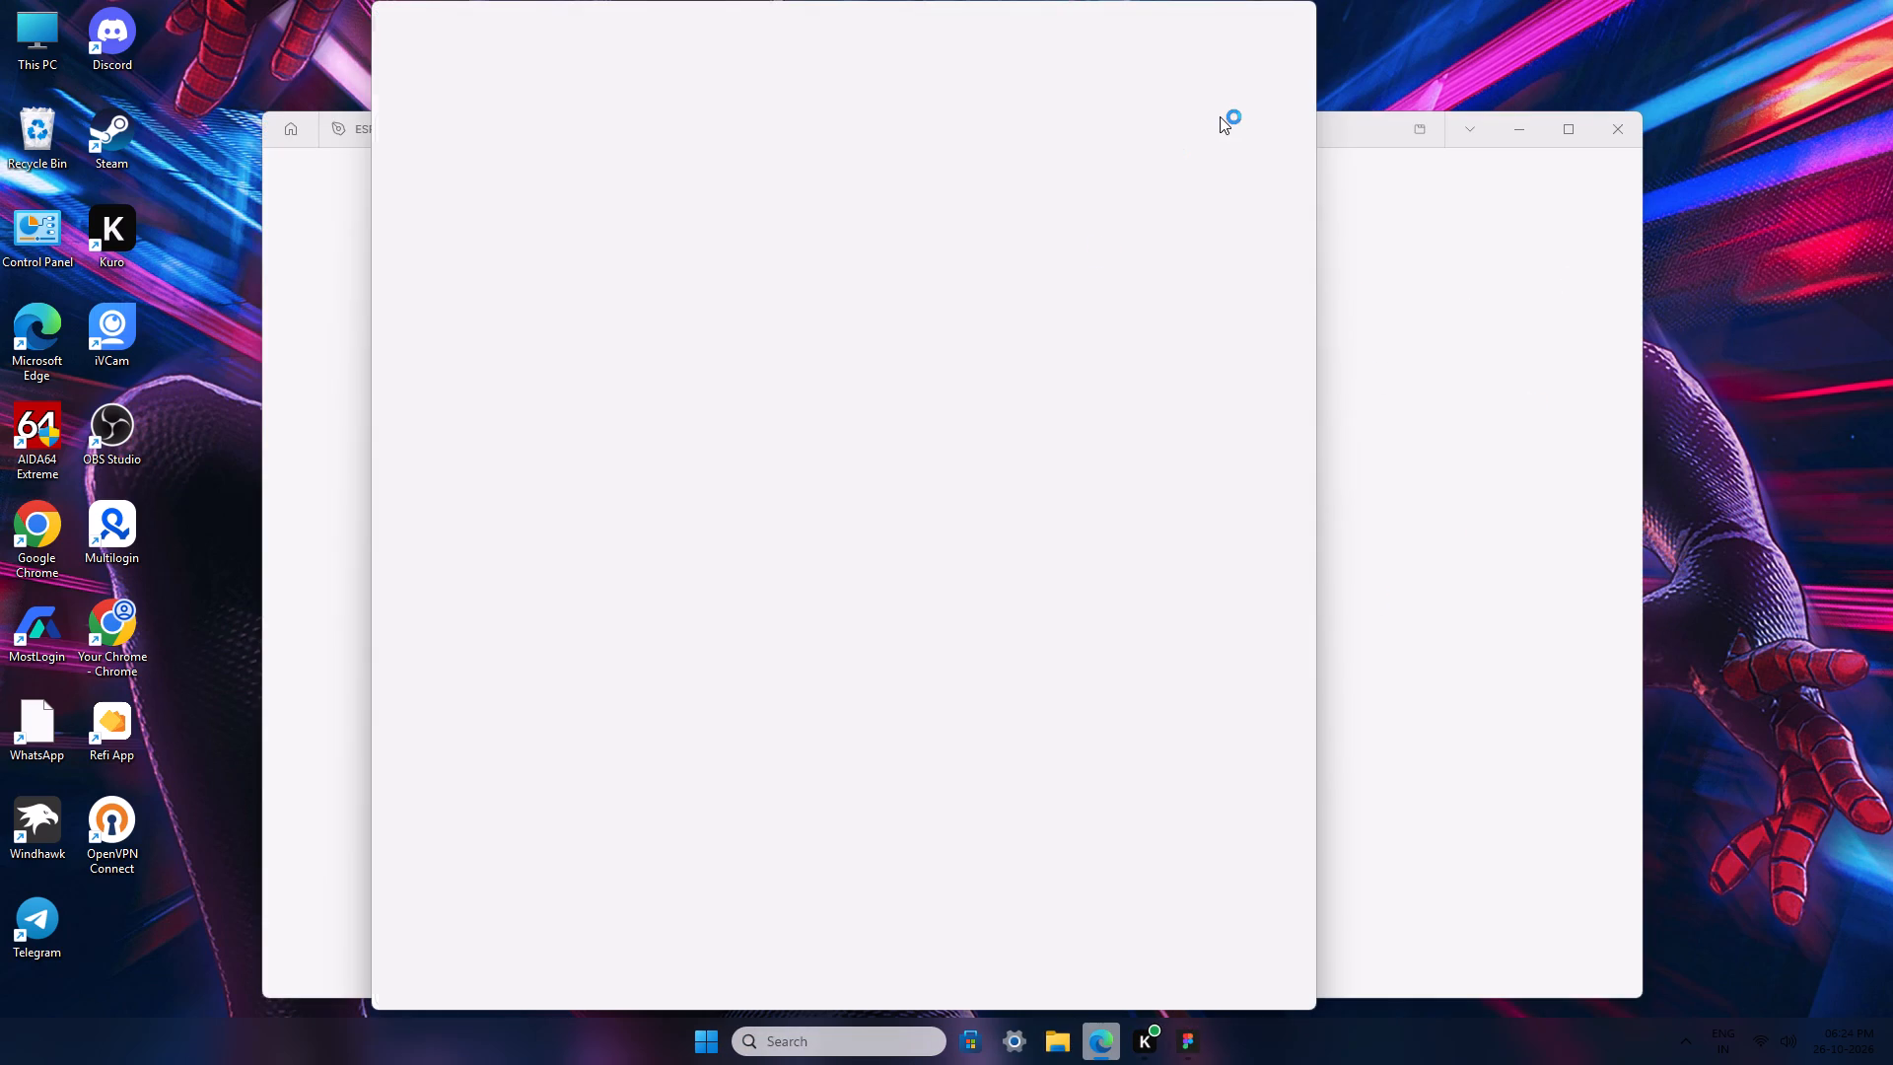
{"action": "left_click", "coordinate": [1243, 20]}
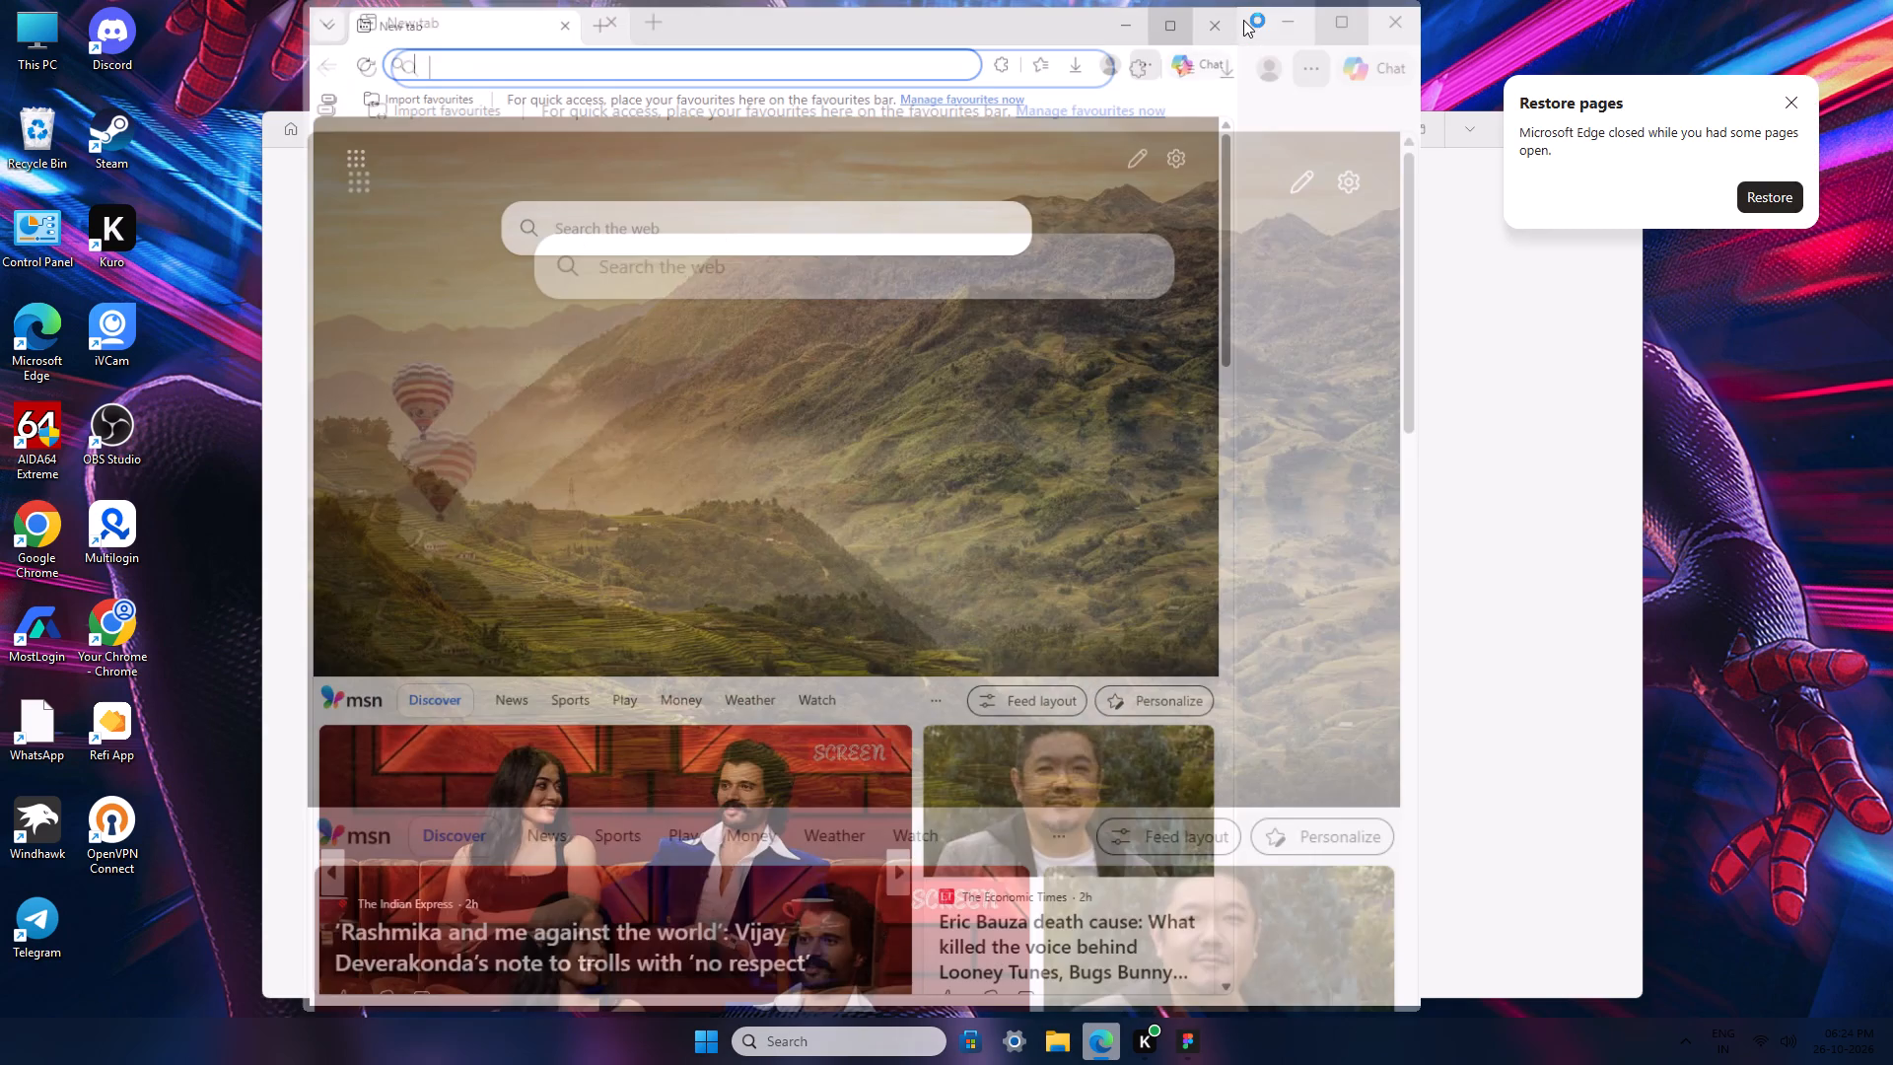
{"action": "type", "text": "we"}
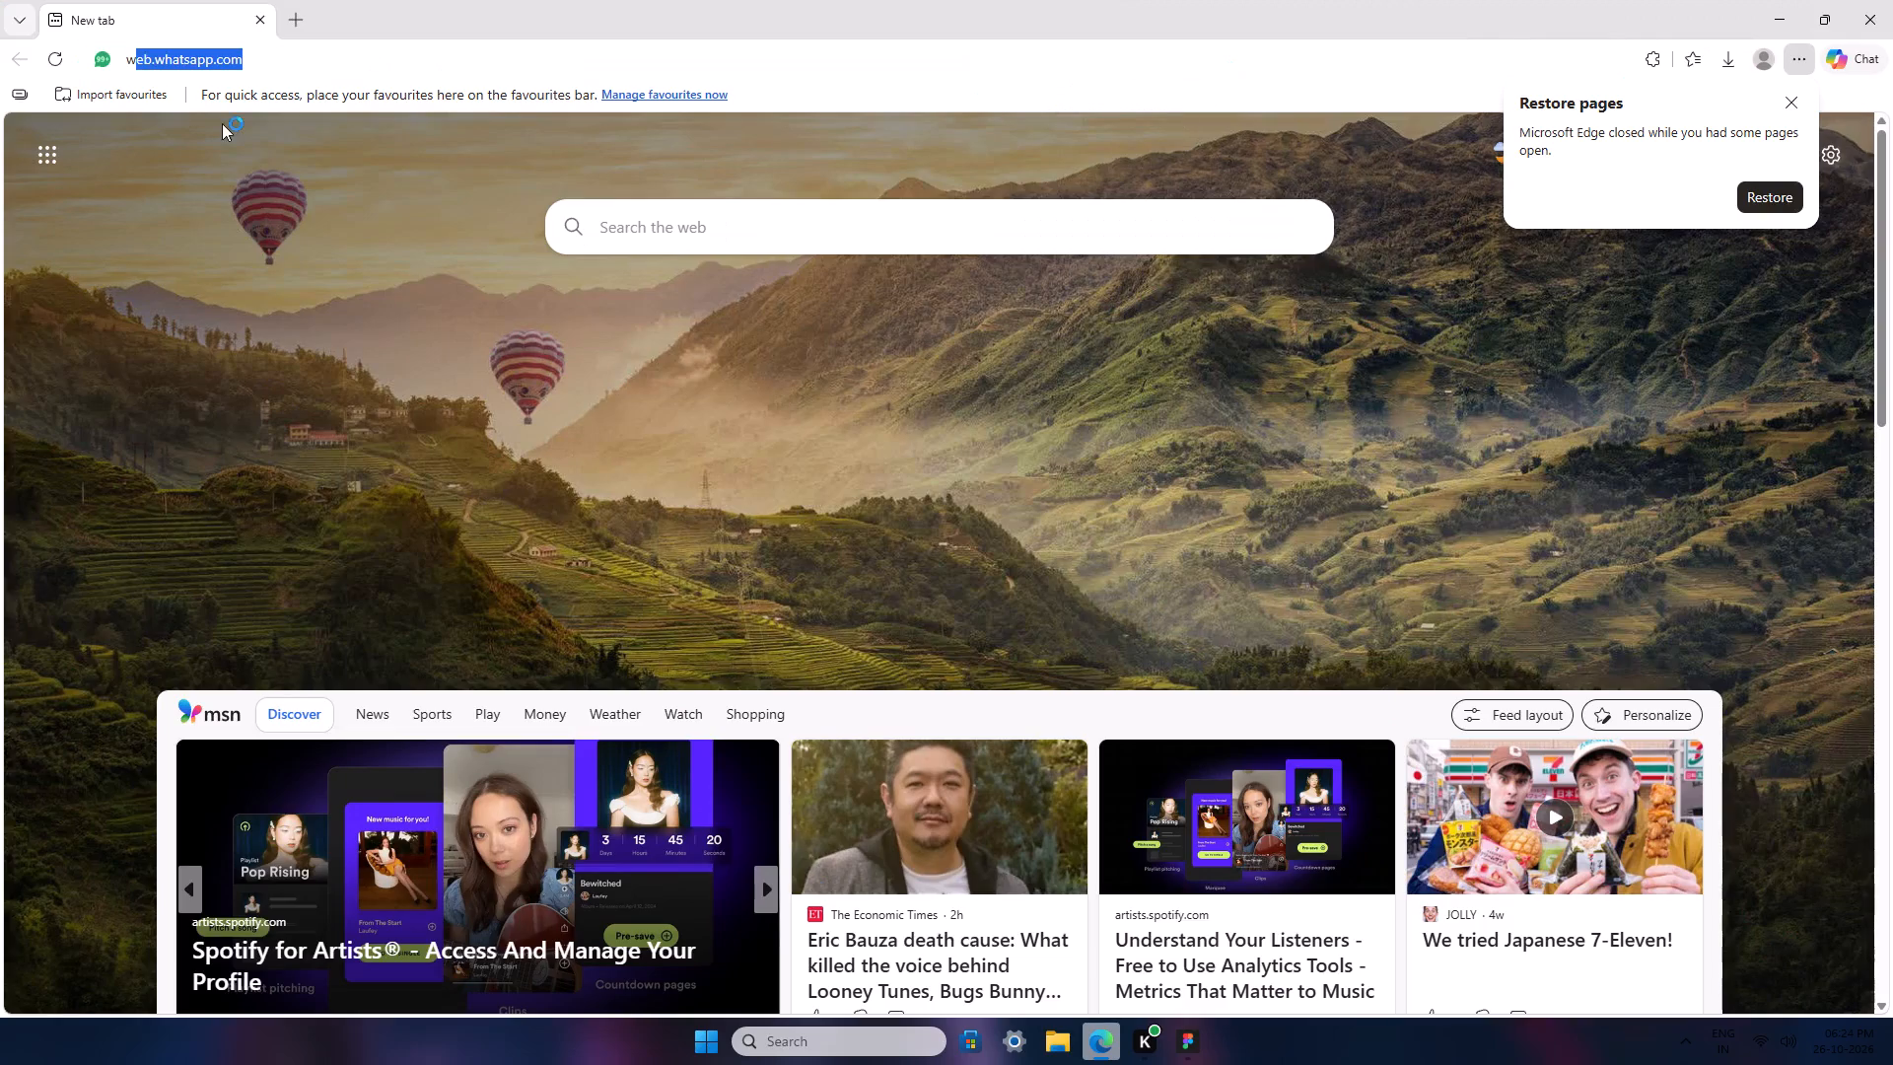
{"action": "left_click", "coordinate": [279, 106]}
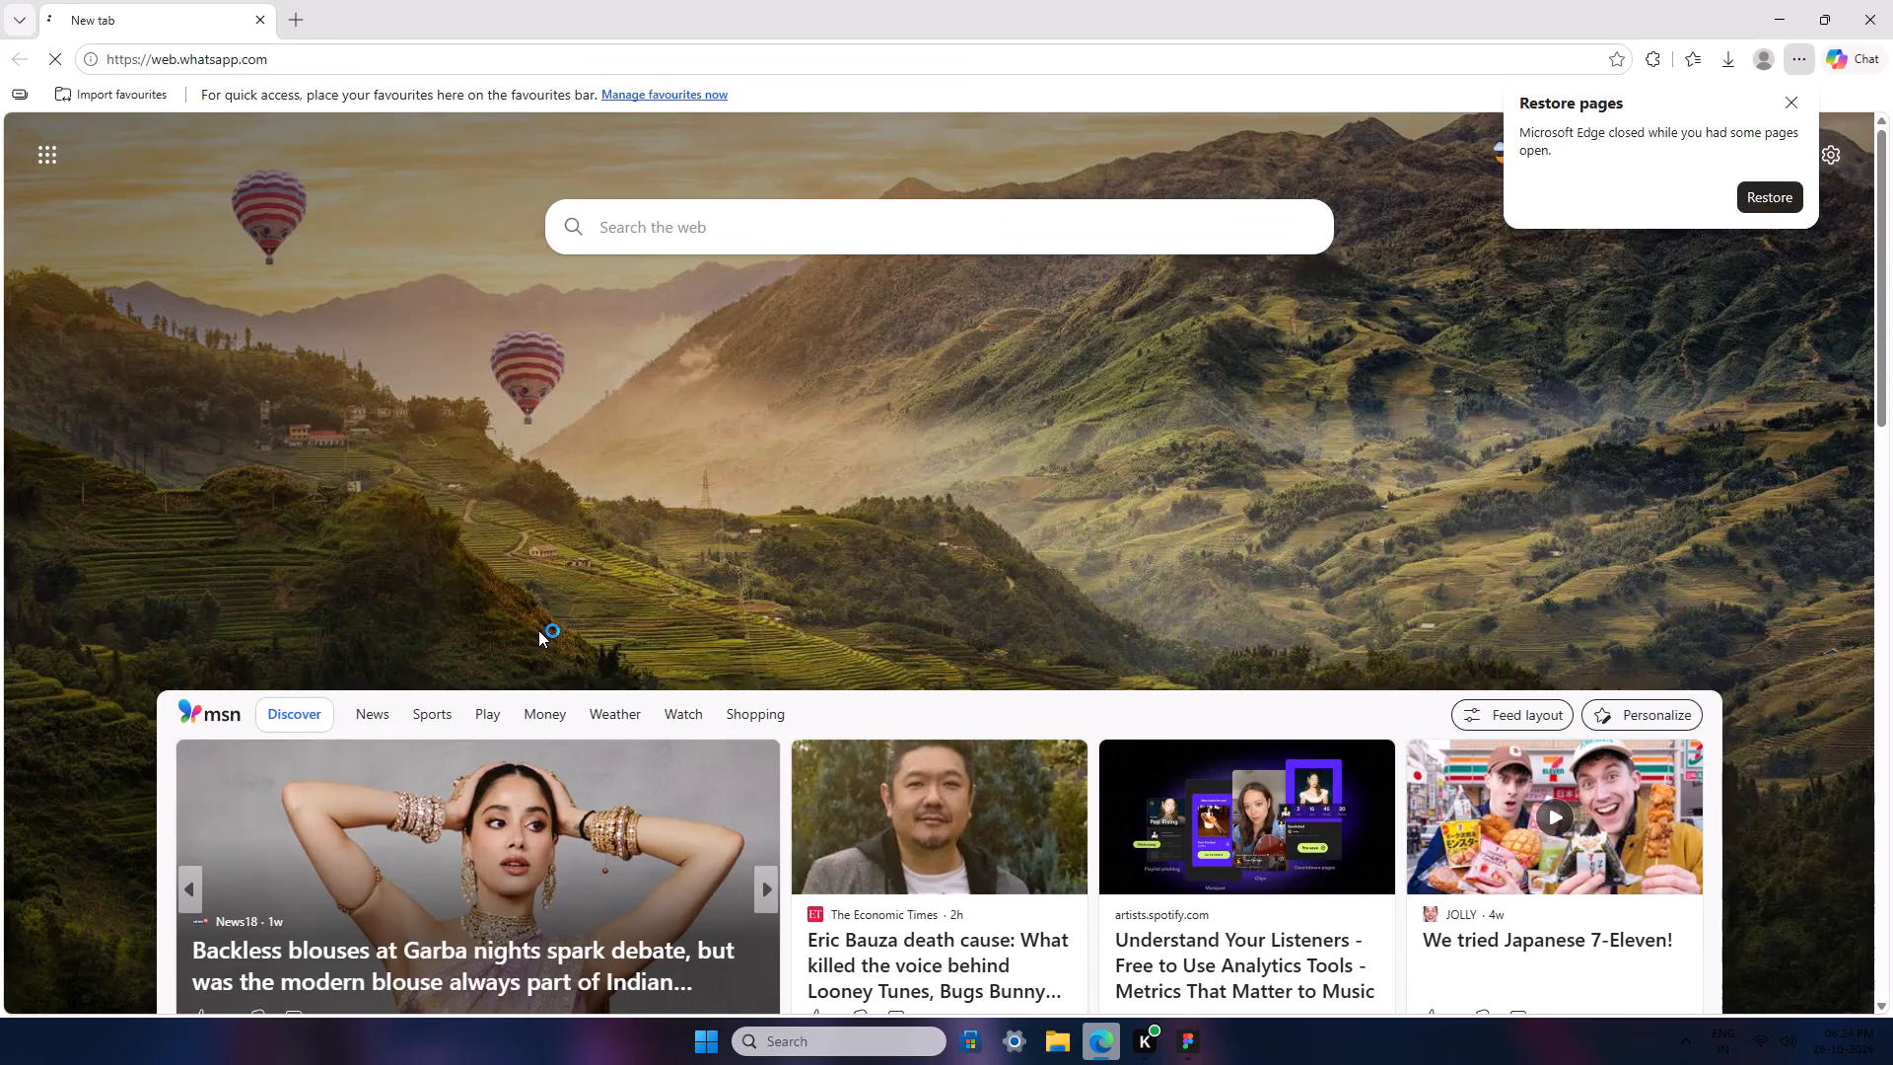
Switch back to Figma and maximize its window with the EWC file showing.
{"action": "left_click", "coordinate": [1178, 1047]}
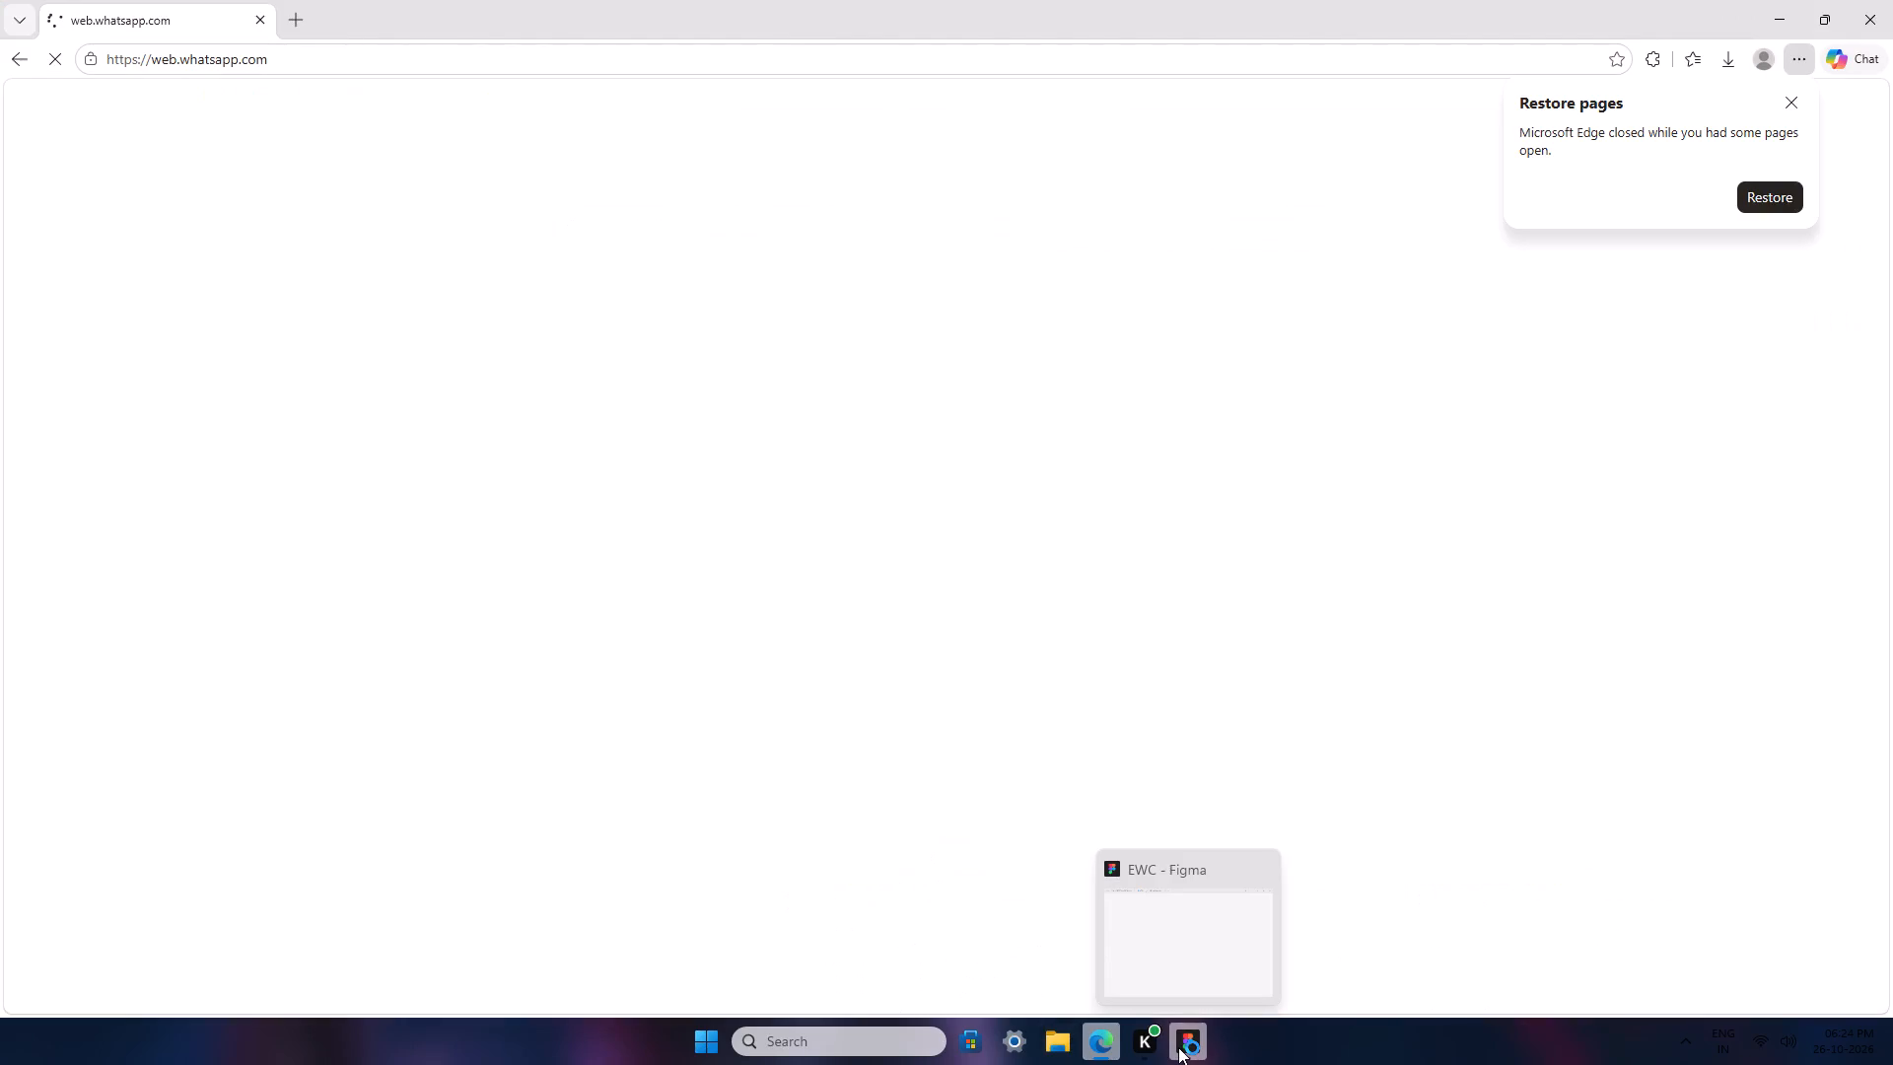
{"action": "left_click", "coordinate": [1562, 124]}
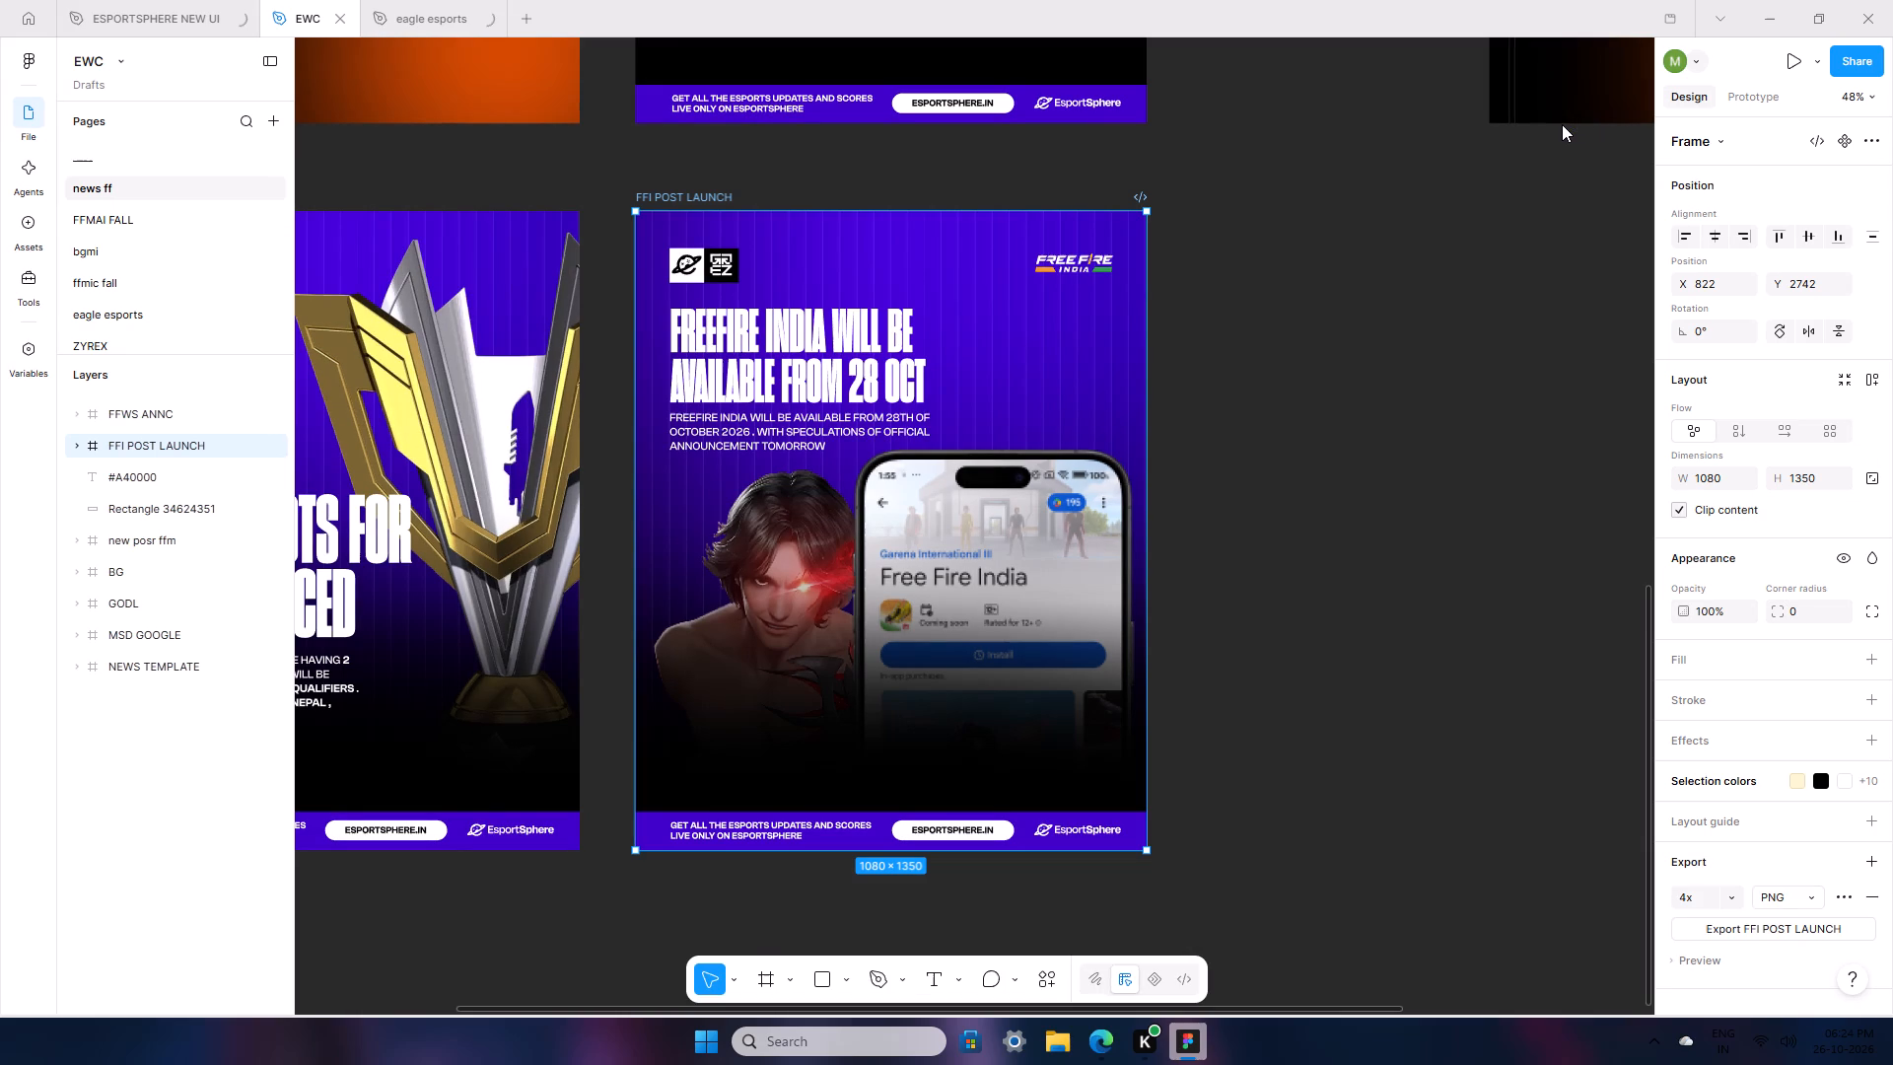
Duplicate the FFWS ANNC frame beside FFI POST LAUNCH, lined up with that row at about X 2020, Y 2742.
{"action": "double_click", "coordinate": [1322, 484]}
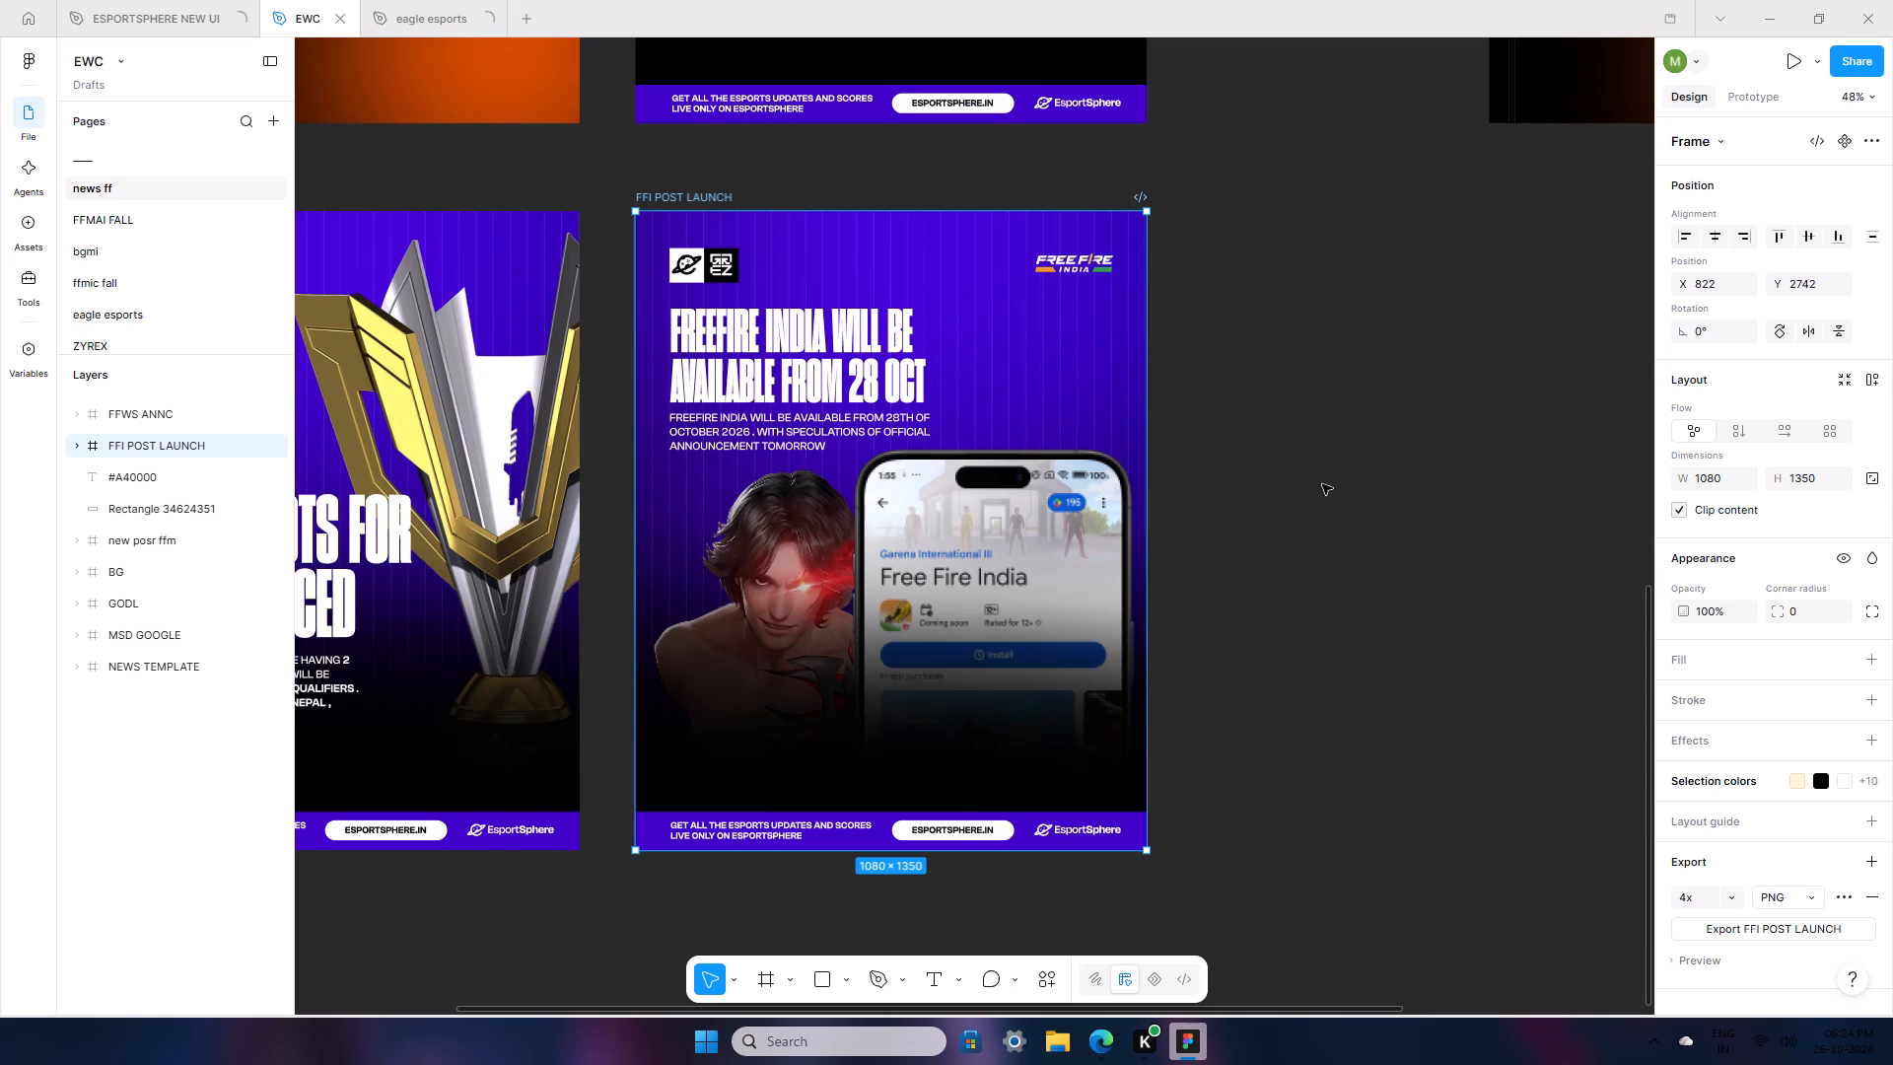
{"action": "scroll", "coordinate": [1242, 813], "scroll_direction": "down", "scroll_amount": 7, "text": "ctrl"}
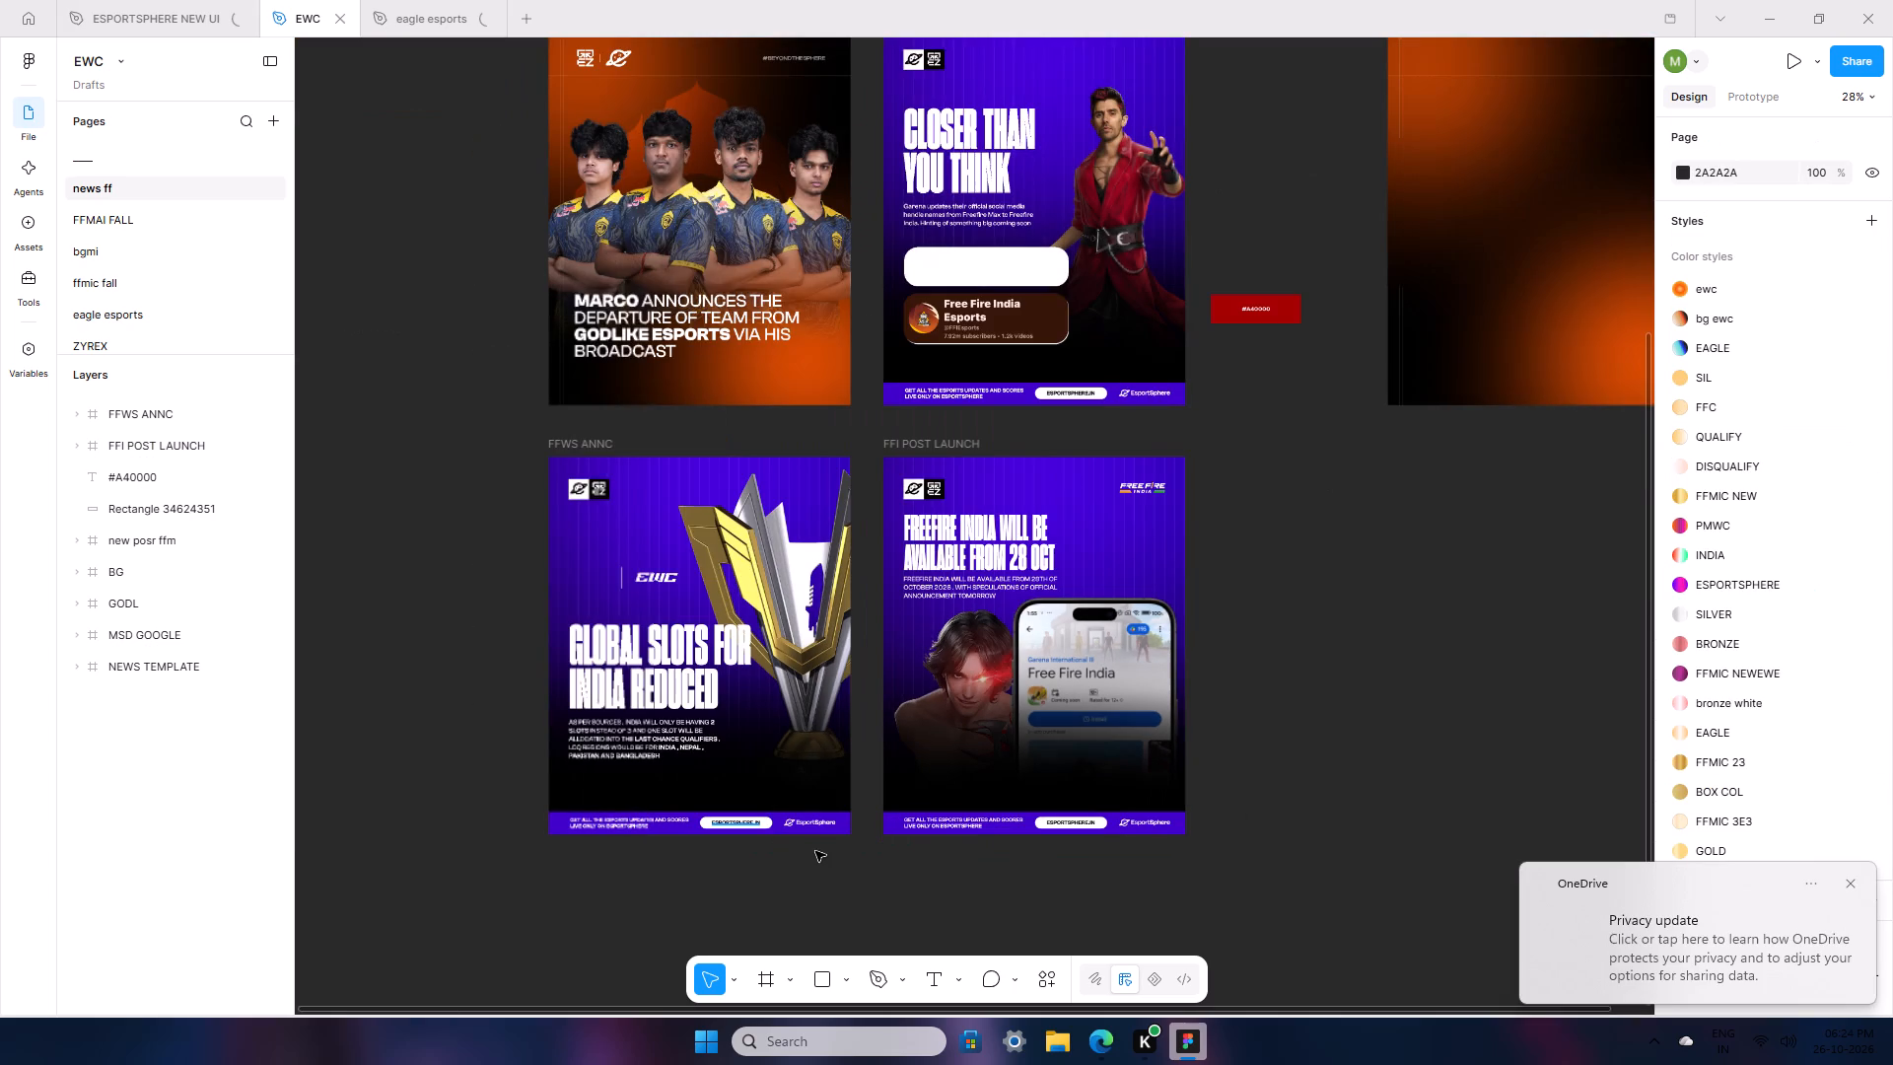
{"action": "left_click_drag", "start_coordinate": [818, 1010], "coordinate": [735, 1005]}
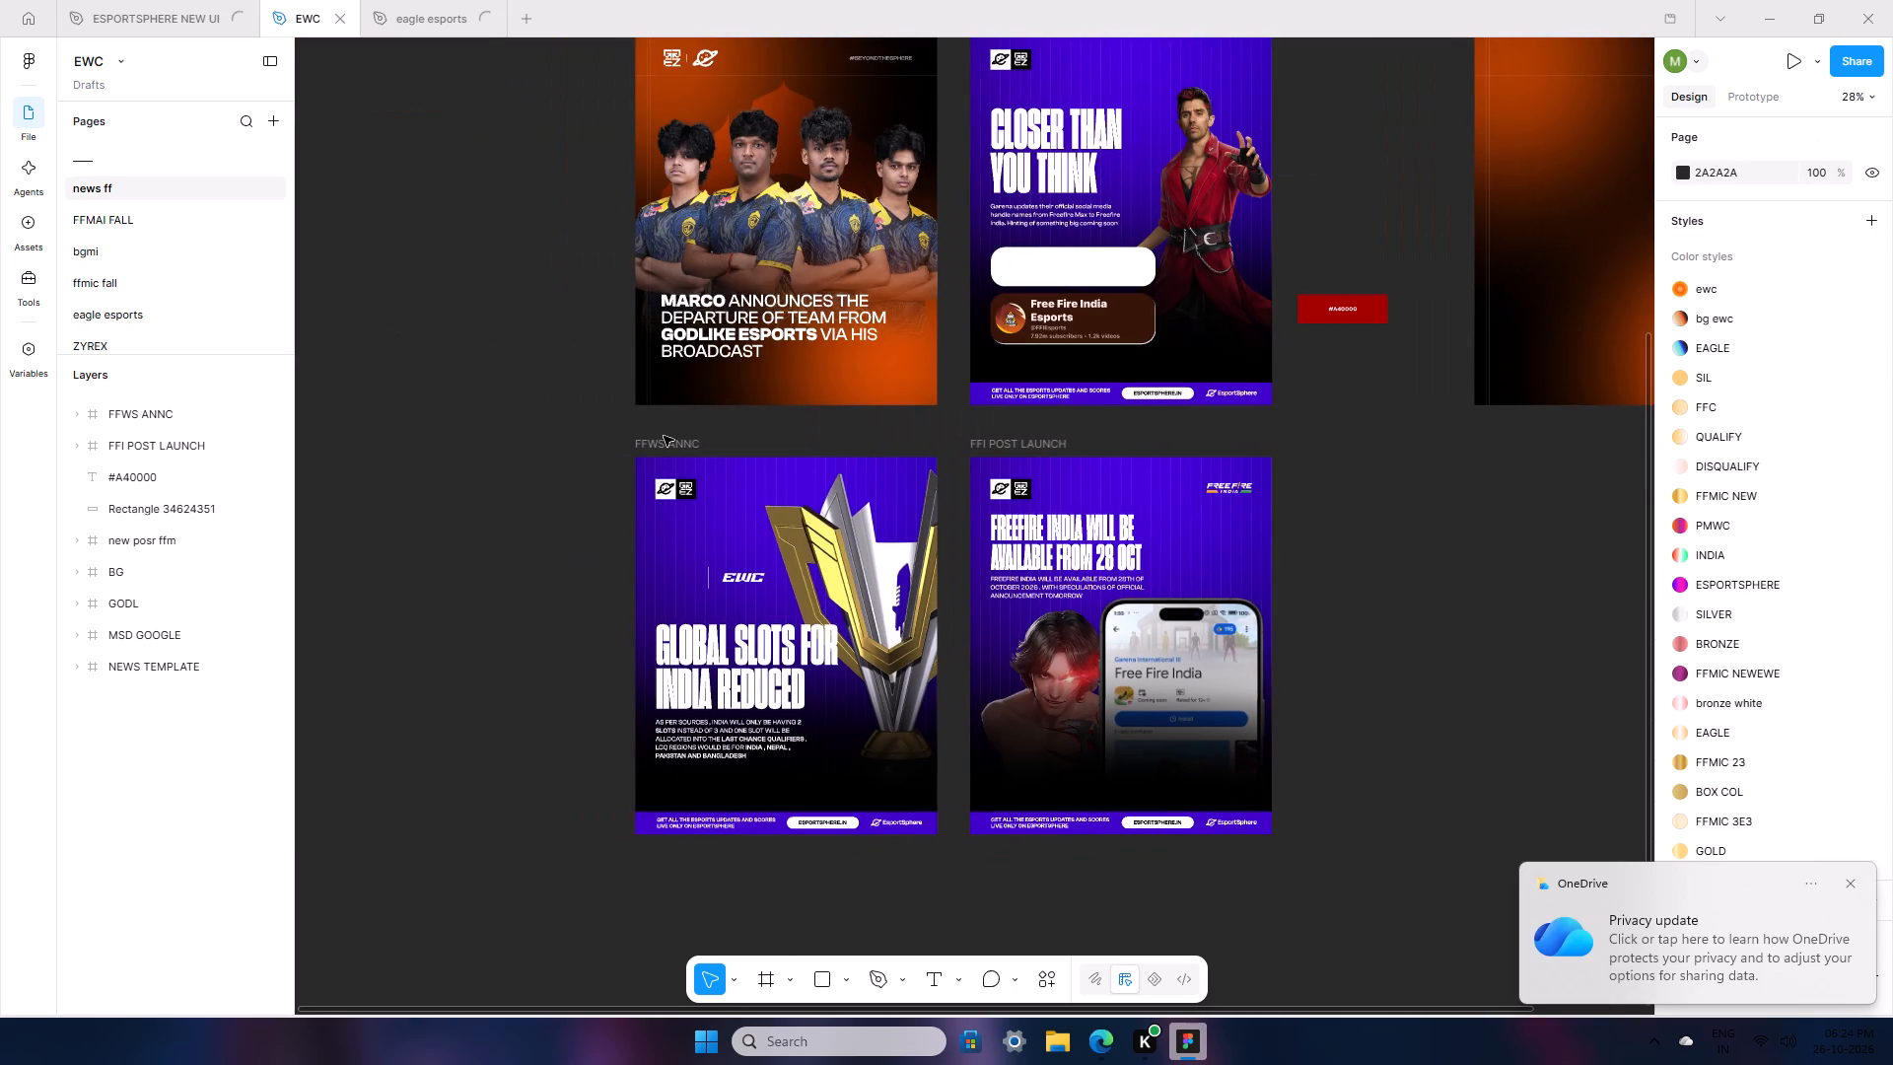
{"action": "right_click", "coordinate": [664, 441]}
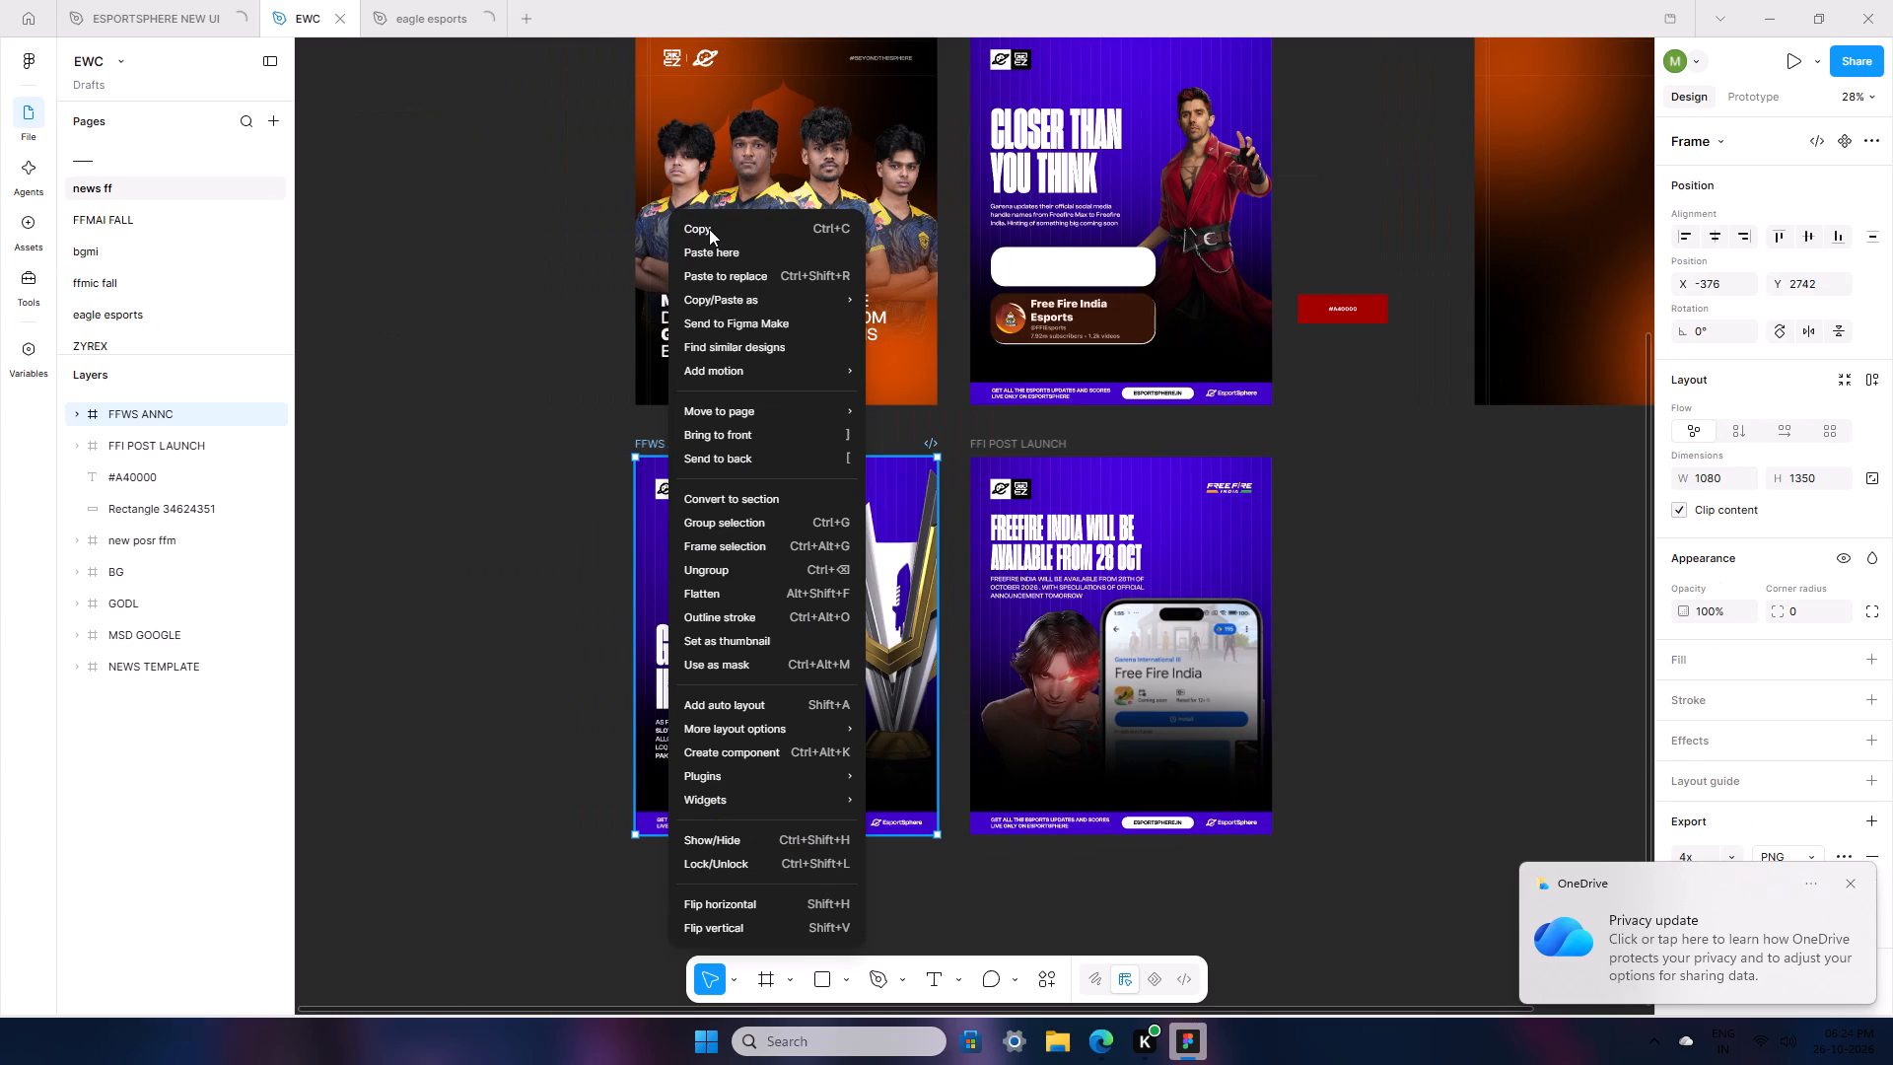
{"action": "left_click", "coordinate": [709, 229]}
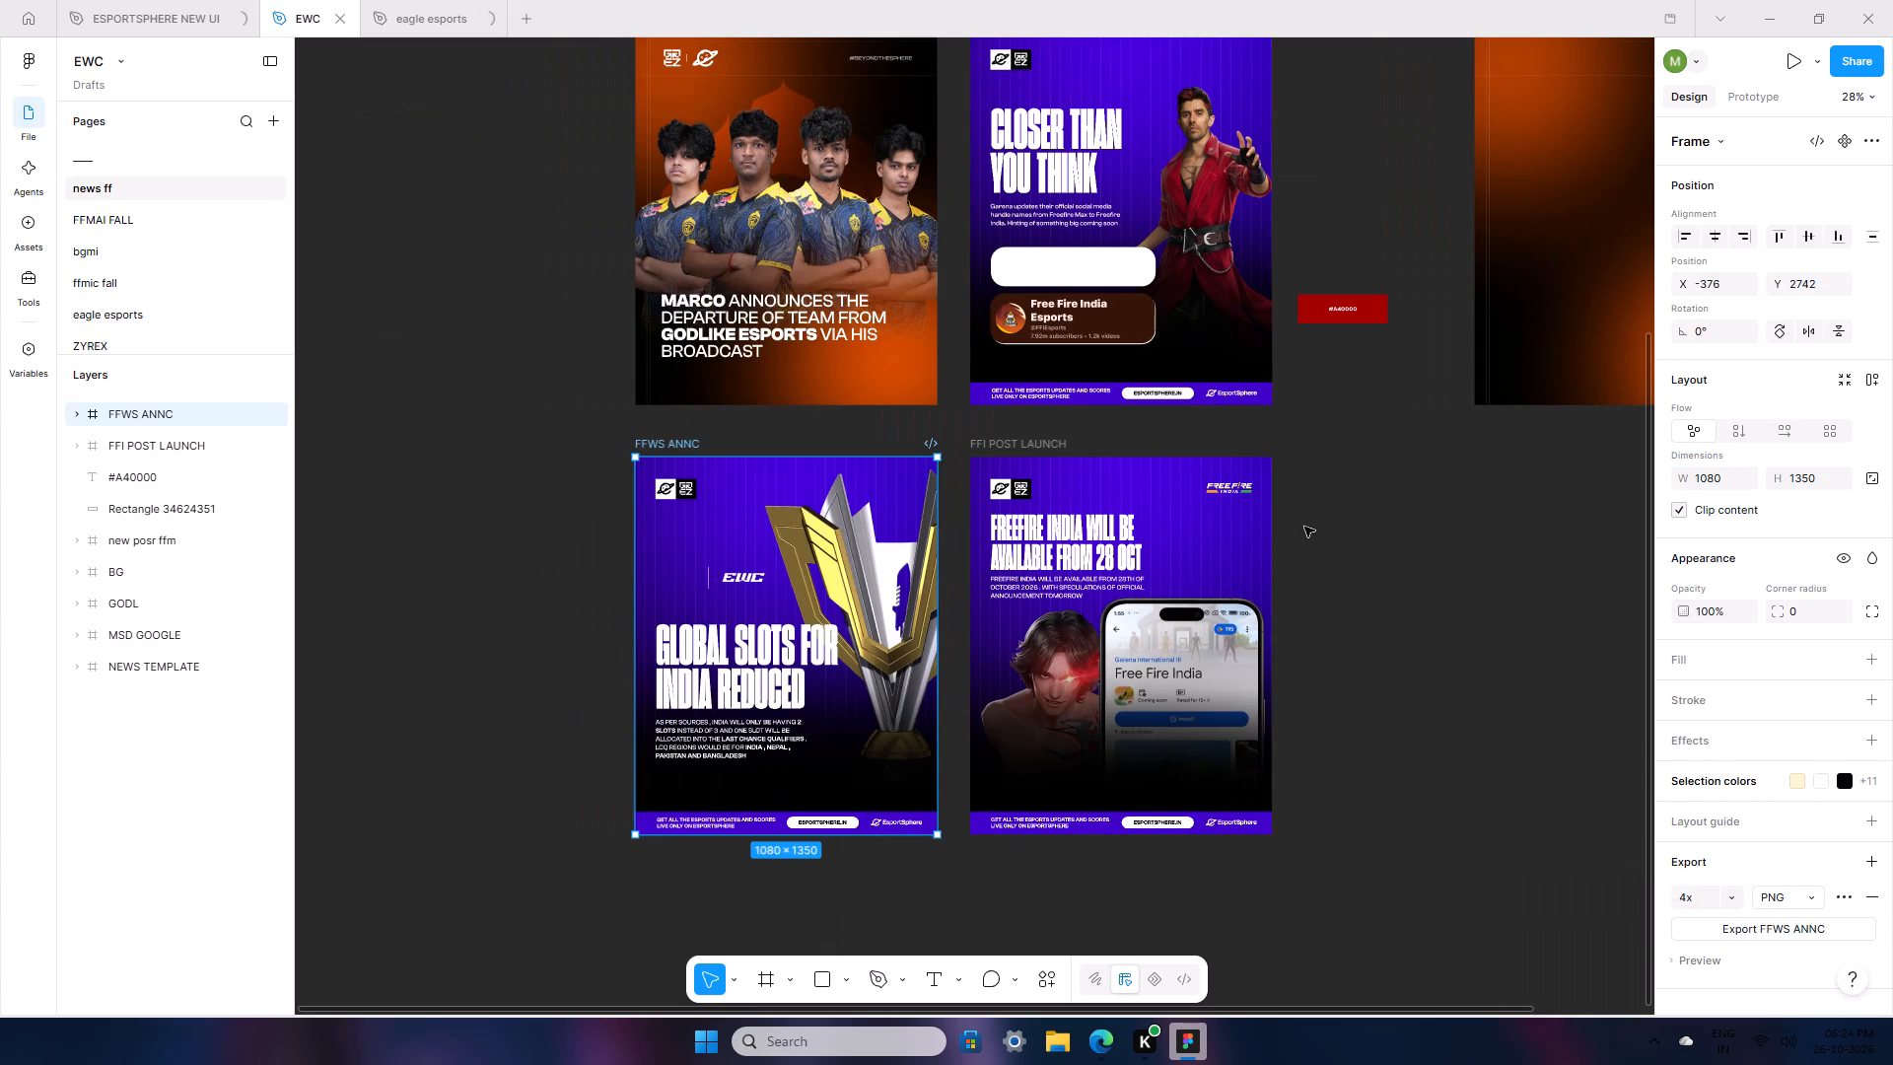
{"action": "right_click", "coordinate": [1310, 461]}
{"action": "left_click", "coordinate": [1363, 479]}
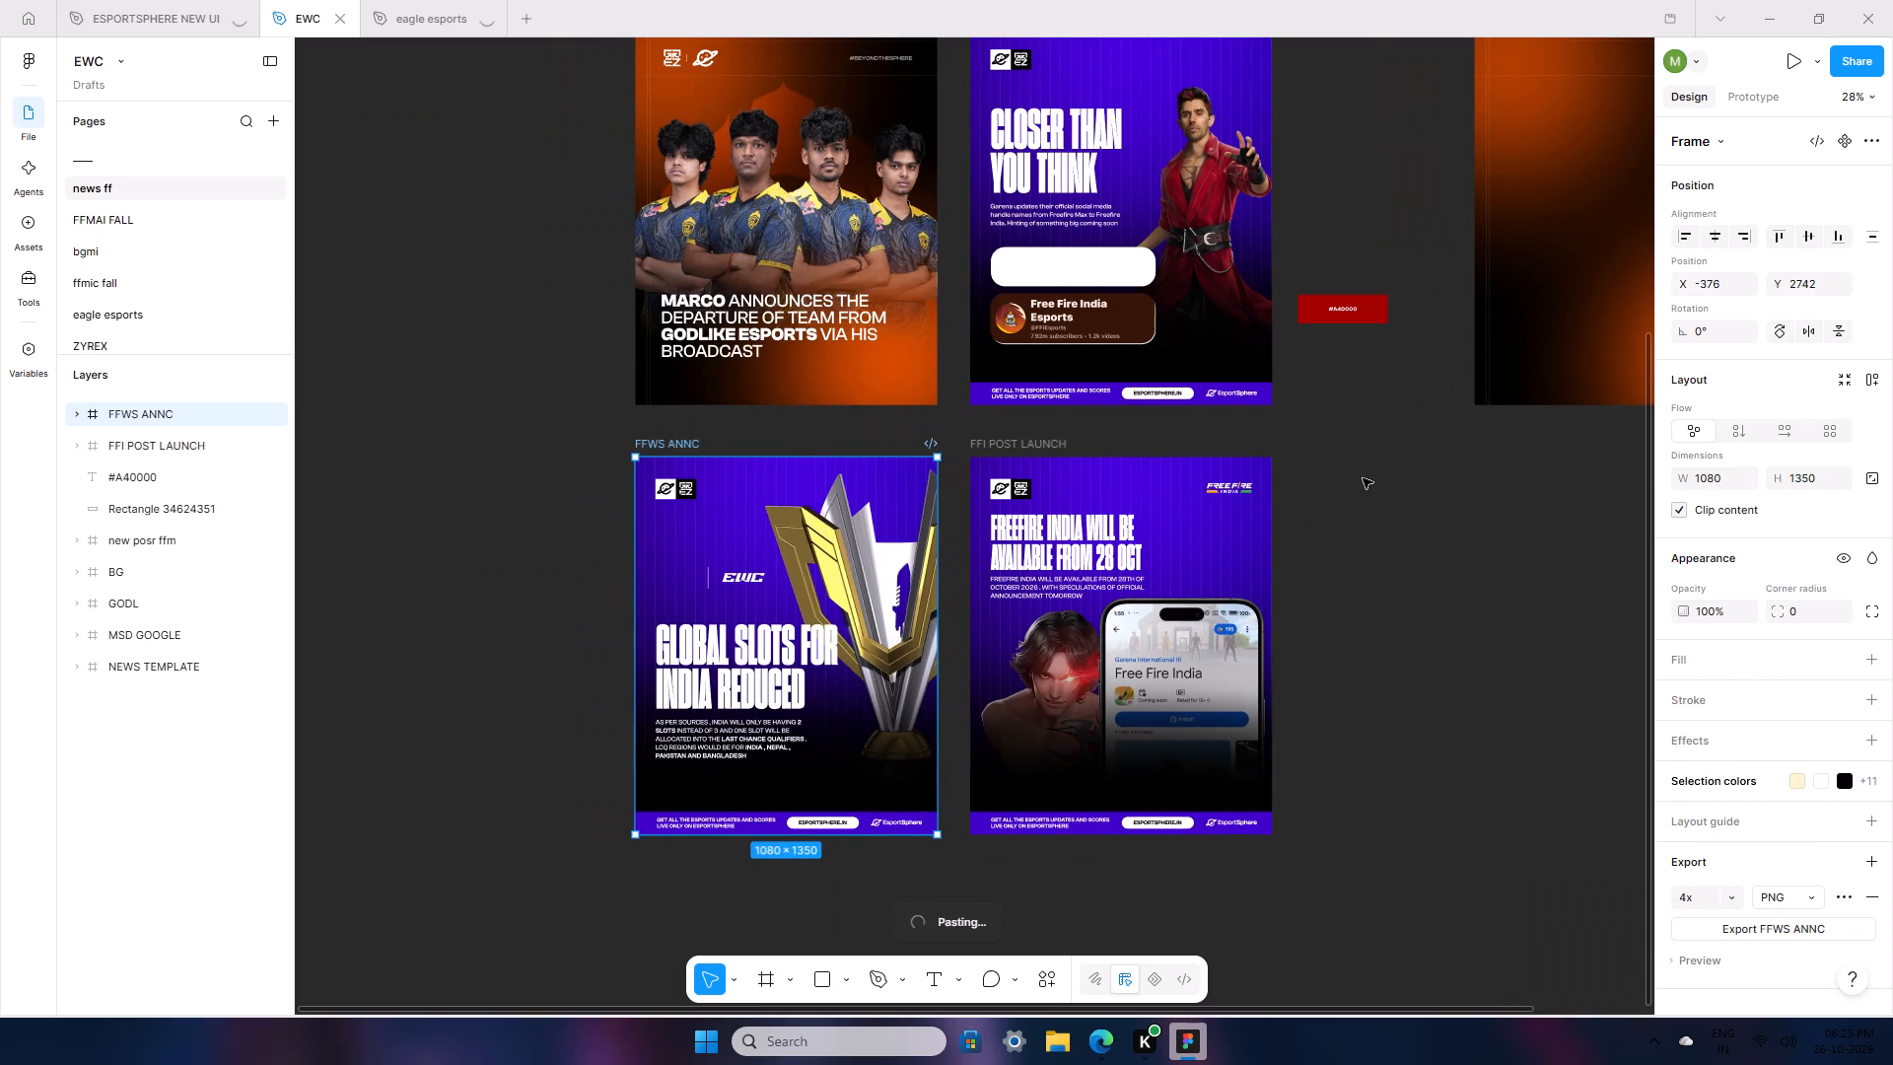
{"action": "left_click", "coordinate": [1359, 445]}
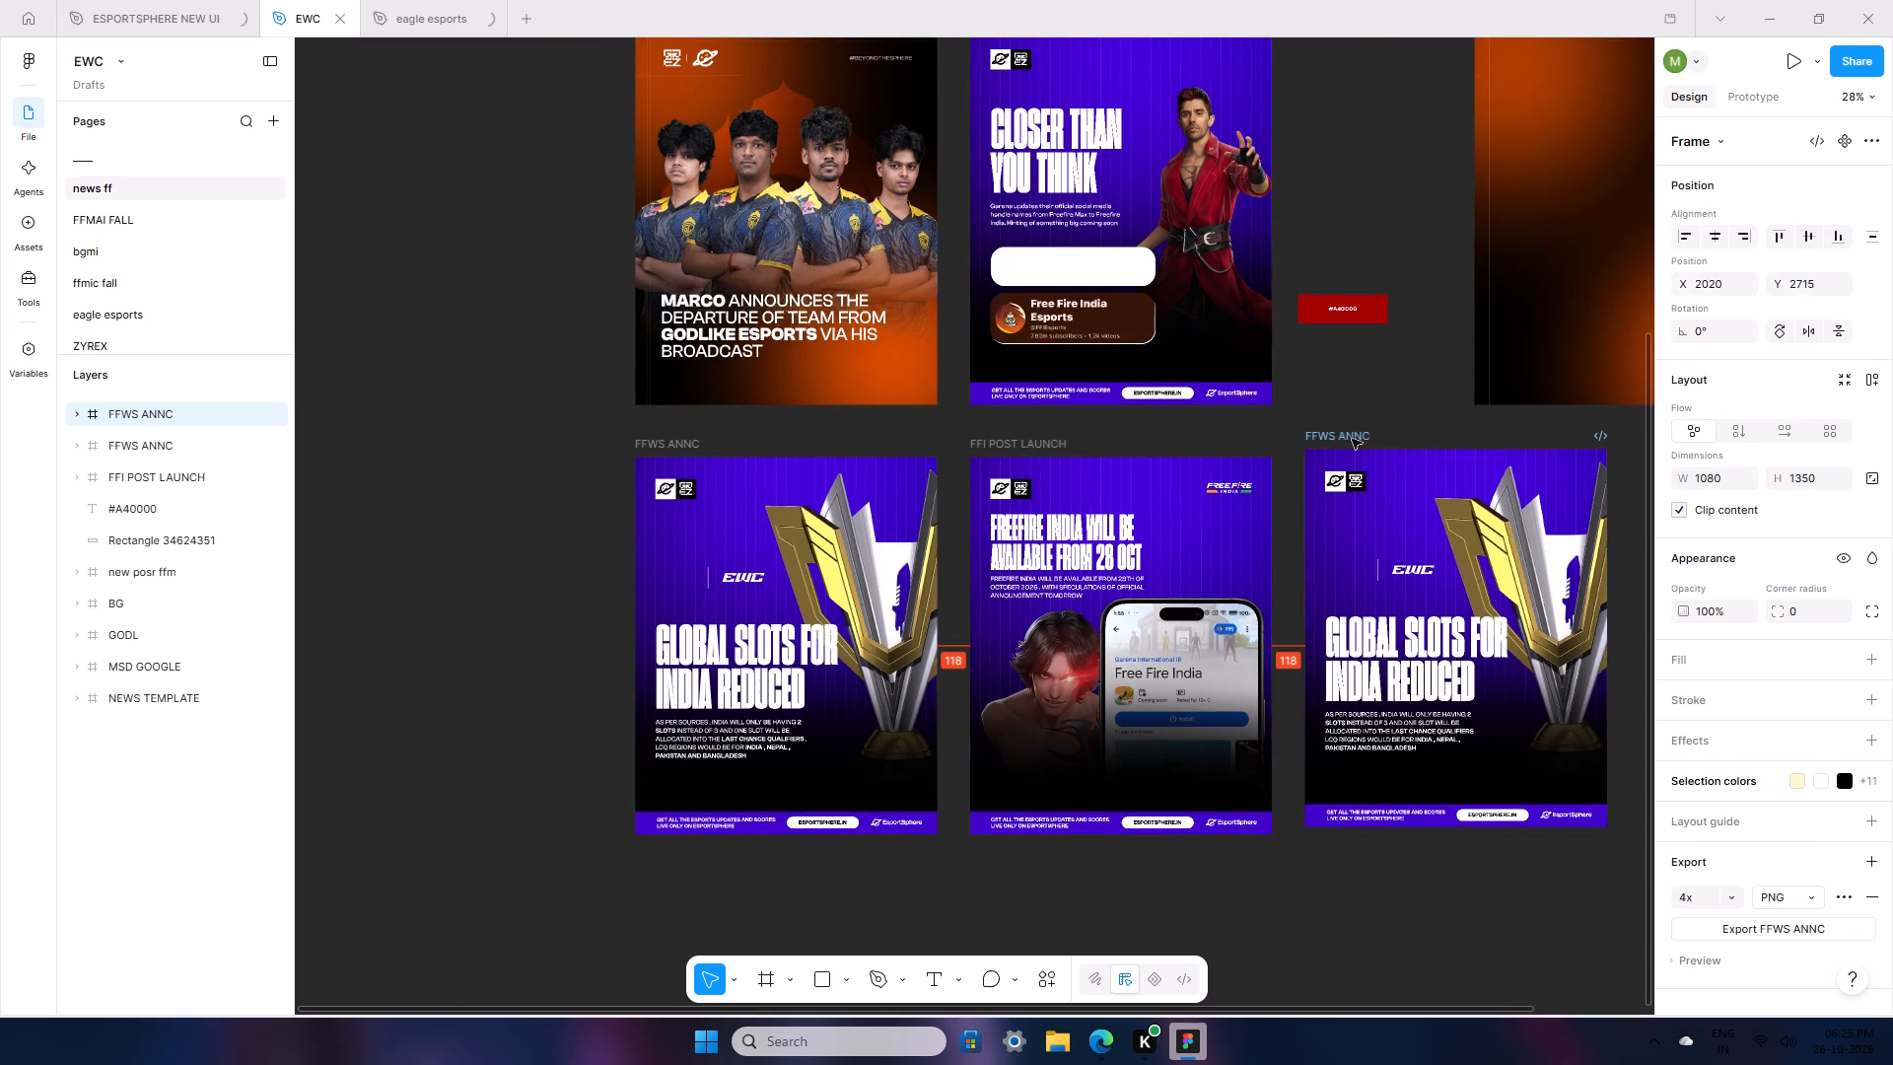
Rename the duplicated frame as IQOO TG ANNC.
{"action": "double_click", "coordinate": [1350, 445]}
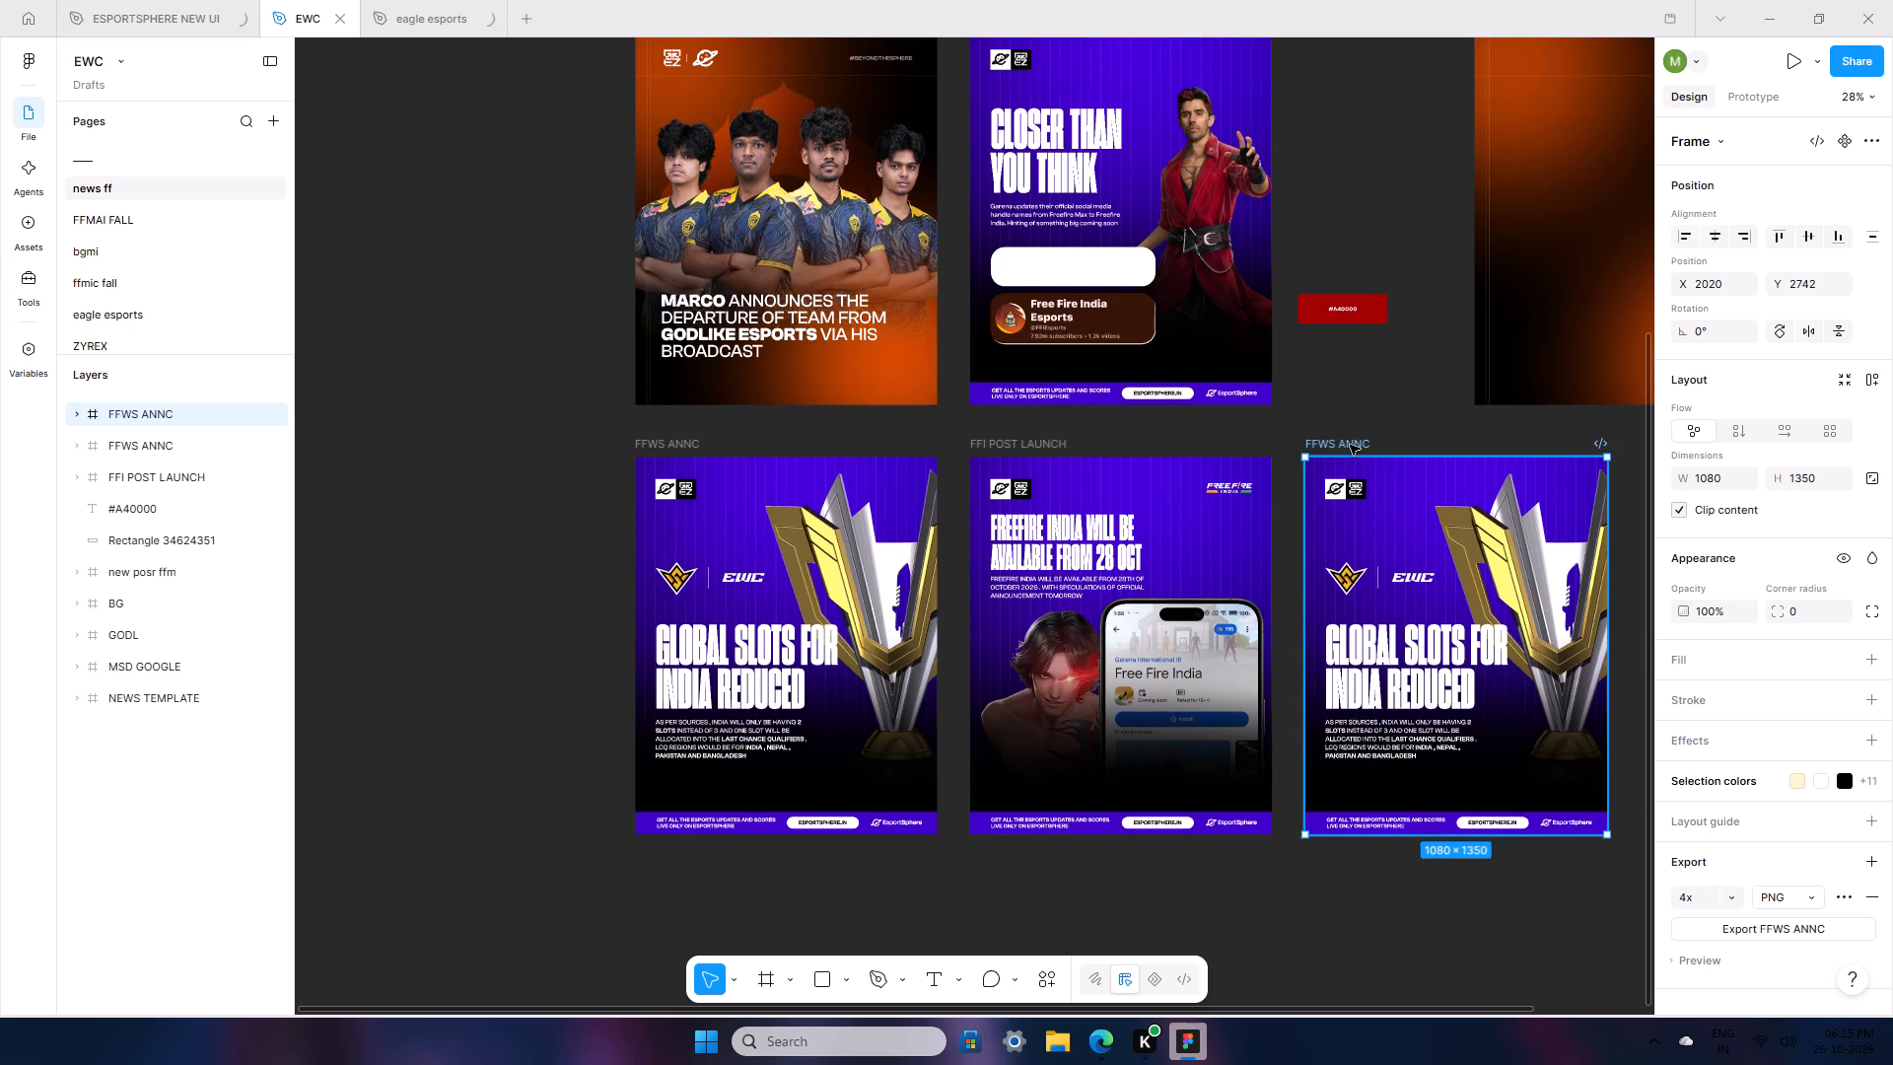
{"action": "type", "text": "tg a"}
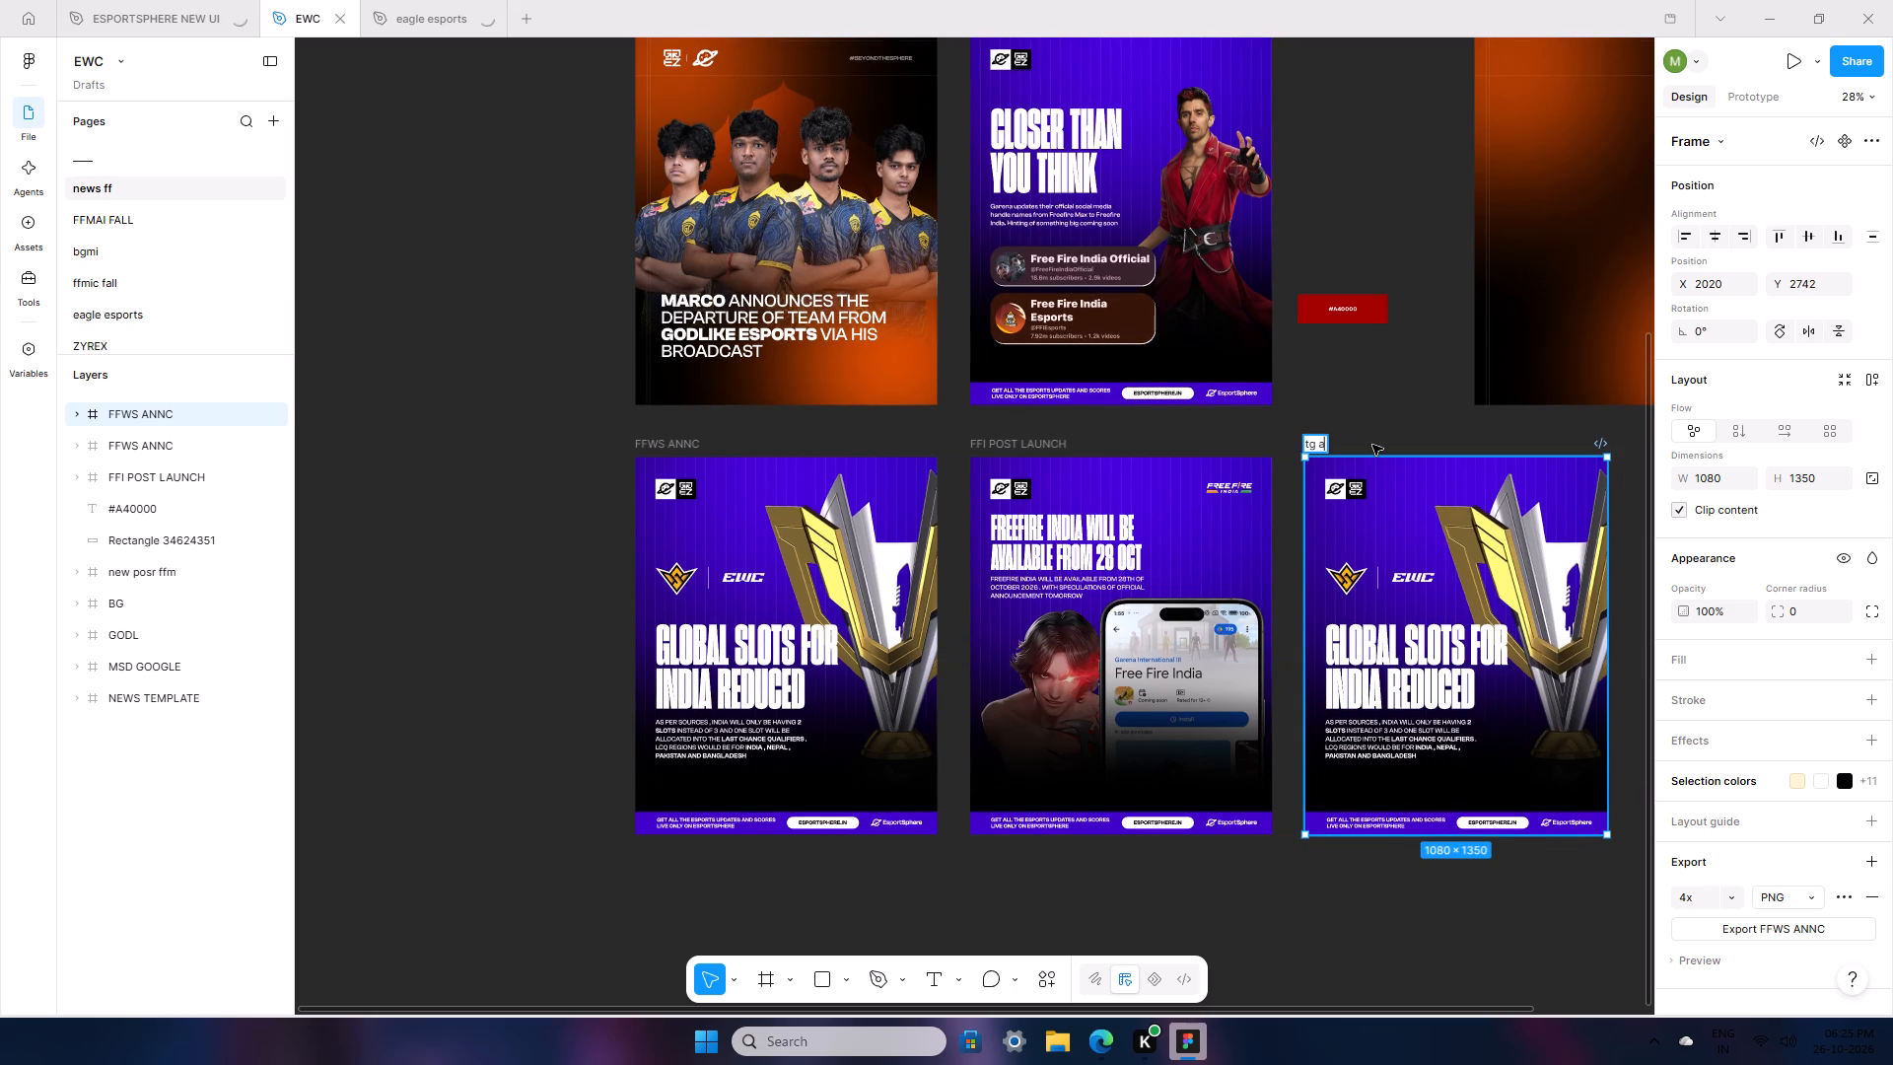
{"action": "type", "text": "IQOO TG ANNC"}
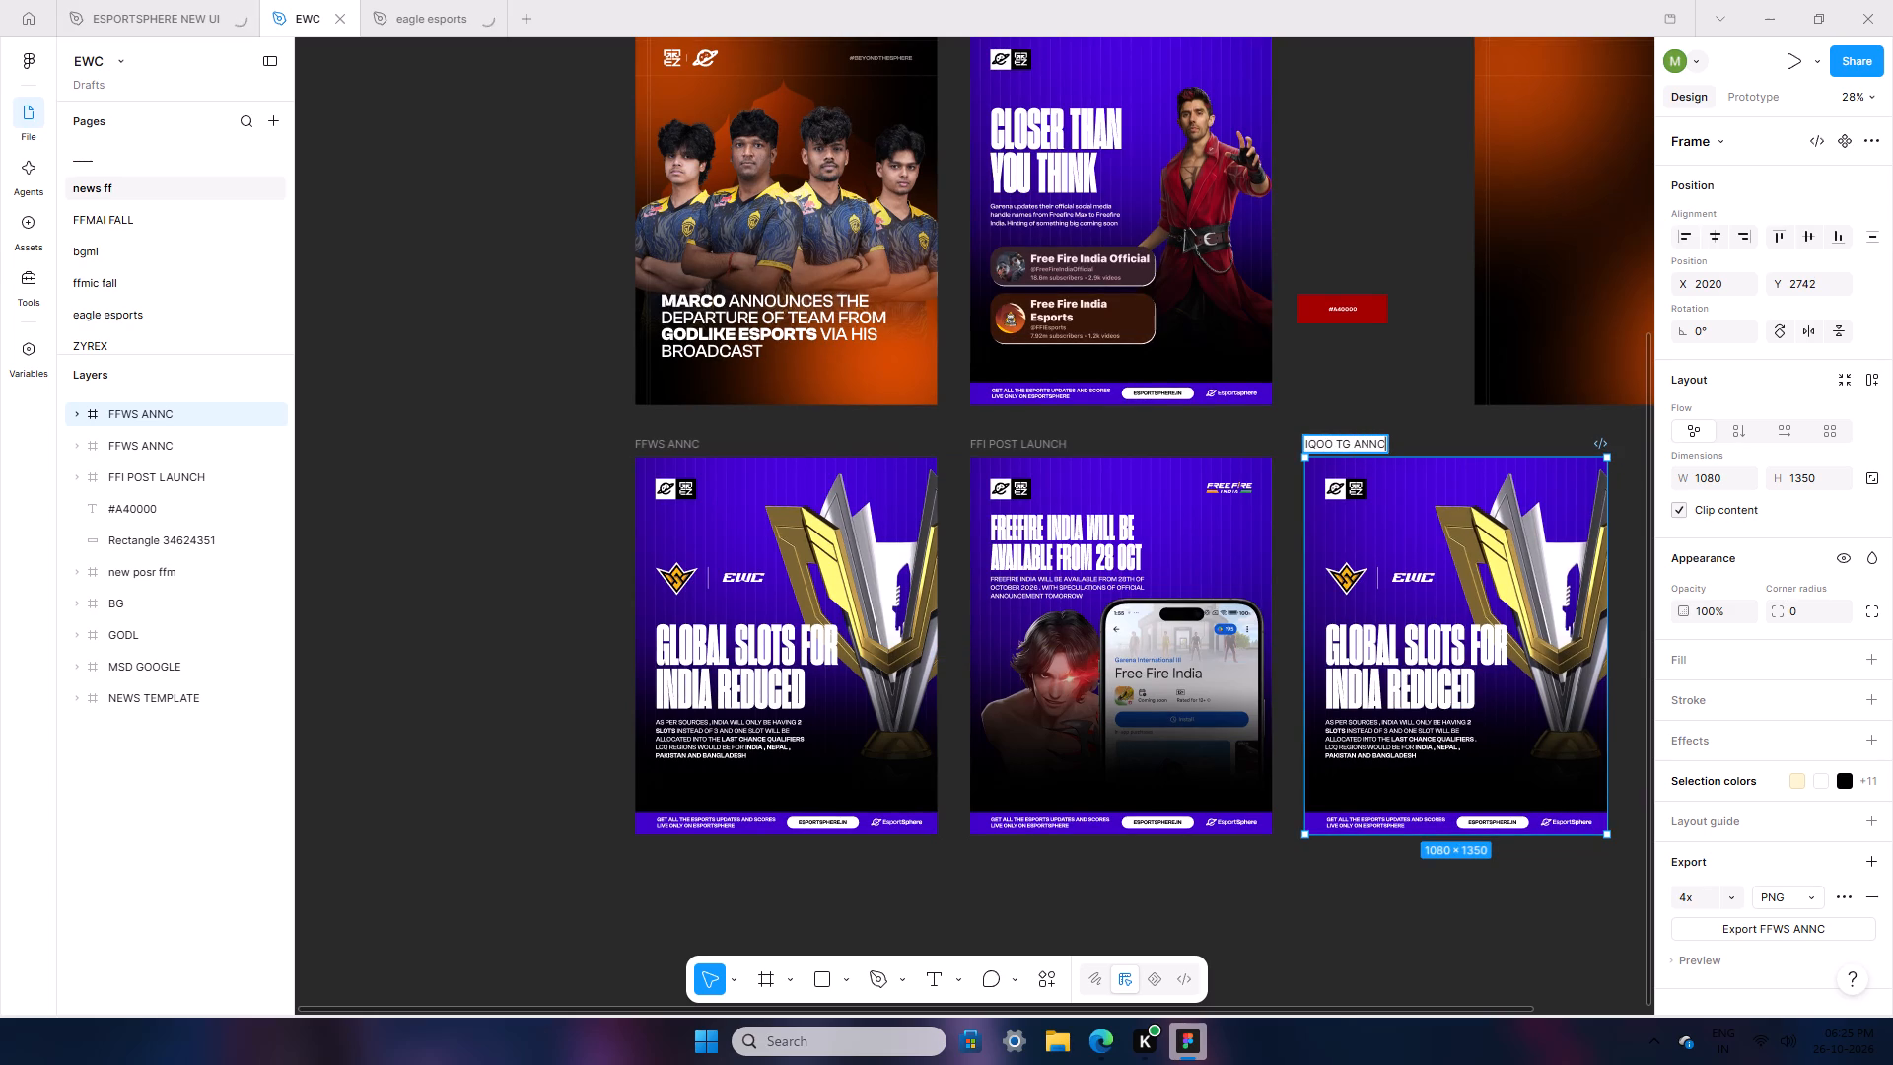
{"action": "left_click", "coordinate": [1452, 896]}
Delete the locked trophy image, the two logos above the headline and their divider line from the IQOO TG ANNC frame.
{"action": "left_click", "coordinate": [1387, 646]}
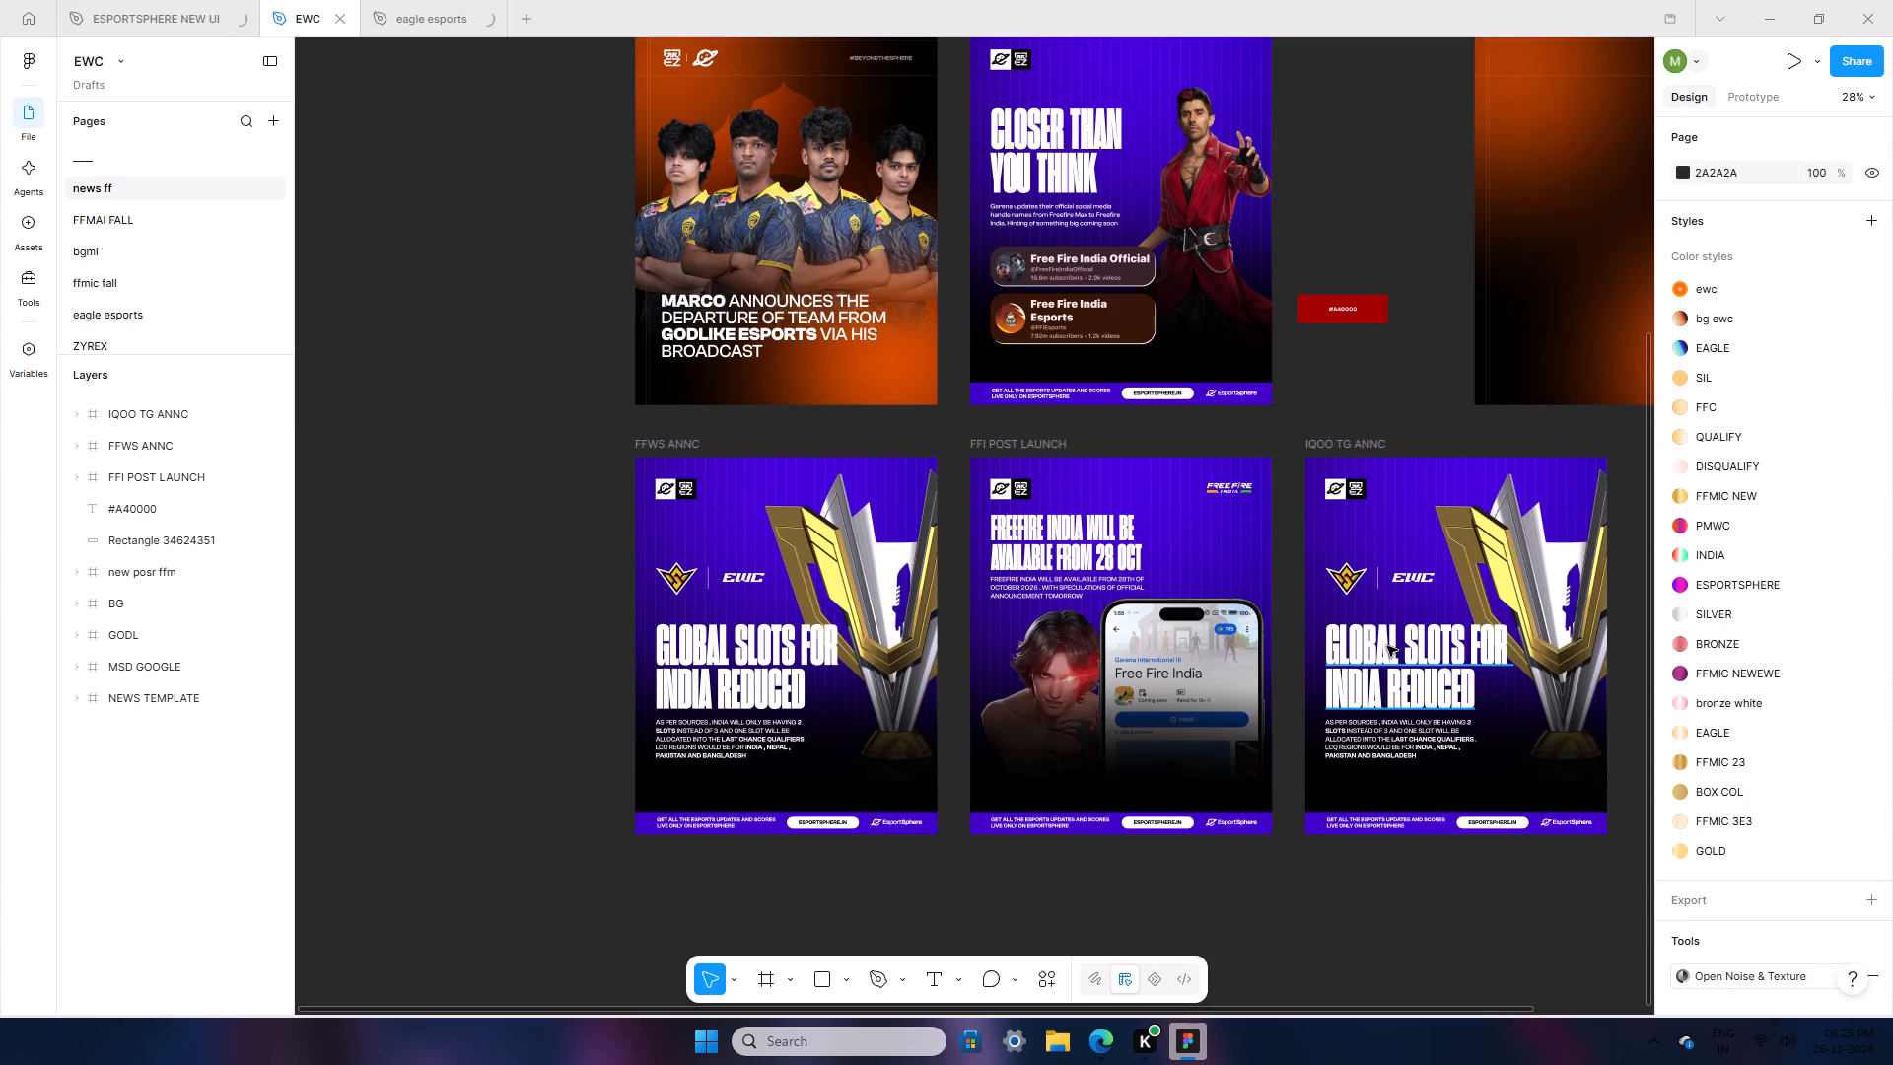
{"action": "left_click", "coordinate": [1508, 528]}
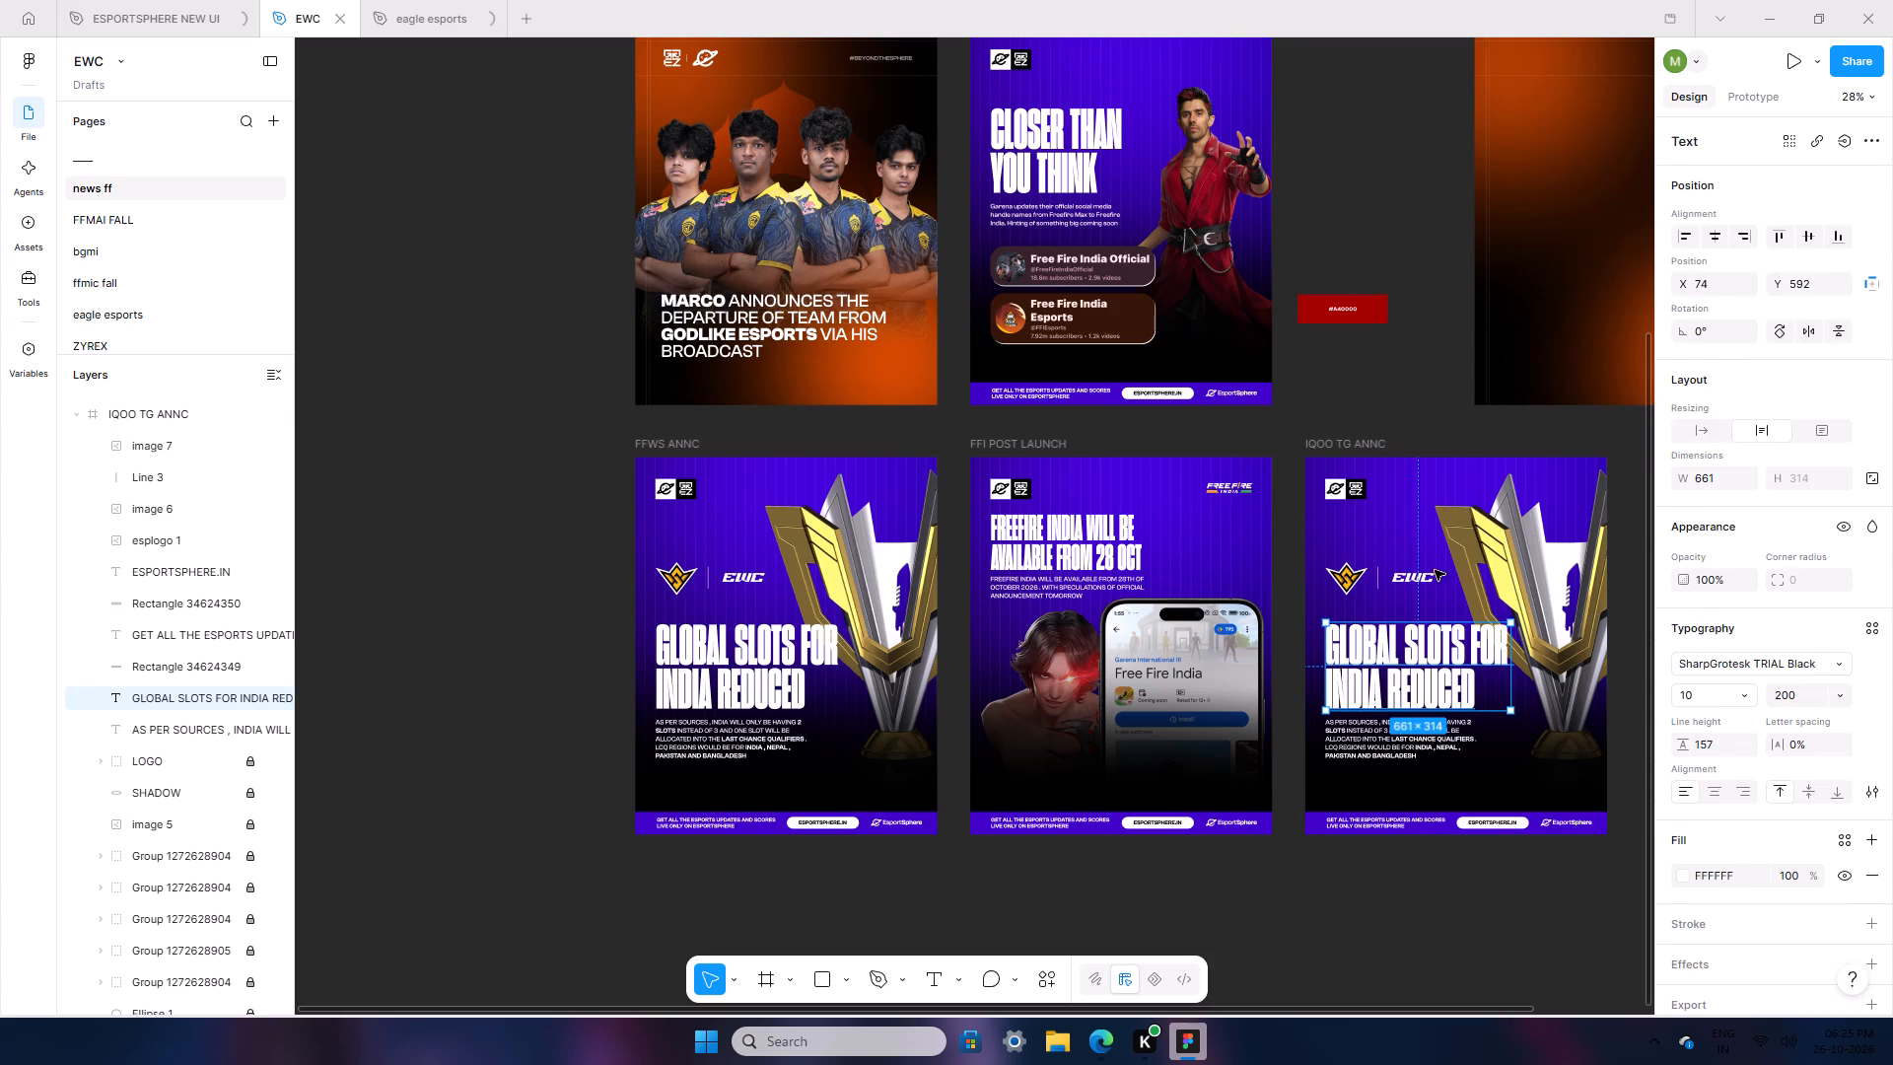
{"action": "left_click", "coordinate": [124, 824]}
{"action": "key", "text": "BackSpace"}
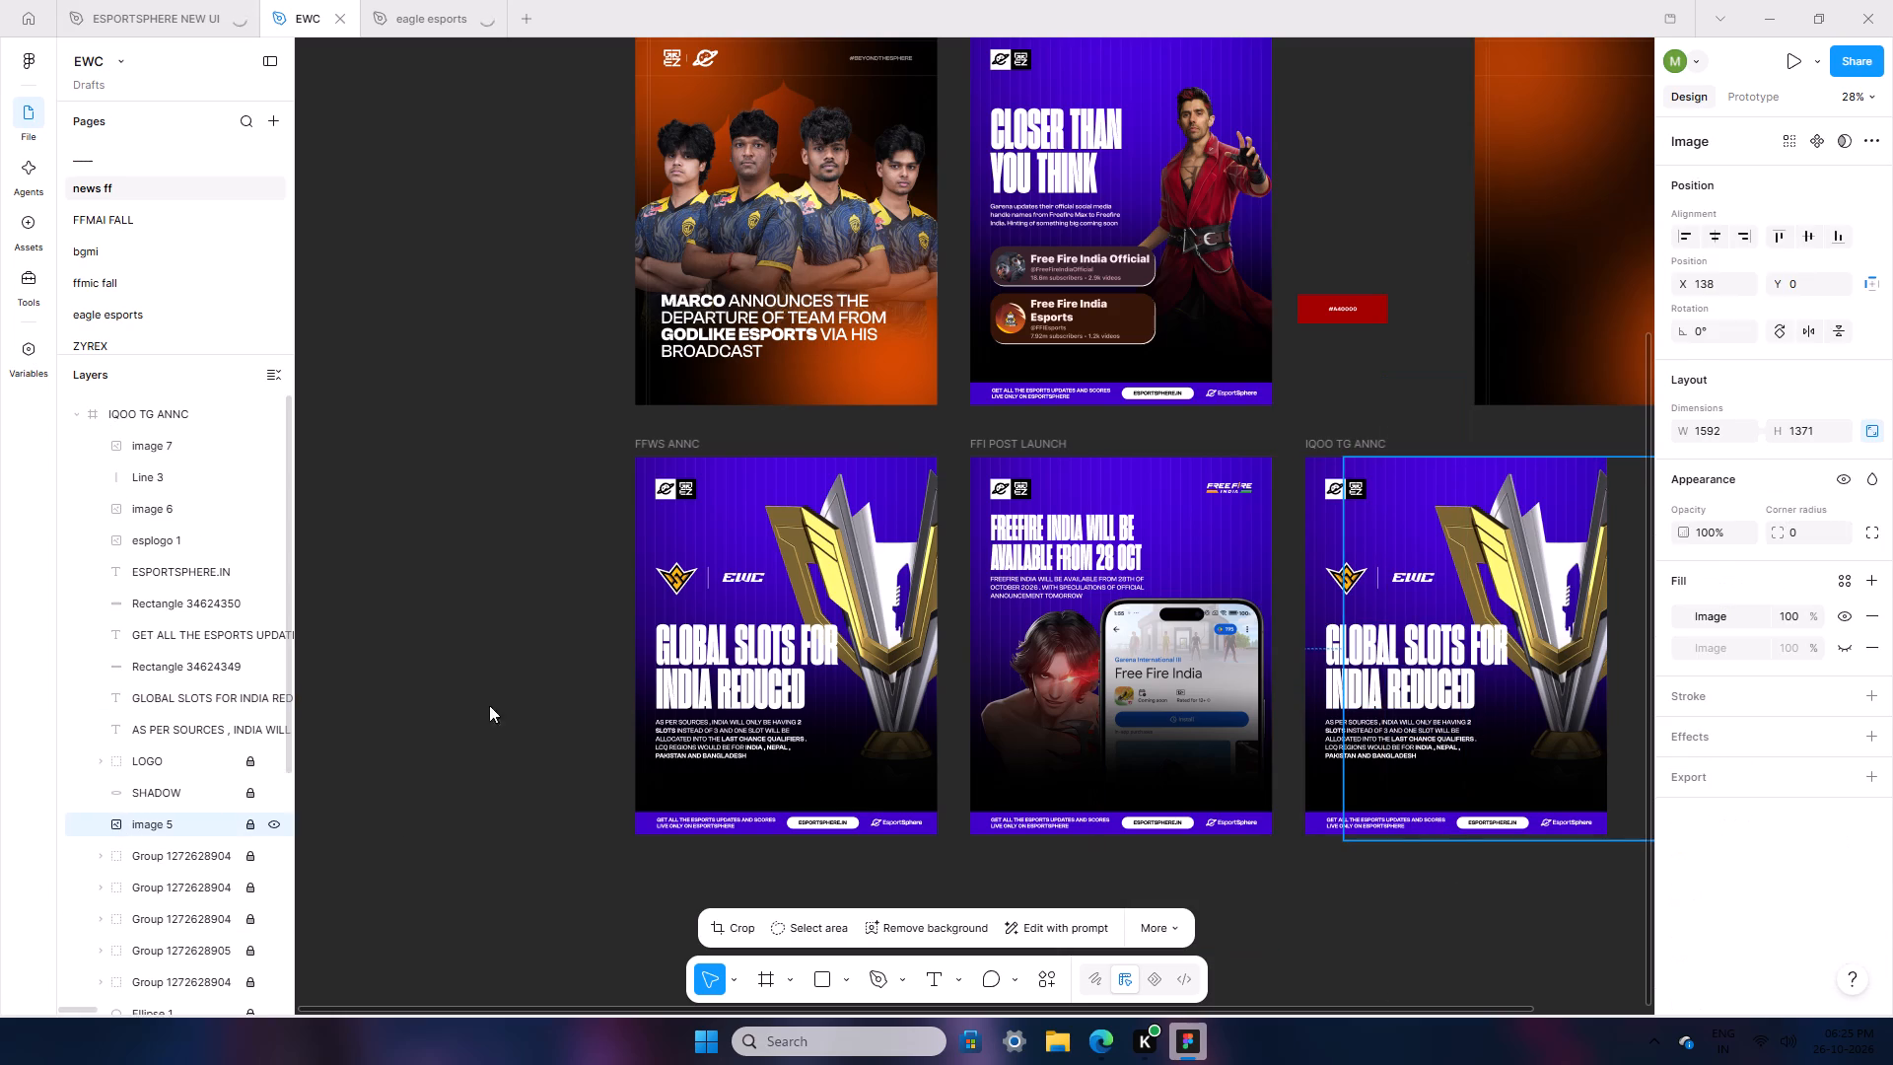
{"action": "left_click_drag", "start_coordinate": [1310, 539], "coordinate": [1473, 577]}
{"action": "key", "text": "BackSpace"}
Replace the IQOO TG ANNC headline with "WOTA AND AZTEC EXITS FROM IQOO TG".
{"action": "triple_click", "coordinate": [1432, 657]}
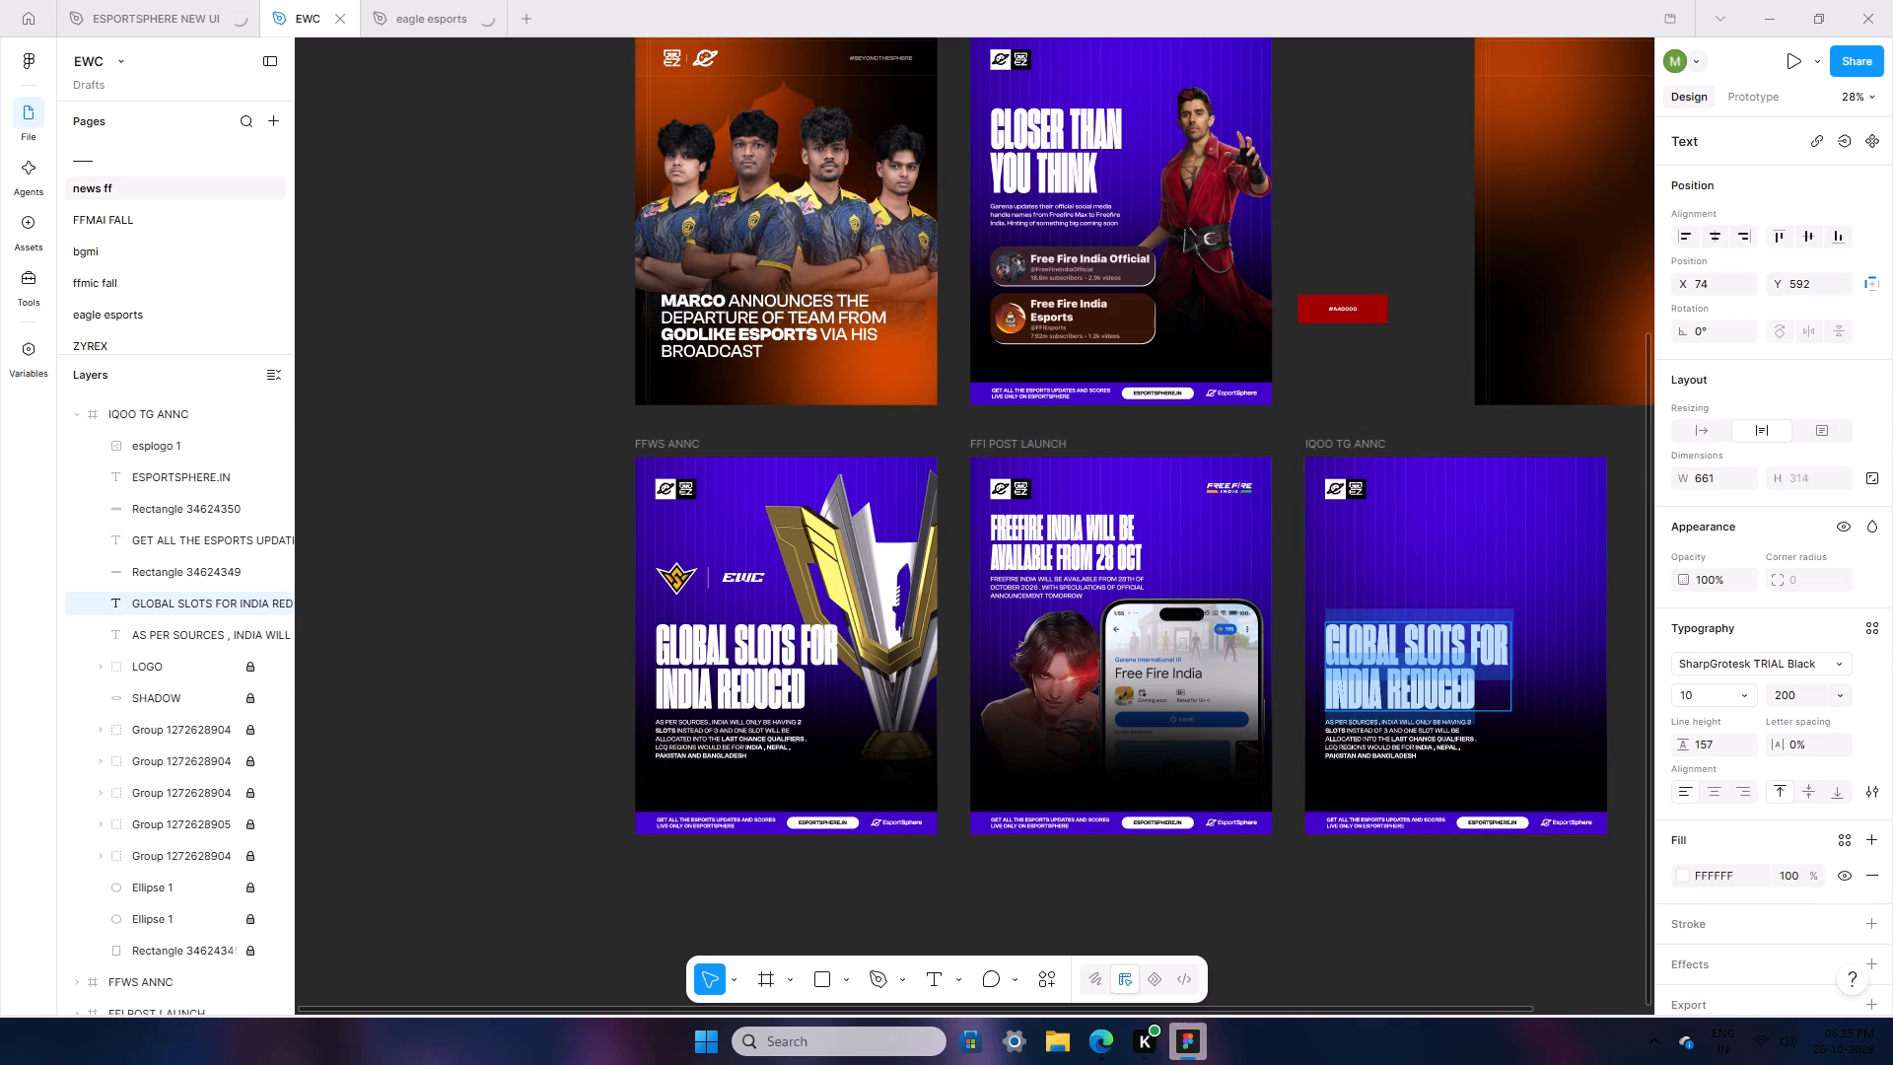
{"action": "type", "text": "WOTA AND AZTEC"}
{"action": "key", "text": "space"}
{"action": "type", "text": "EXI"}
{"action": "type", "text": "TS FROM IQOO TG"}
{"action": "left_click", "coordinate": [1480, 905]}
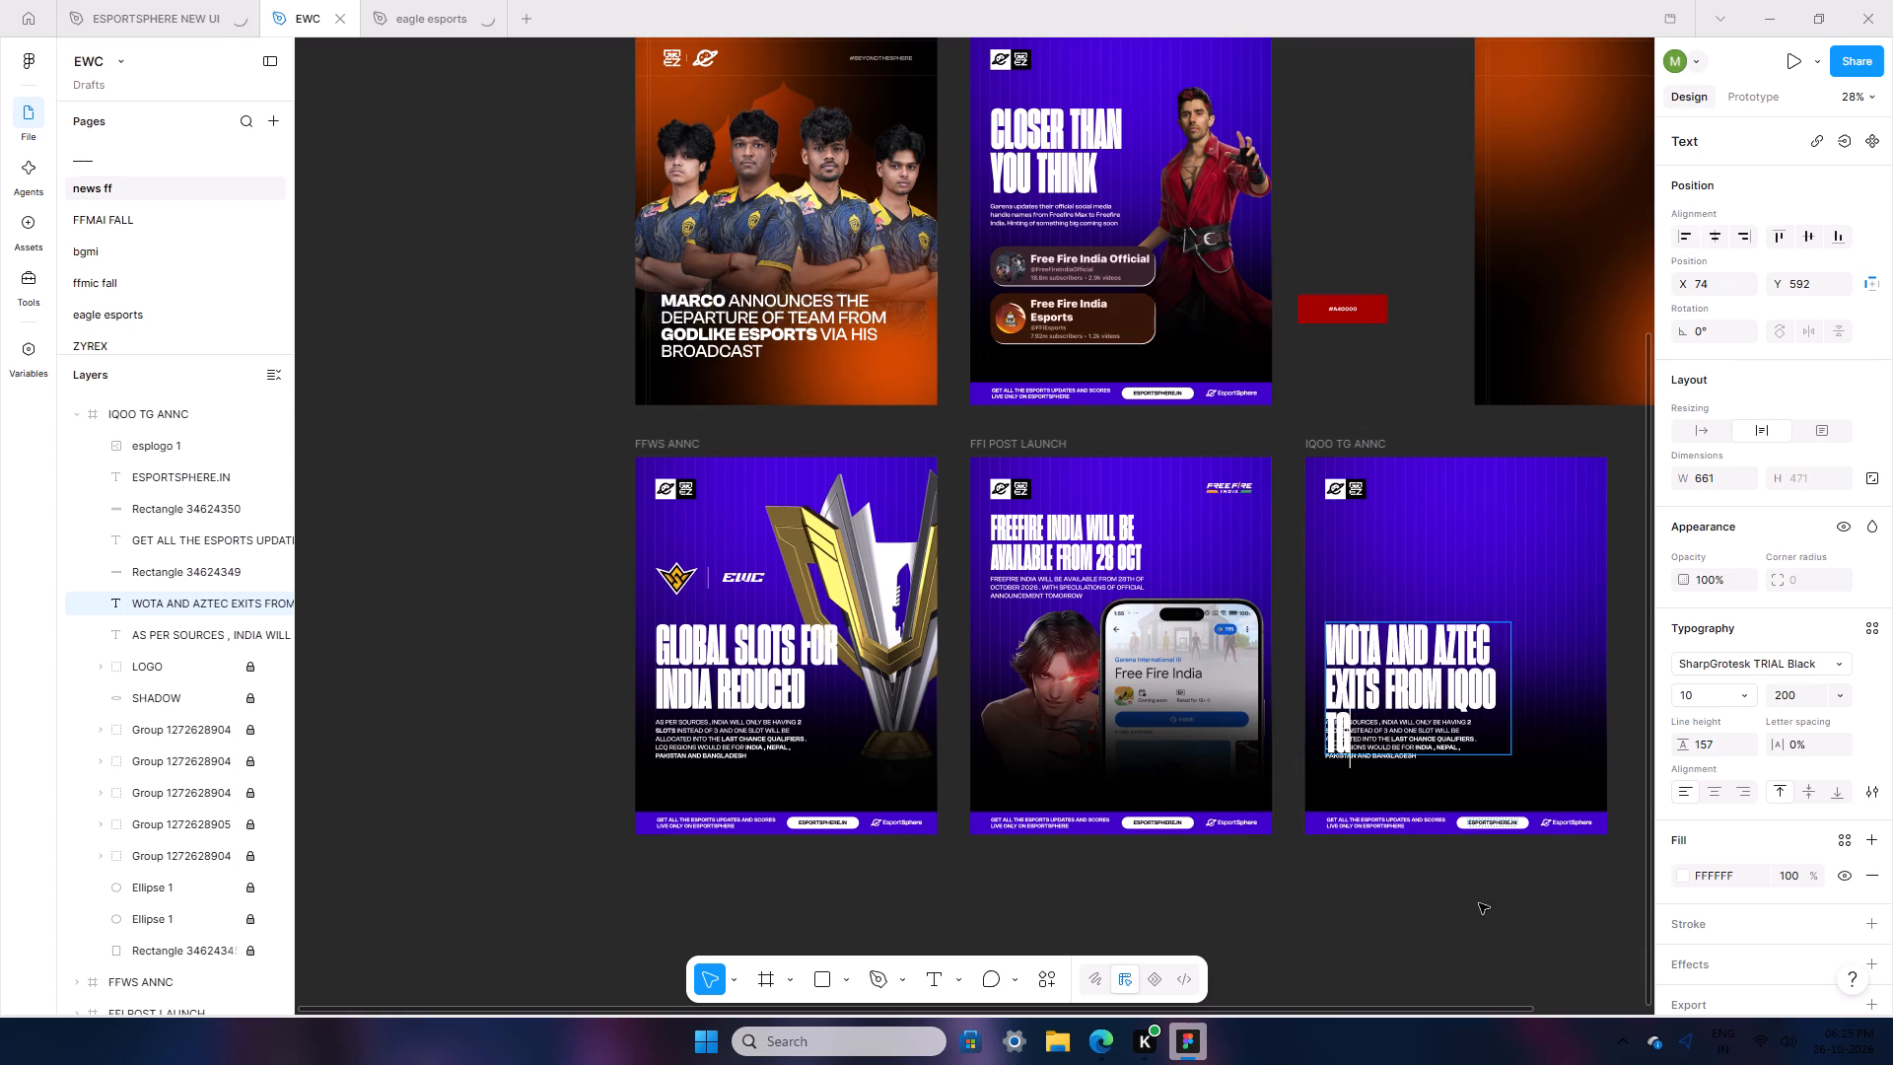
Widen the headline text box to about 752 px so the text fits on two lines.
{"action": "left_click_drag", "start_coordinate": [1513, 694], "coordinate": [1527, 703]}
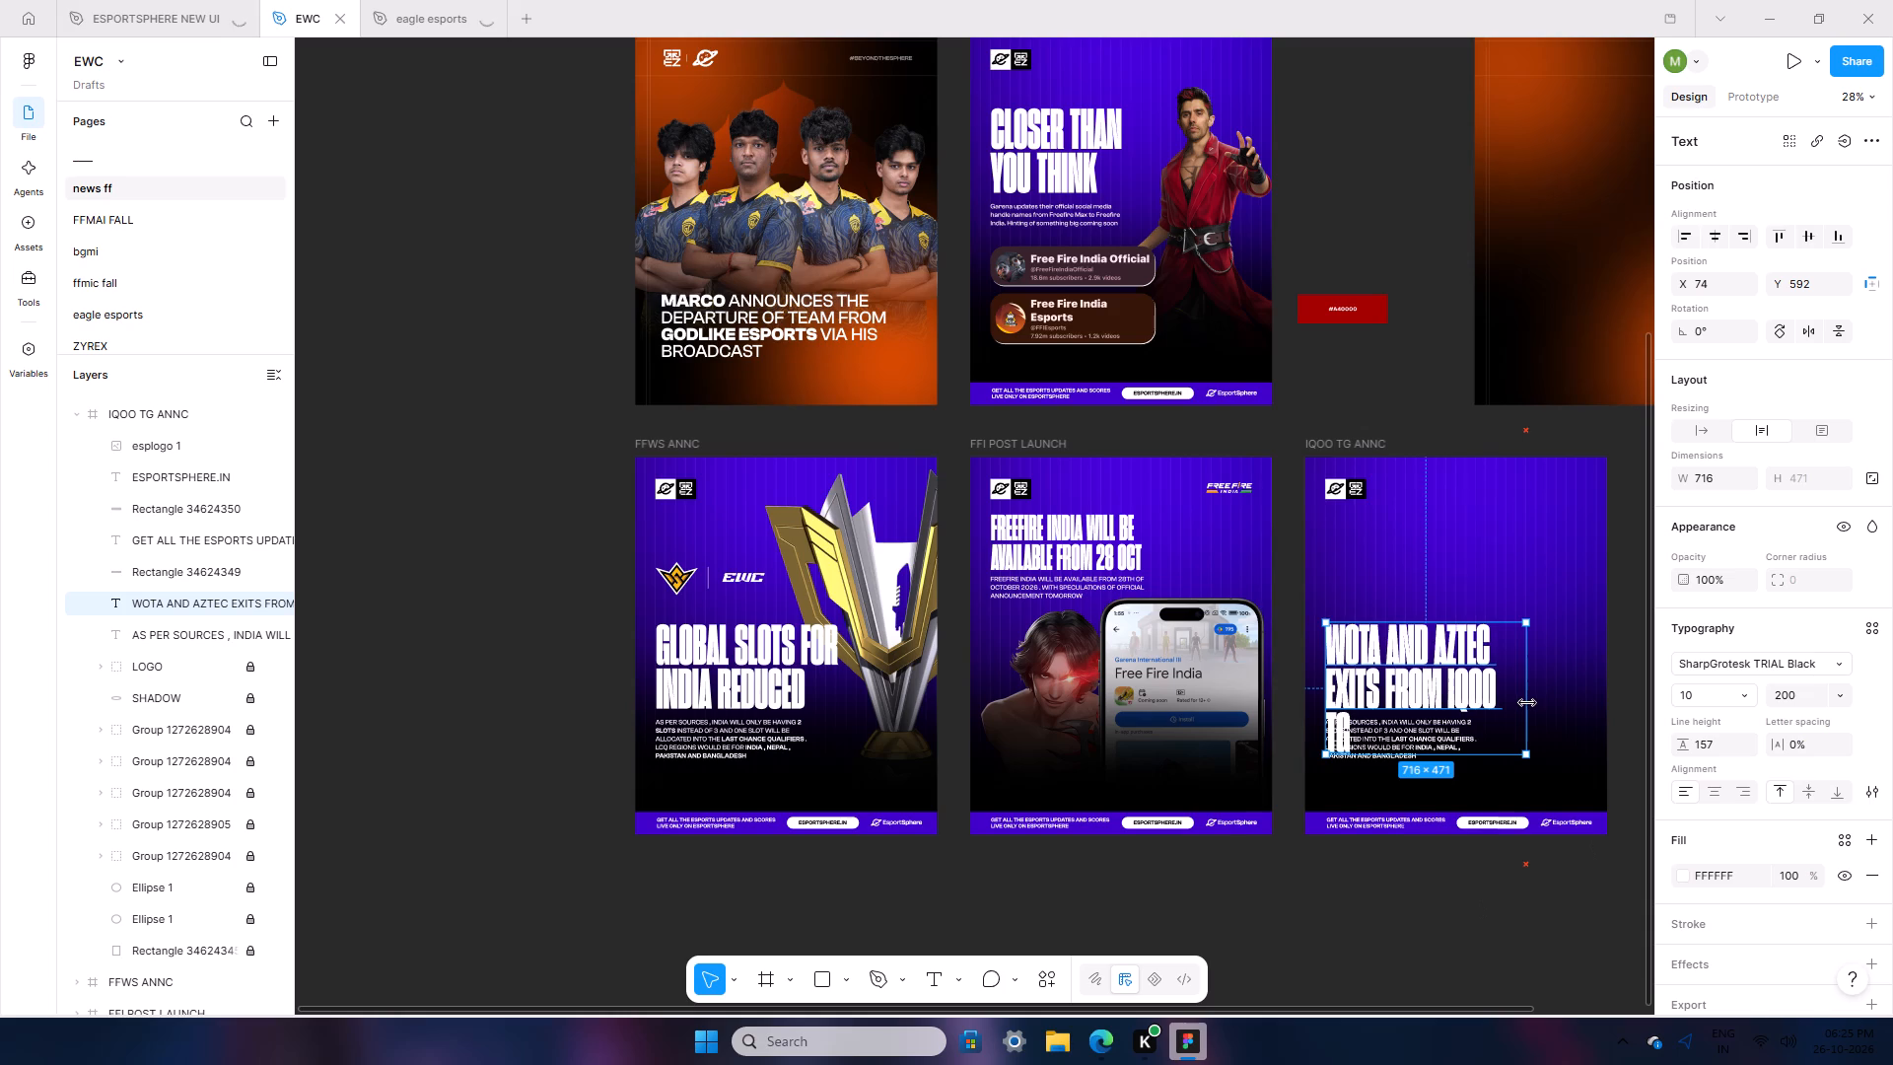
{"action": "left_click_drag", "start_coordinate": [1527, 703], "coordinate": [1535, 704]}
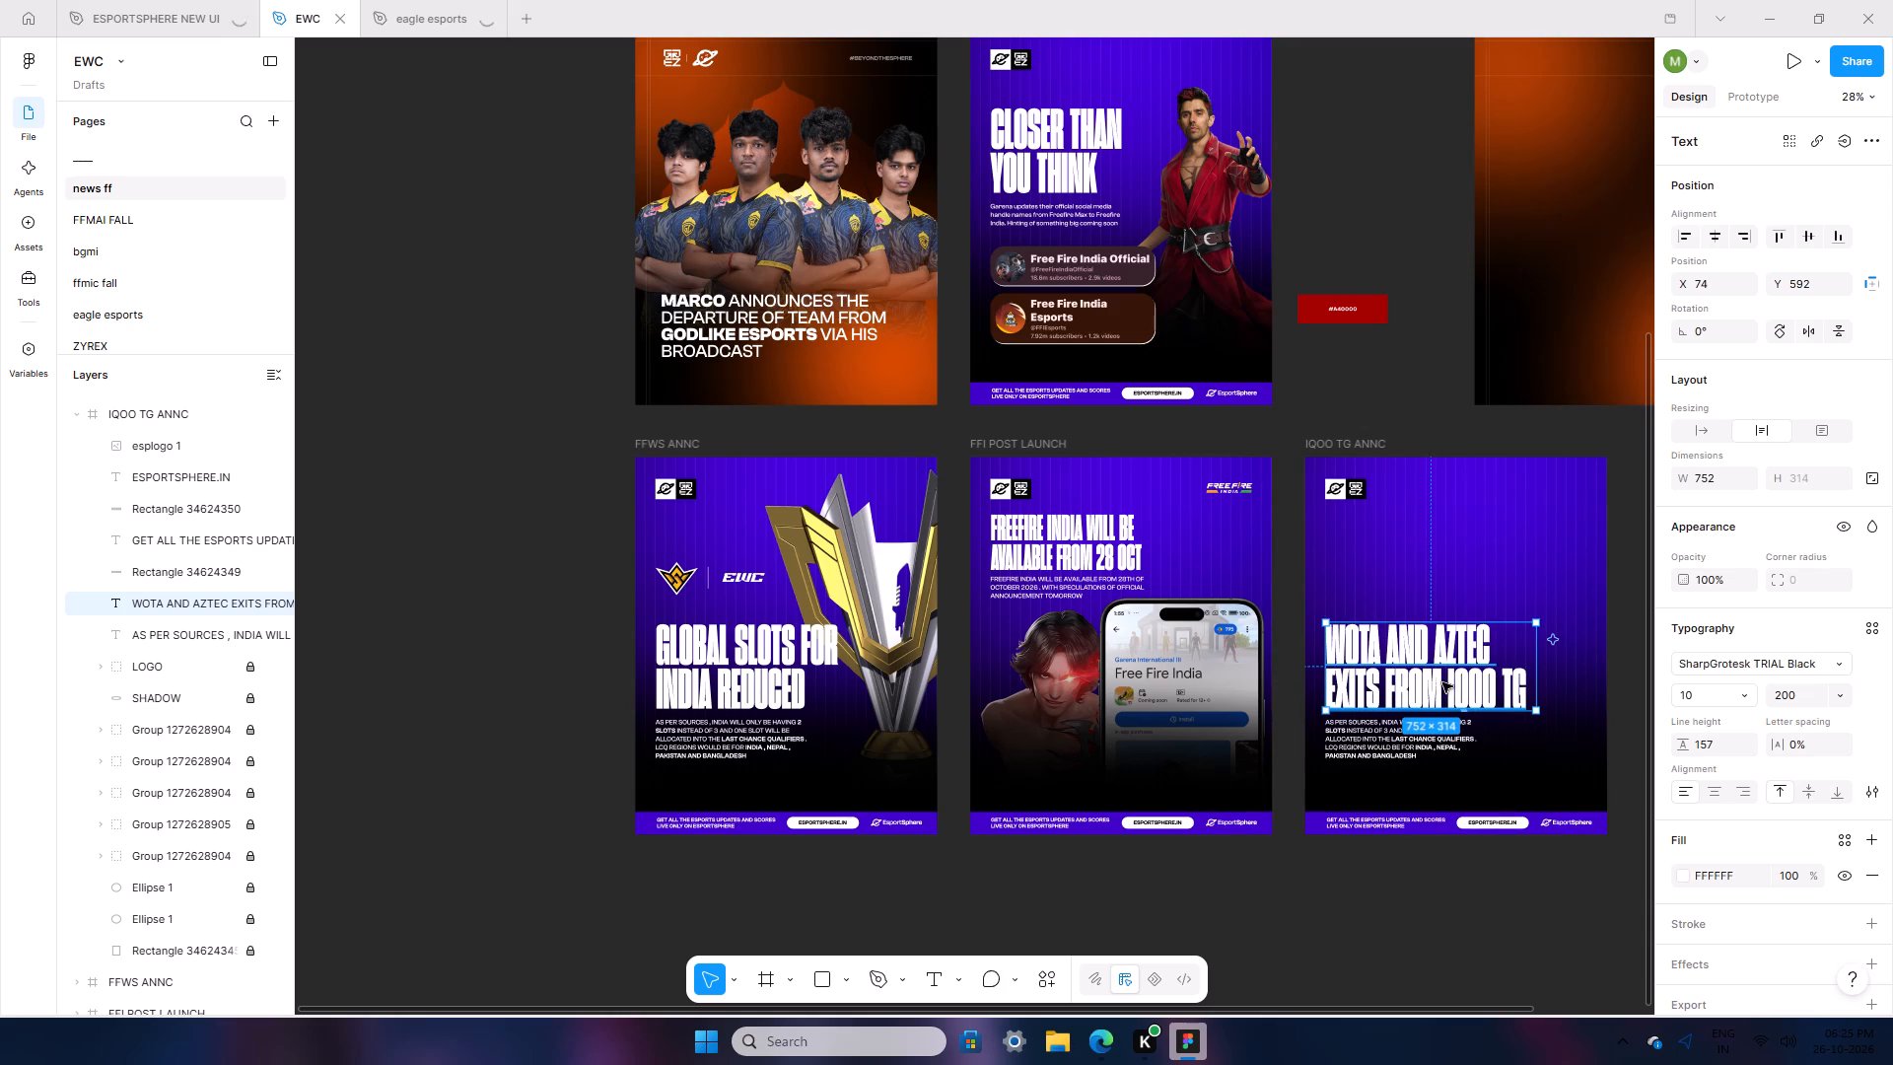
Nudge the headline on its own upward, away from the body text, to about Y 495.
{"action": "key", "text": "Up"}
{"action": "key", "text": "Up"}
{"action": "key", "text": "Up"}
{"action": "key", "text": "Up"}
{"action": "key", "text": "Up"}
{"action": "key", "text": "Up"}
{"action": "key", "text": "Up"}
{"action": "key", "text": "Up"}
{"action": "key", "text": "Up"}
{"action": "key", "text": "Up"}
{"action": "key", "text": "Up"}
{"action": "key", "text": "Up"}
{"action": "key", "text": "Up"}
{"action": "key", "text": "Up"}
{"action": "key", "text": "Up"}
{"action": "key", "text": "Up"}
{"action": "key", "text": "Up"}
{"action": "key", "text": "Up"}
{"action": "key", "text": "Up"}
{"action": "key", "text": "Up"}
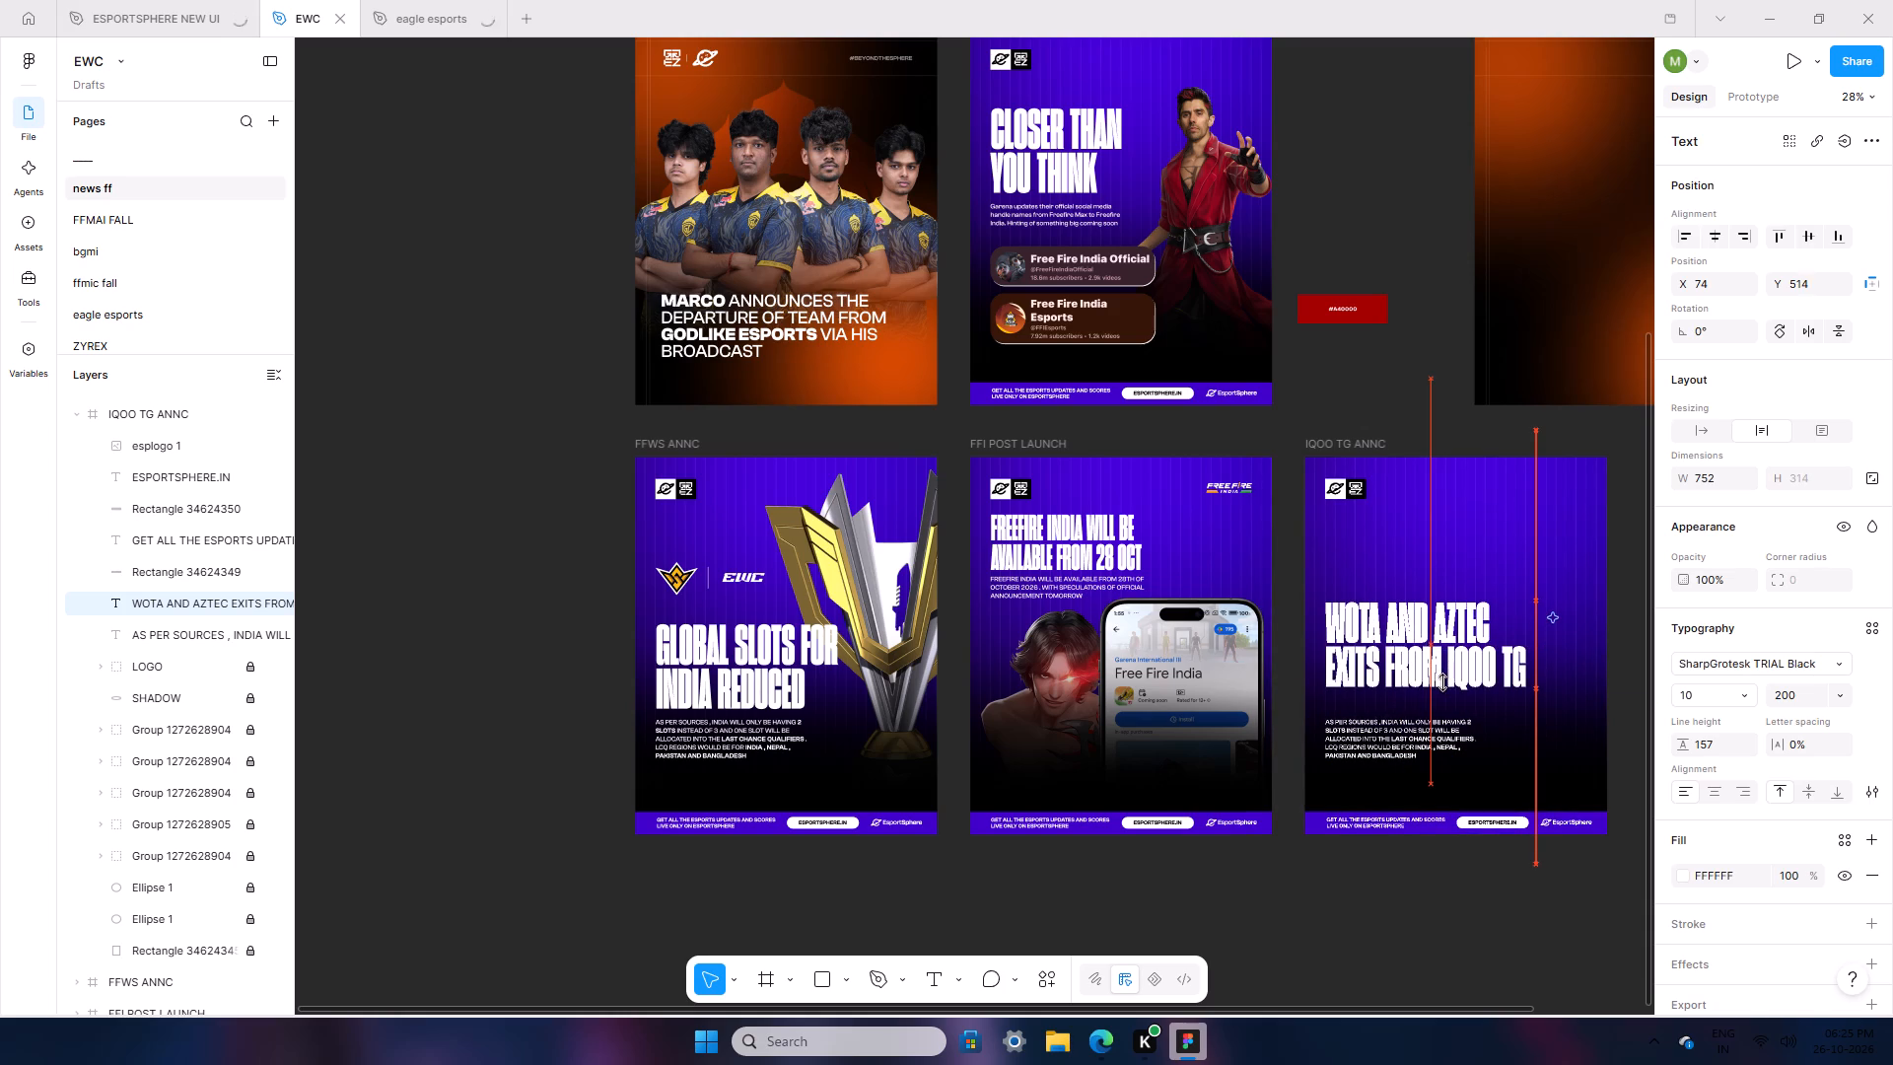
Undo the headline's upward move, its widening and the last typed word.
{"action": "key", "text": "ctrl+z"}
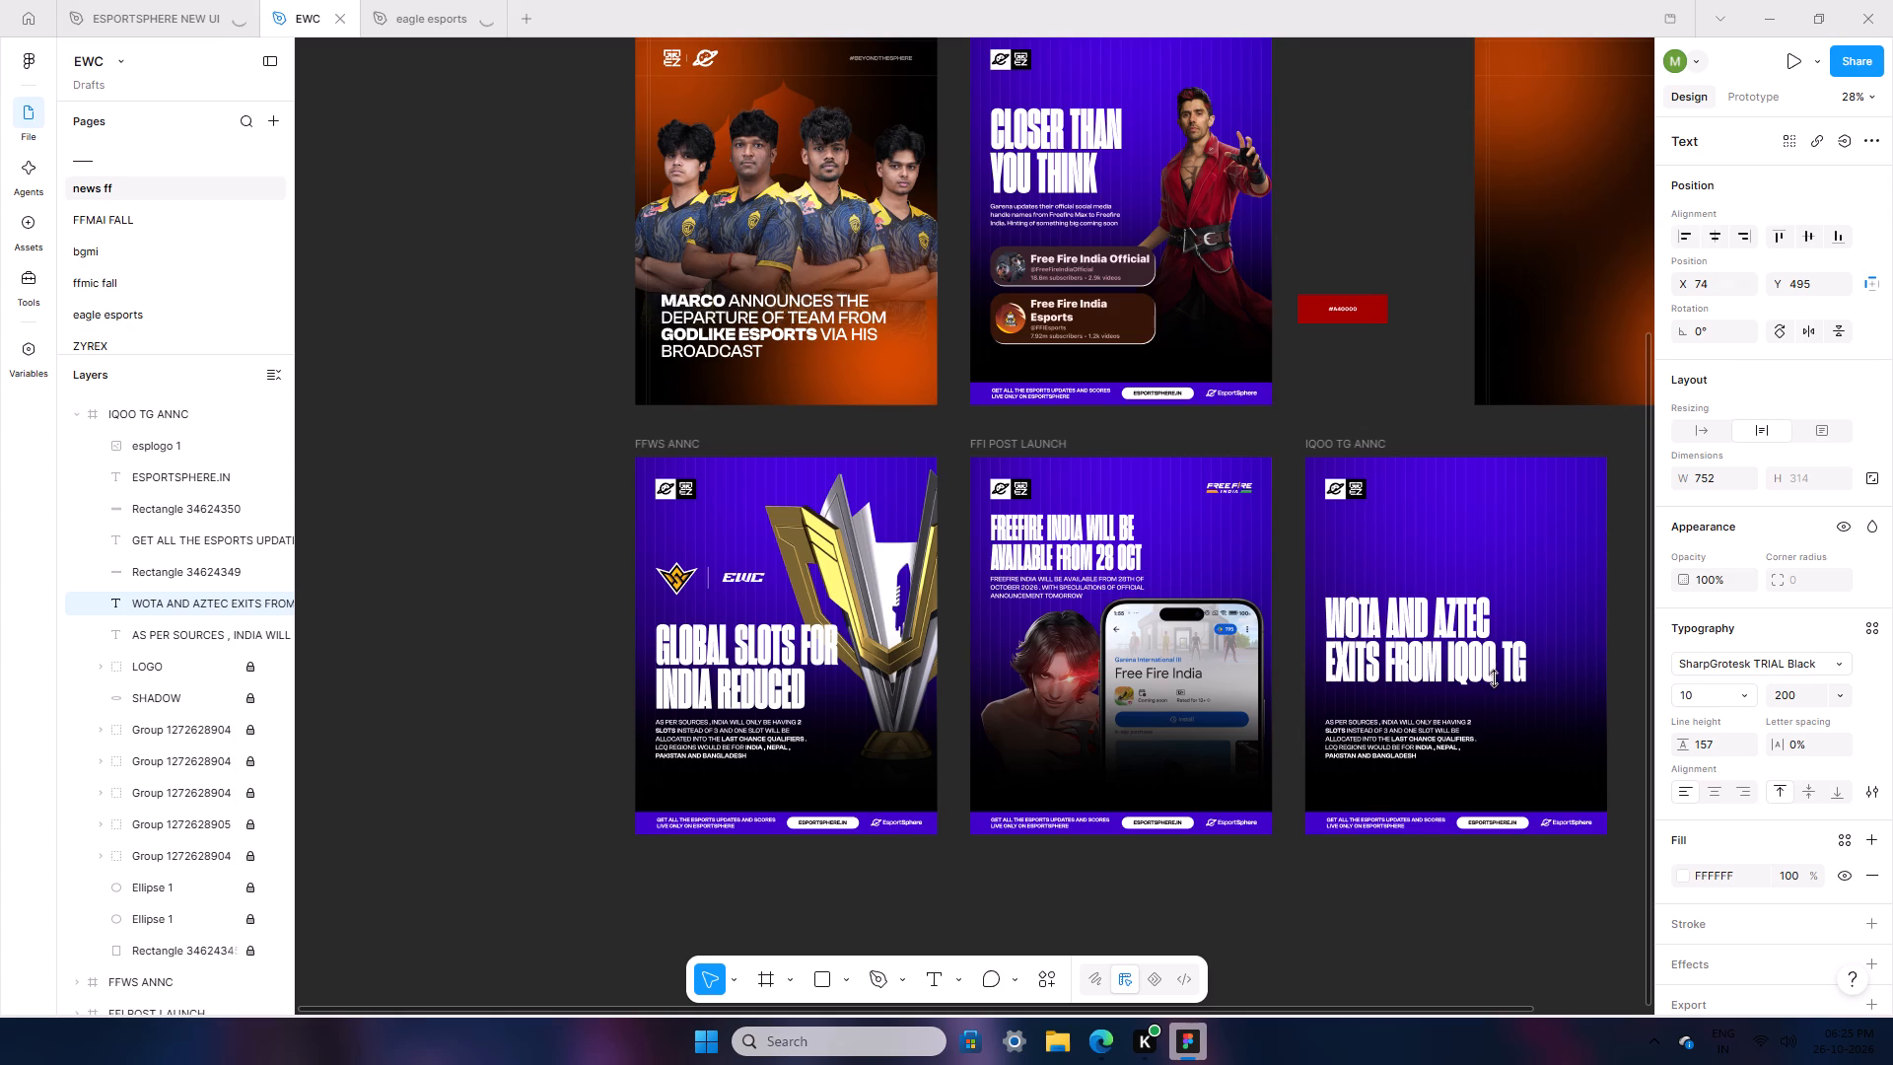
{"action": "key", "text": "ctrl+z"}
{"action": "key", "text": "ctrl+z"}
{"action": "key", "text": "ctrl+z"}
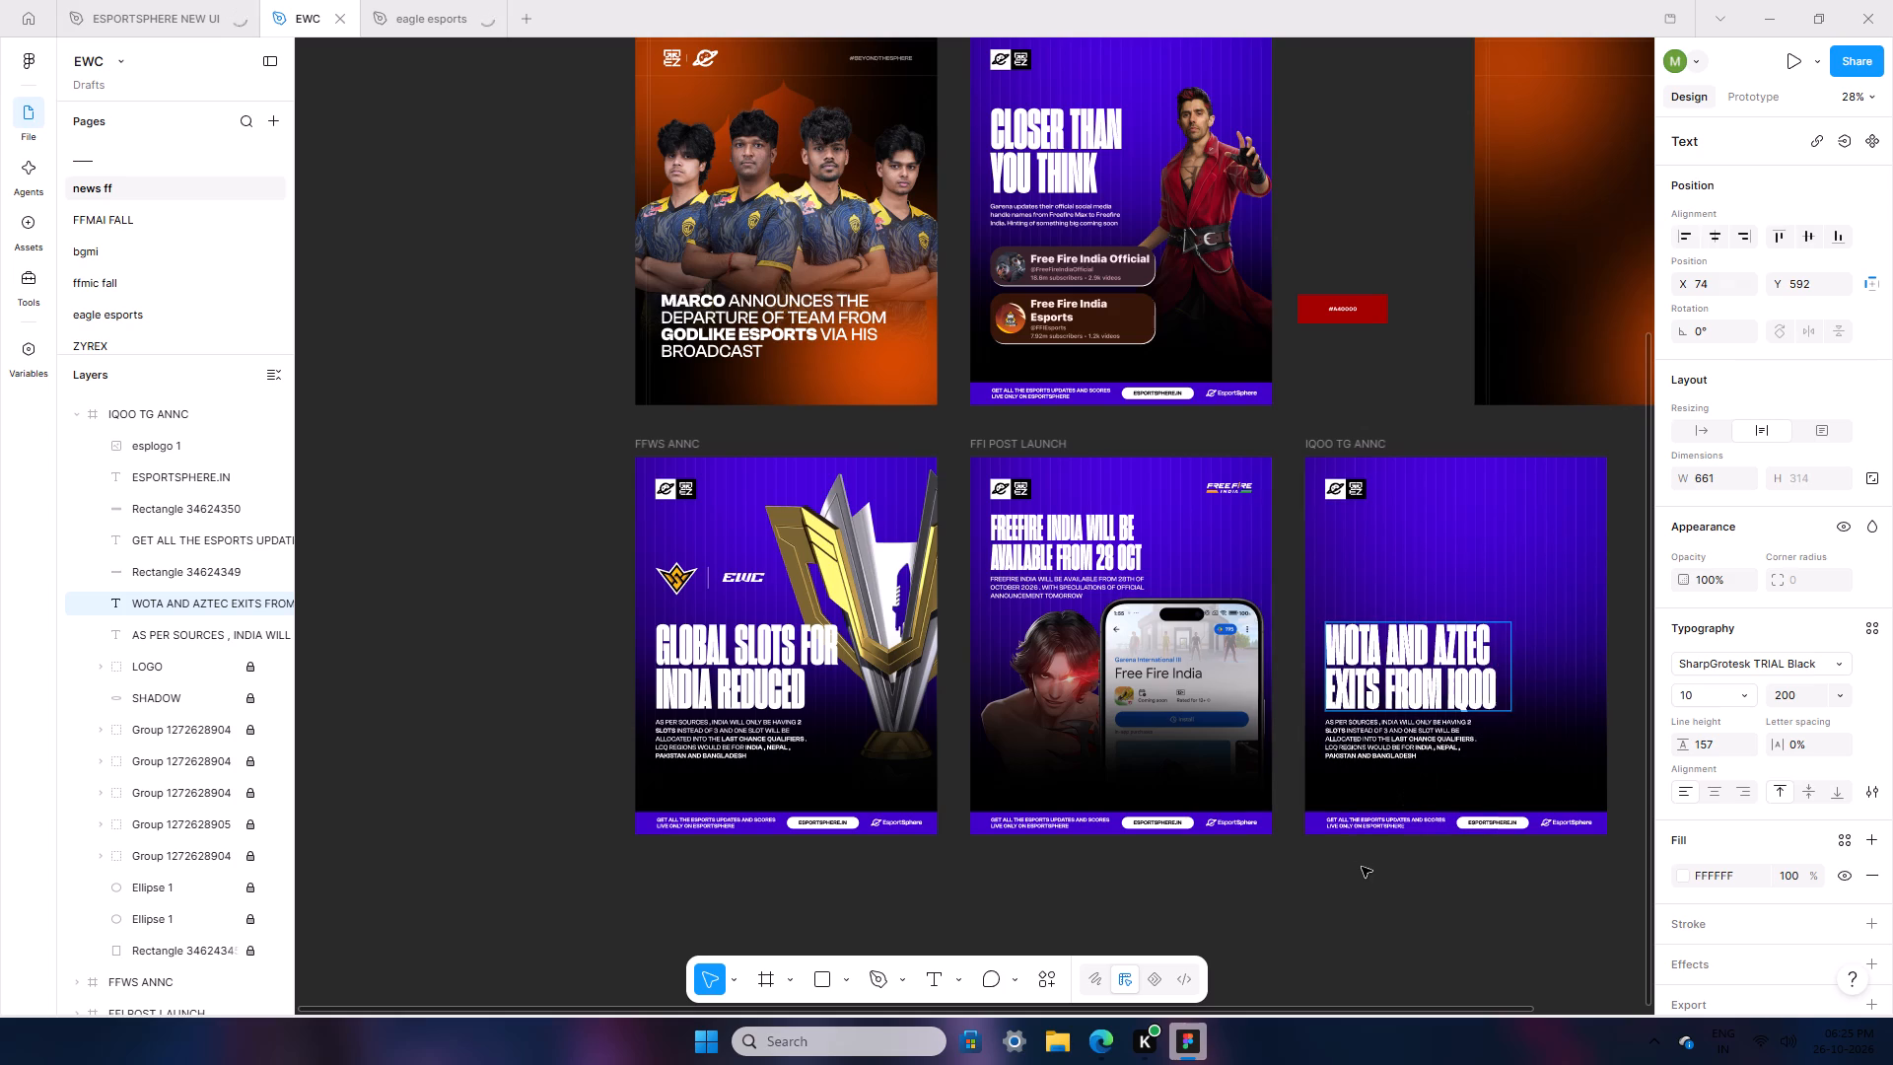
Add "TG" back to the end of the headline and widen its text box to about 728 px for two lines.
{"action": "type", "text": "TG"}
{"action": "left_click", "coordinate": [1406, 907]}
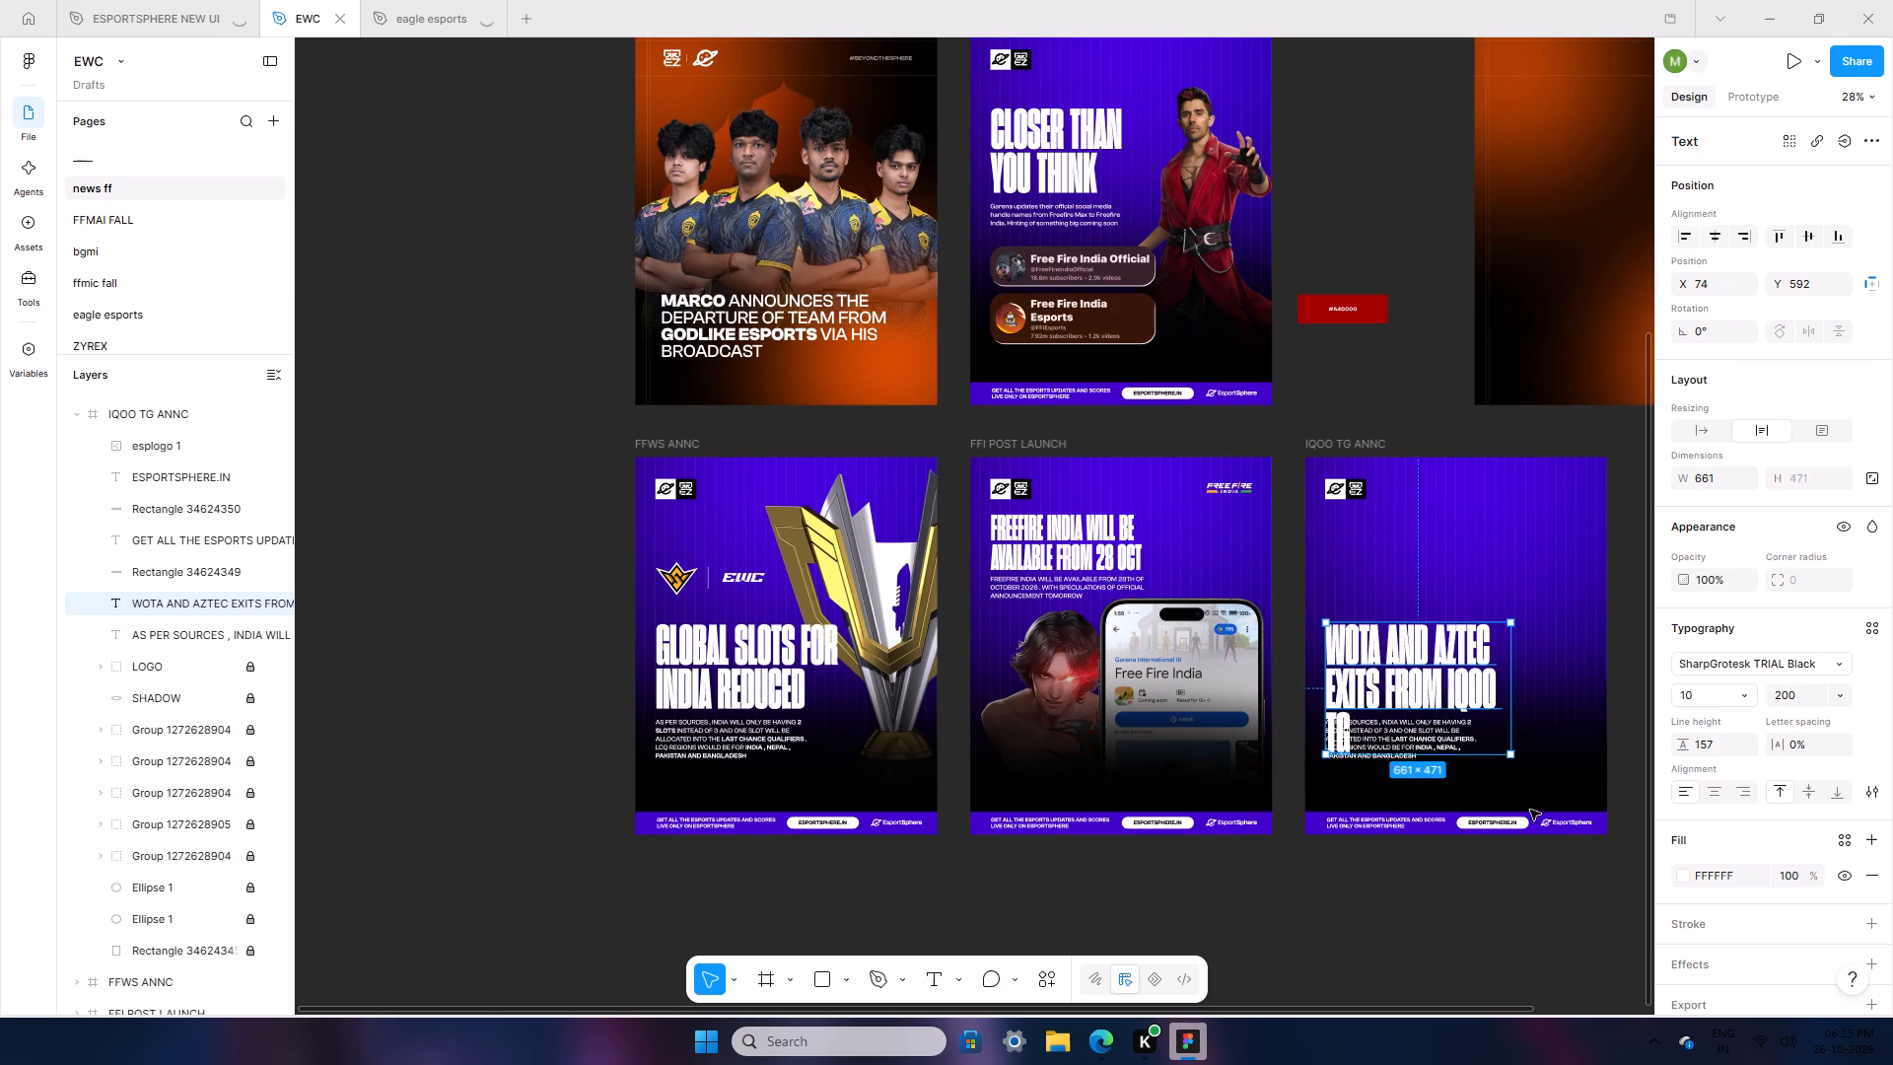
{"action": "left_click_drag", "start_coordinate": [1514, 719], "coordinate": [1533, 713]}
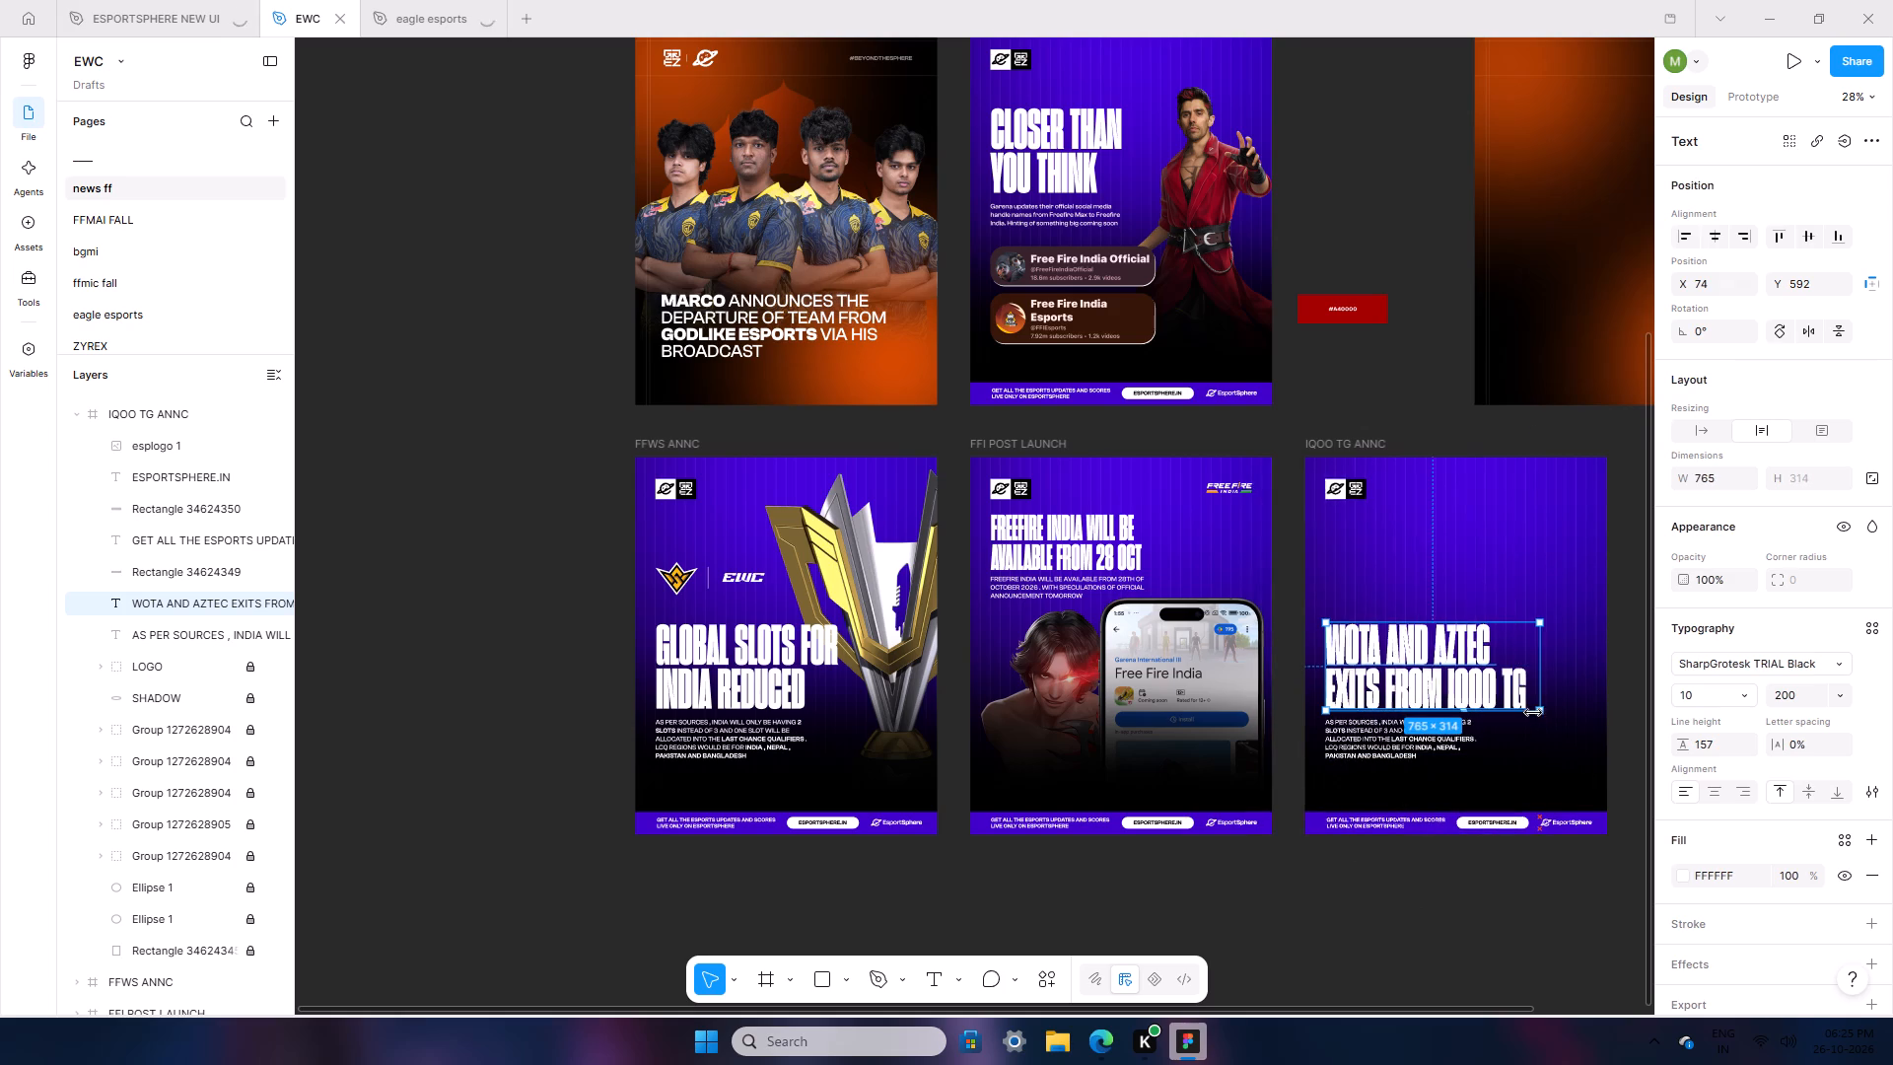
{"action": "left_click_drag", "start_coordinate": [1533, 713], "coordinate": [1532, 713]}
{"action": "left_click", "coordinate": [1496, 866]}
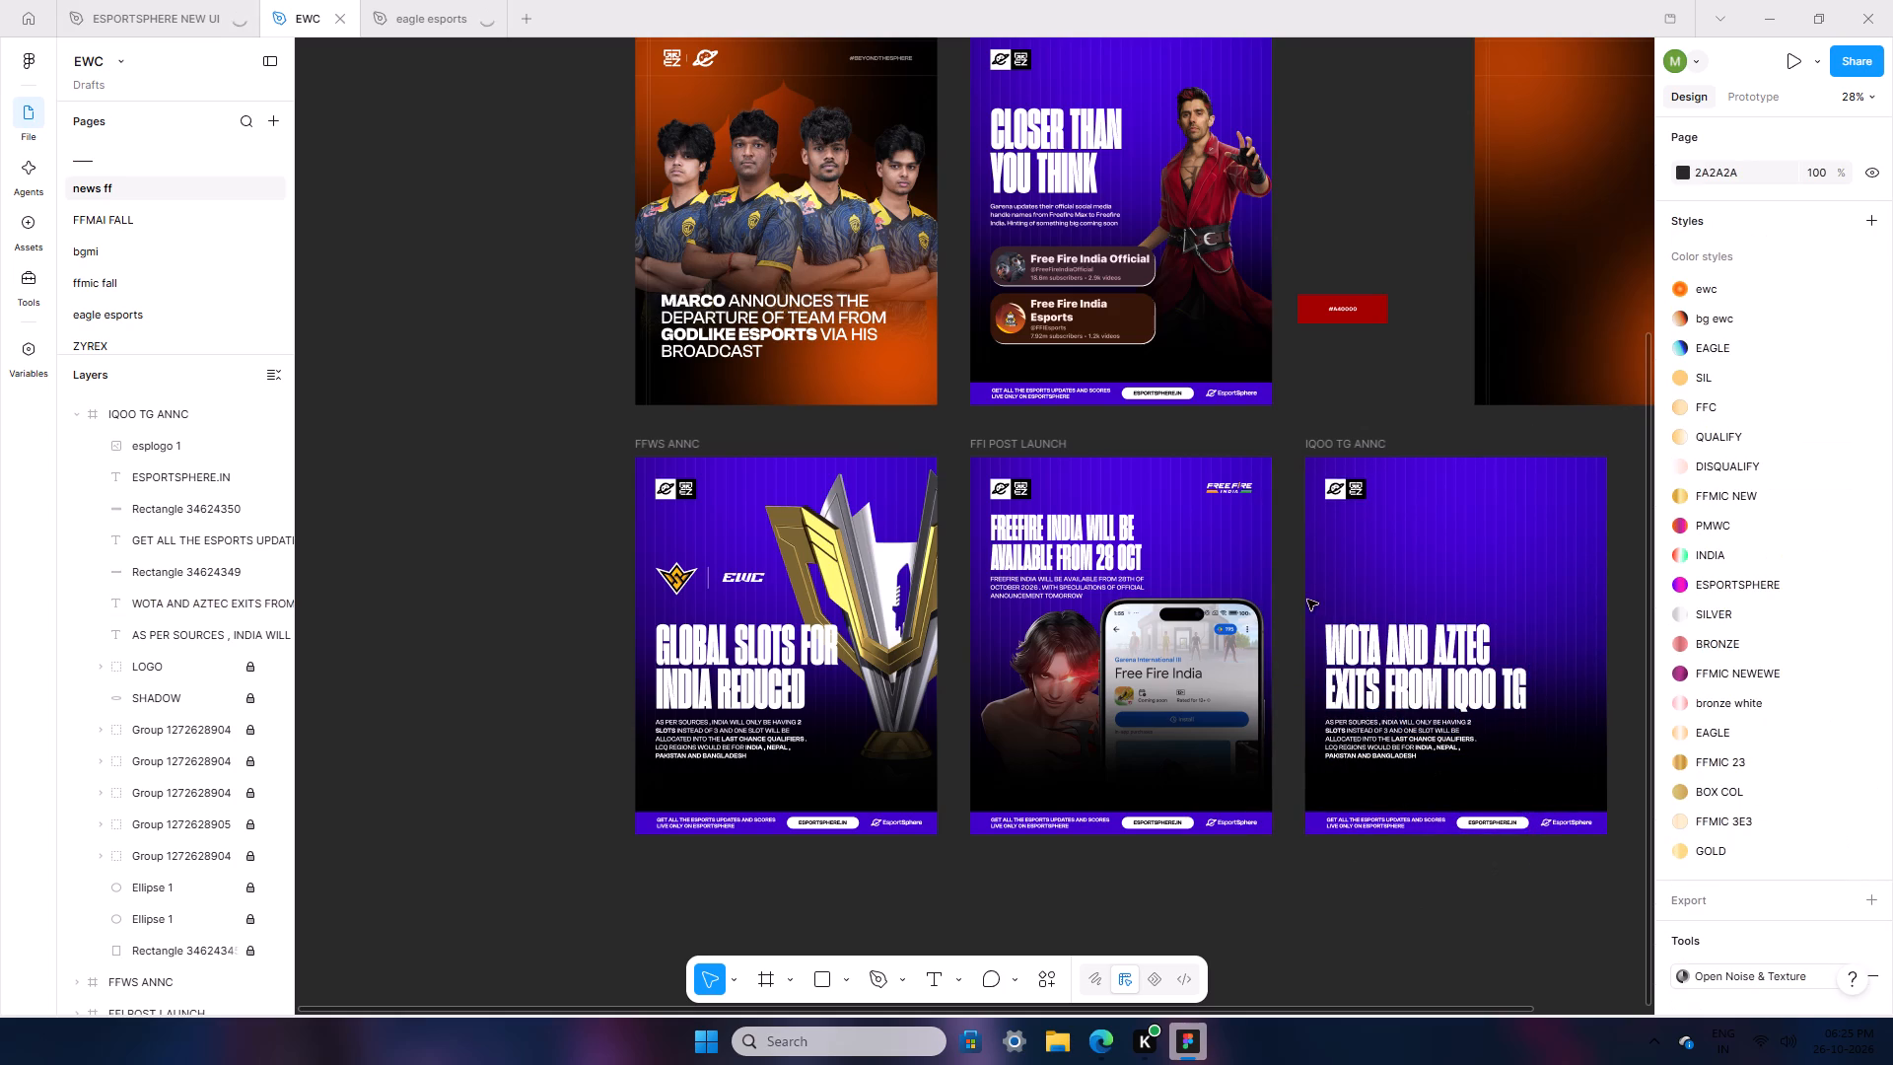
Move the headline and the body paragraph together upward in the IQOO TG ANNC frame.
{"action": "left_click_drag", "start_coordinate": [1307, 600], "coordinate": [1507, 777]}
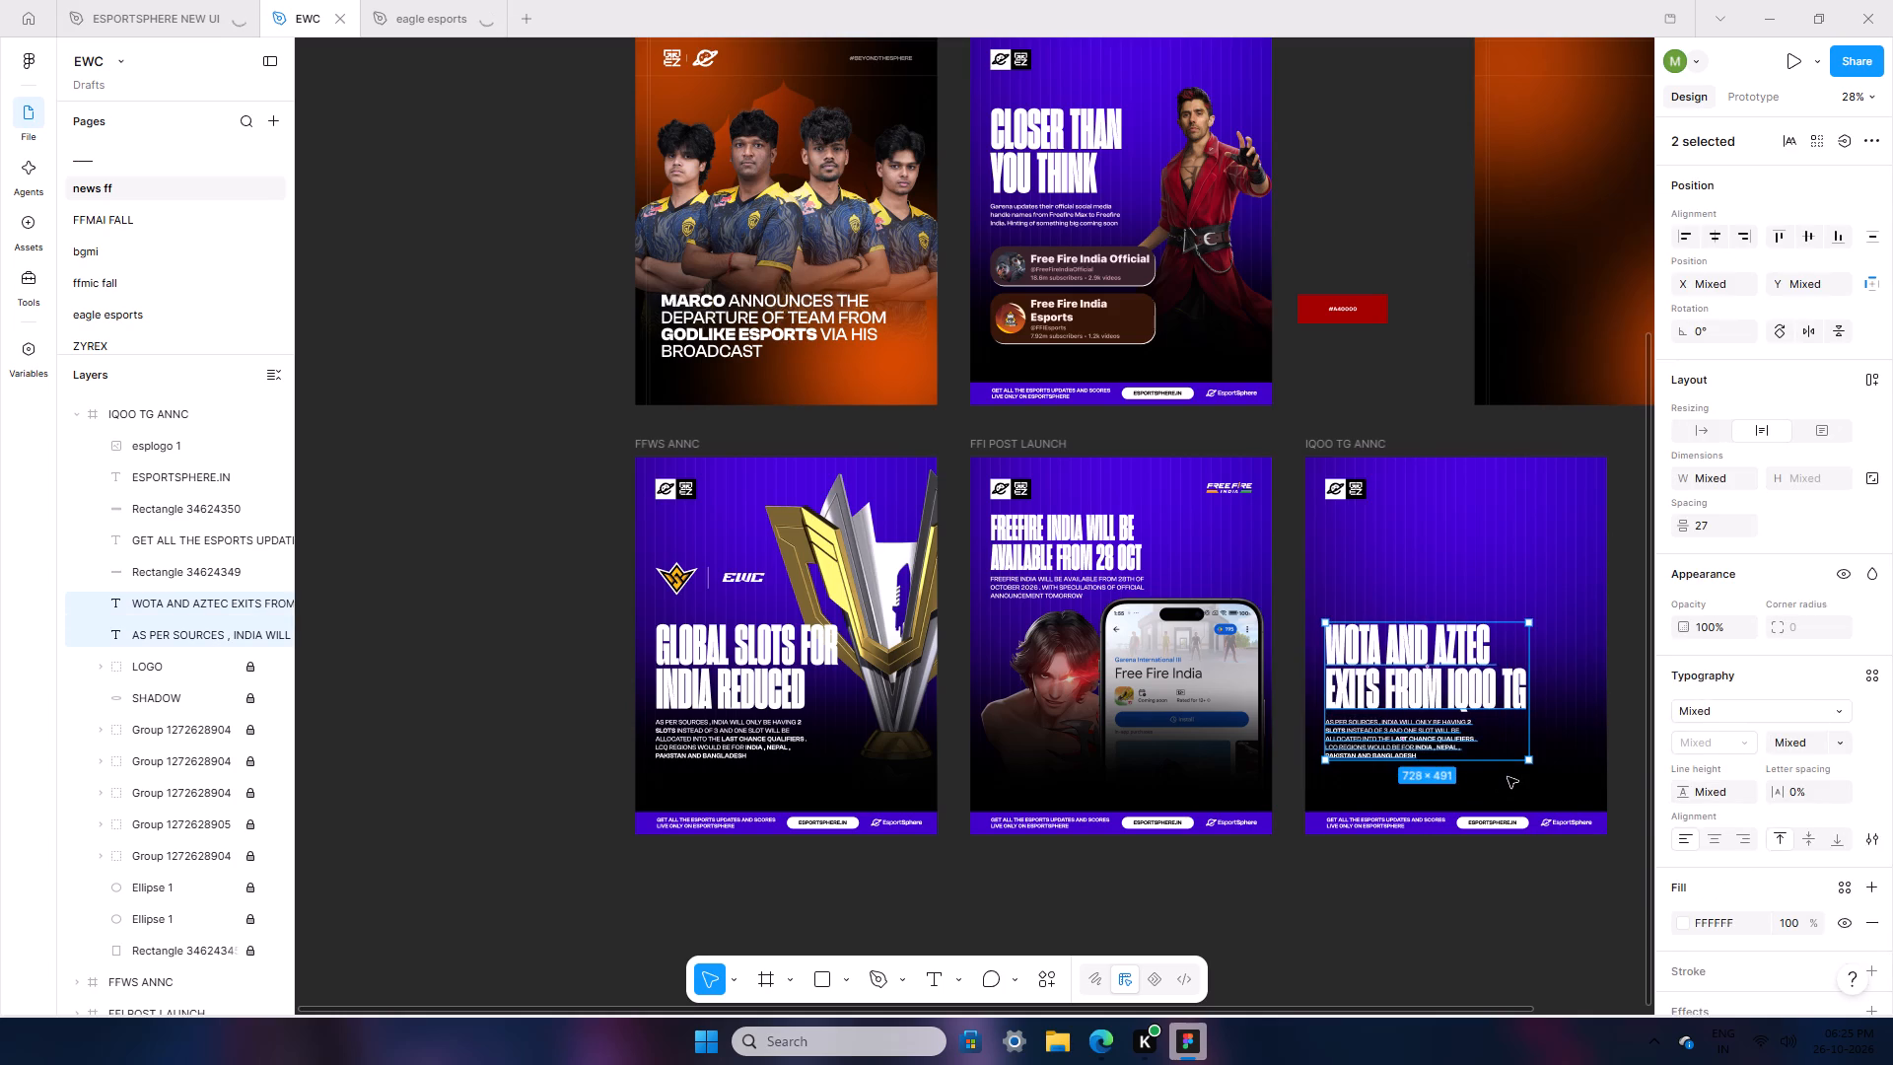
{"action": "key", "text": "Up"}
{"action": "key", "text": "Up"}
{"action": "key", "text": "Up"}
{"action": "key", "text": "Up"}
{"action": "key", "text": "Up"}
{"action": "key", "text": "Up"}
{"action": "key", "text": "Up"}
{"action": "key", "text": "Up"}
{"action": "key", "text": "Up"}
{"action": "key", "text": "Up"}
{"action": "key", "text": "Up"}
{"action": "key", "text": "Up"}
{"action": "key", "text": "Up"}
{"action": "key", "text": "Up"}
{"action": "key", "text": "Up"}
{"action": "key", "text": "Up"}
{"action": "key", "text": "Up"}
{"action": "key", "text": "Up"}
{"action": "key", "text": "Up"}
{"action": "key", "text": "Up"}
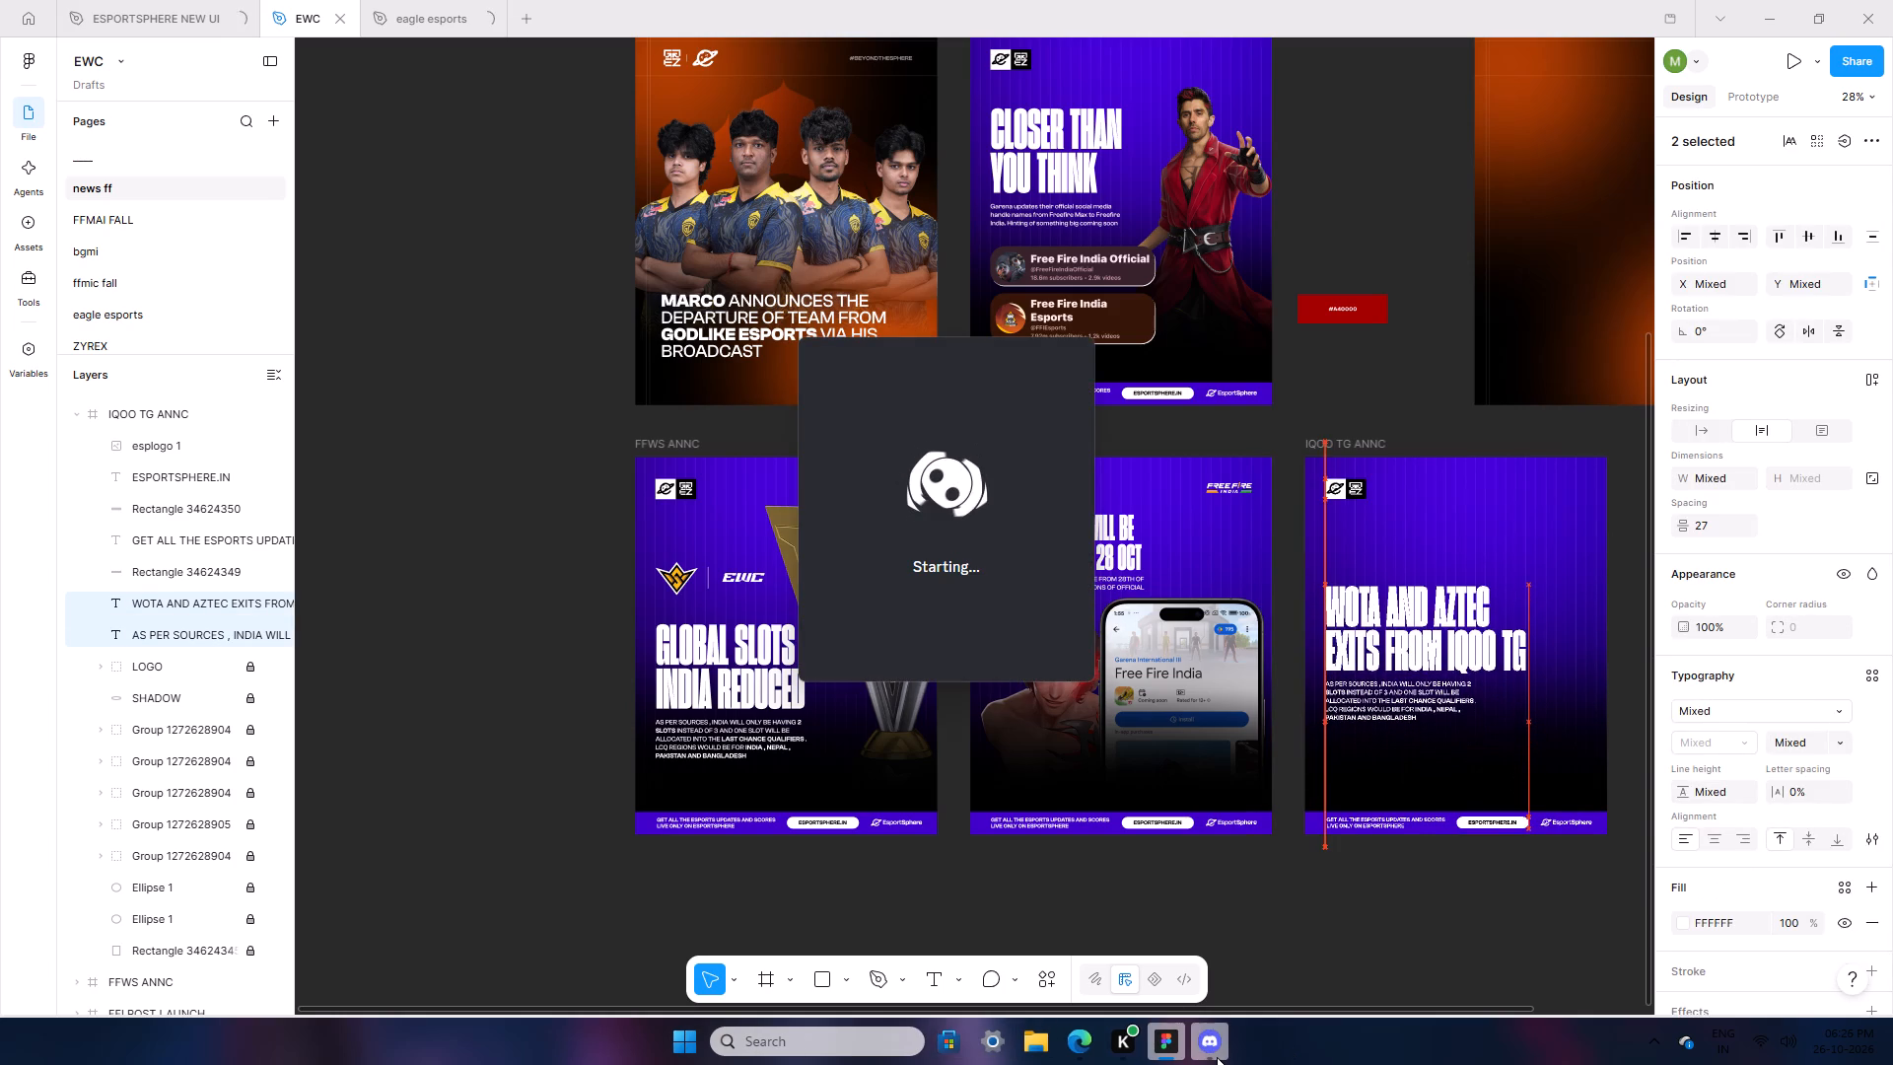
{"action": "left_click", "coordinate": [1353, 923]}
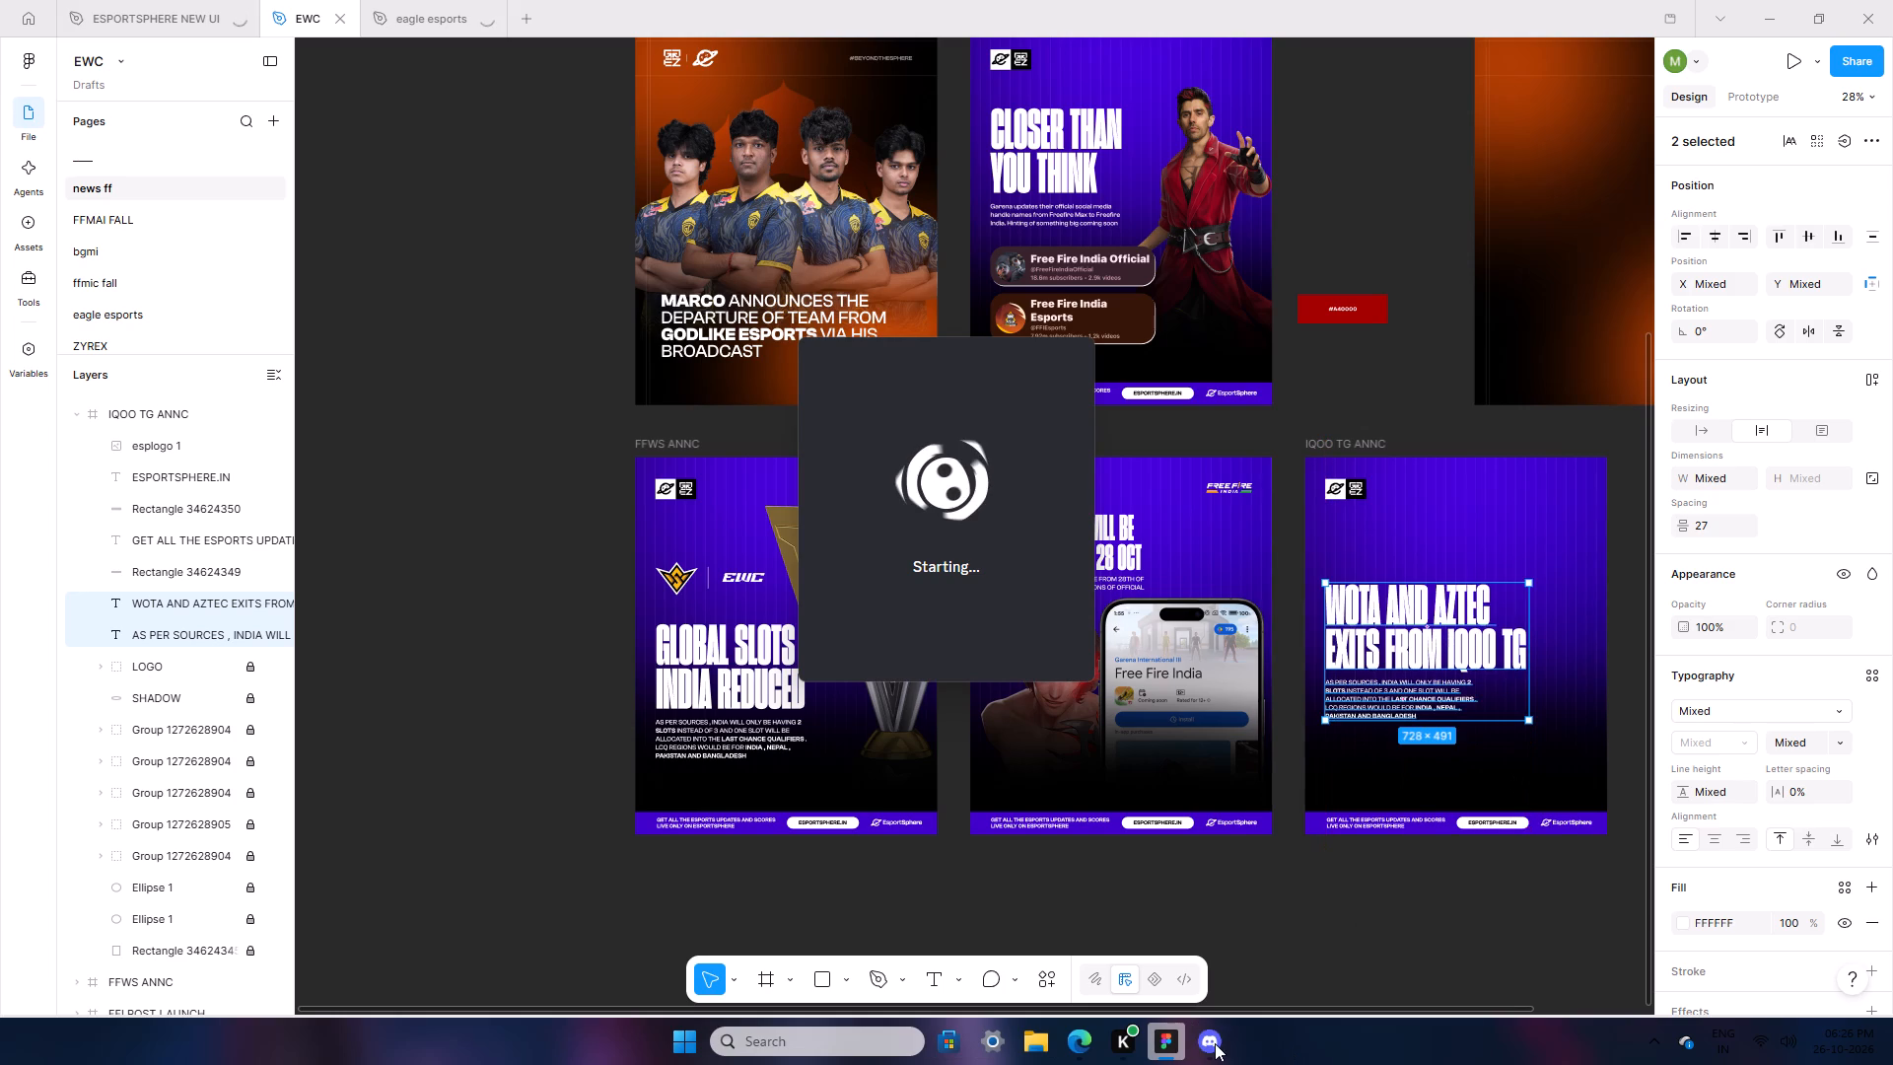
Close the Discord window that is starting up.
{"action": "left_click", "coordinate": [1248, 864]}
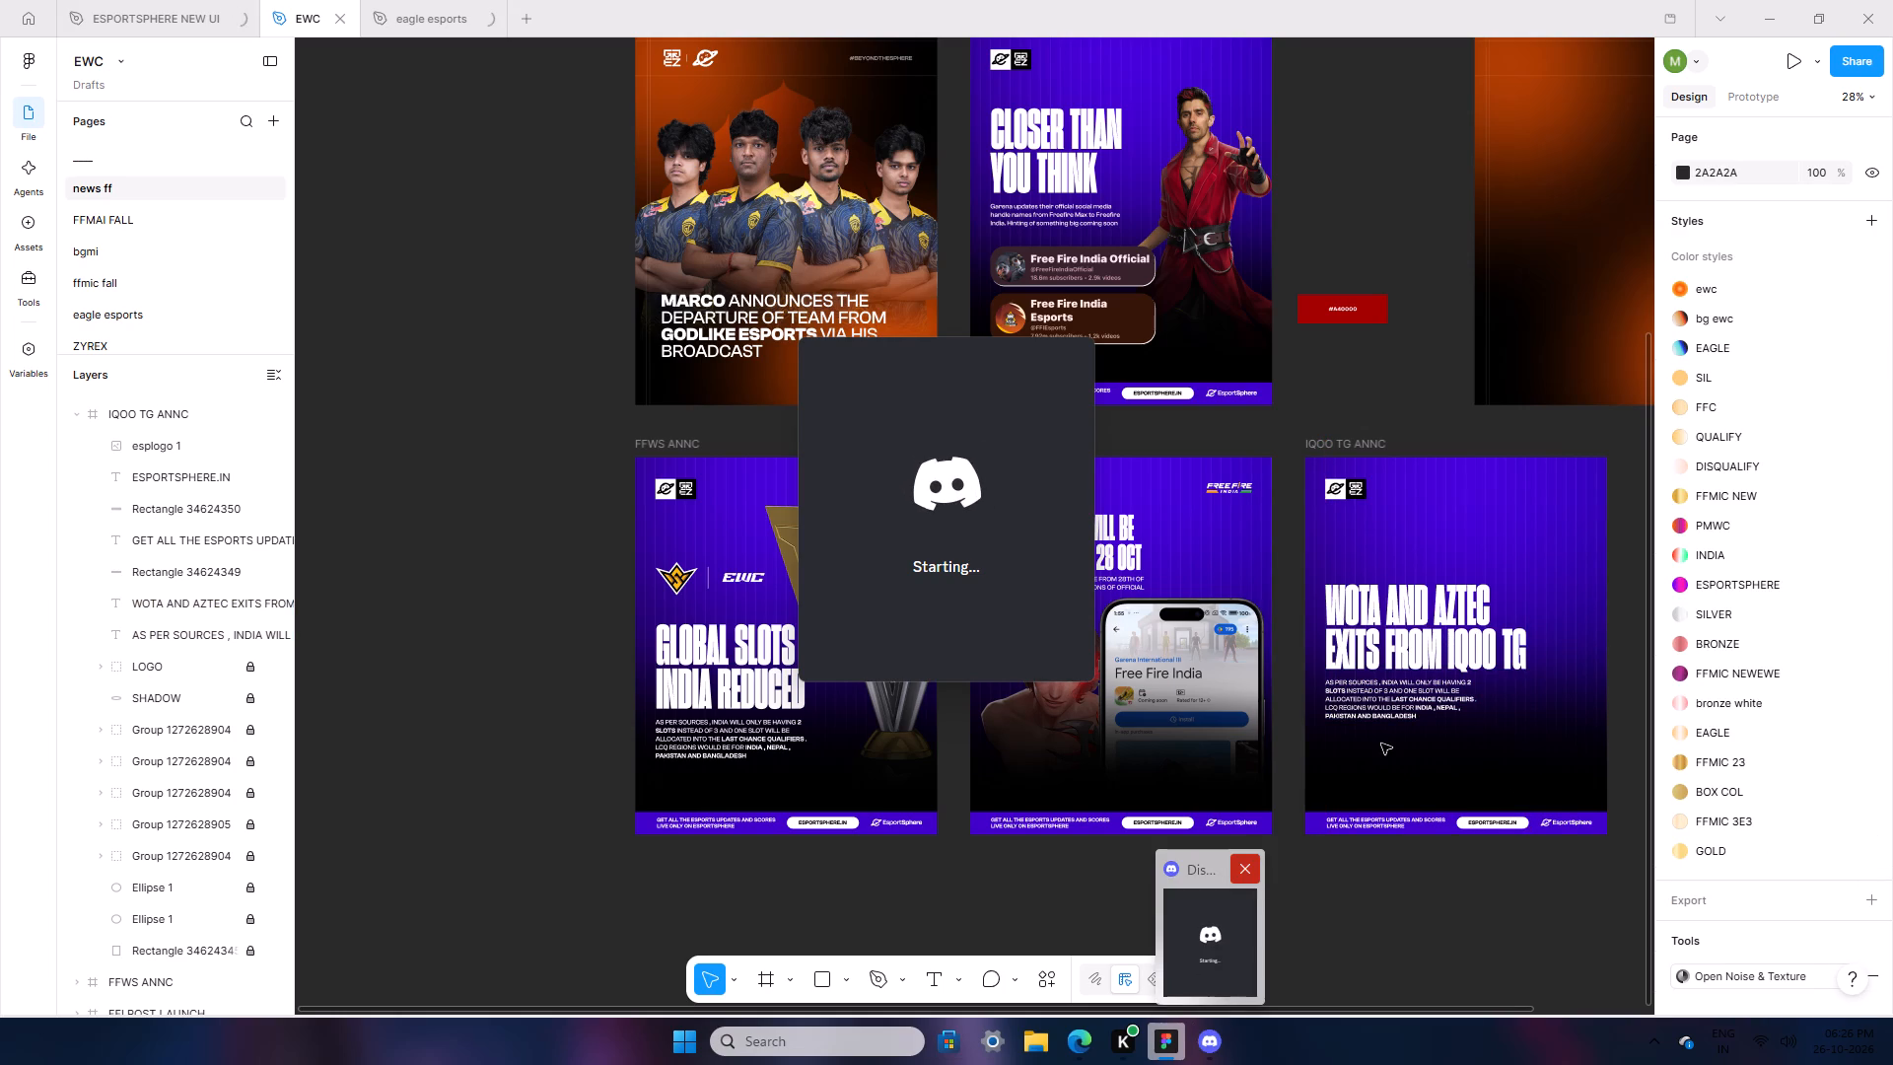
Move the headline and body paragraph together further up so they sit just beneath the logos of the IQOO TG ANNC frame.
{"action": "left_click_drag", "start_coordinate": [1316, 560], "coordinate": [1473, 760]}
{"action": "key", "text": "Up"}
{"action": "key", "text": "Up"}
{"action": "key", "text": "Up"}
{"action": "key", "text": "Up"}
{"action": "key", "text": "Up"}
{"action": "key", "text": "Up"}
{"action": "key", "text": "Up"}
{"action": "key", "text": "Up"}
{"action": "key", "text": "Up"}
{"action": "key", "text": "Up"}
{"action": "key", "text": "Up"}
{"action": "key", "text": "Up"}
{"action": "key", "text": "Up"}
{"action": "key", "text": "Up"}
{"action": "key", "text": "Up"}
{"action": "key", "text": "Up"}
{"action": "key", "text": "Up"}
{"action": "key", "text": "Up"}
{"action": "key", "text": "Up"}
{"action": "key", "text": "Up"}
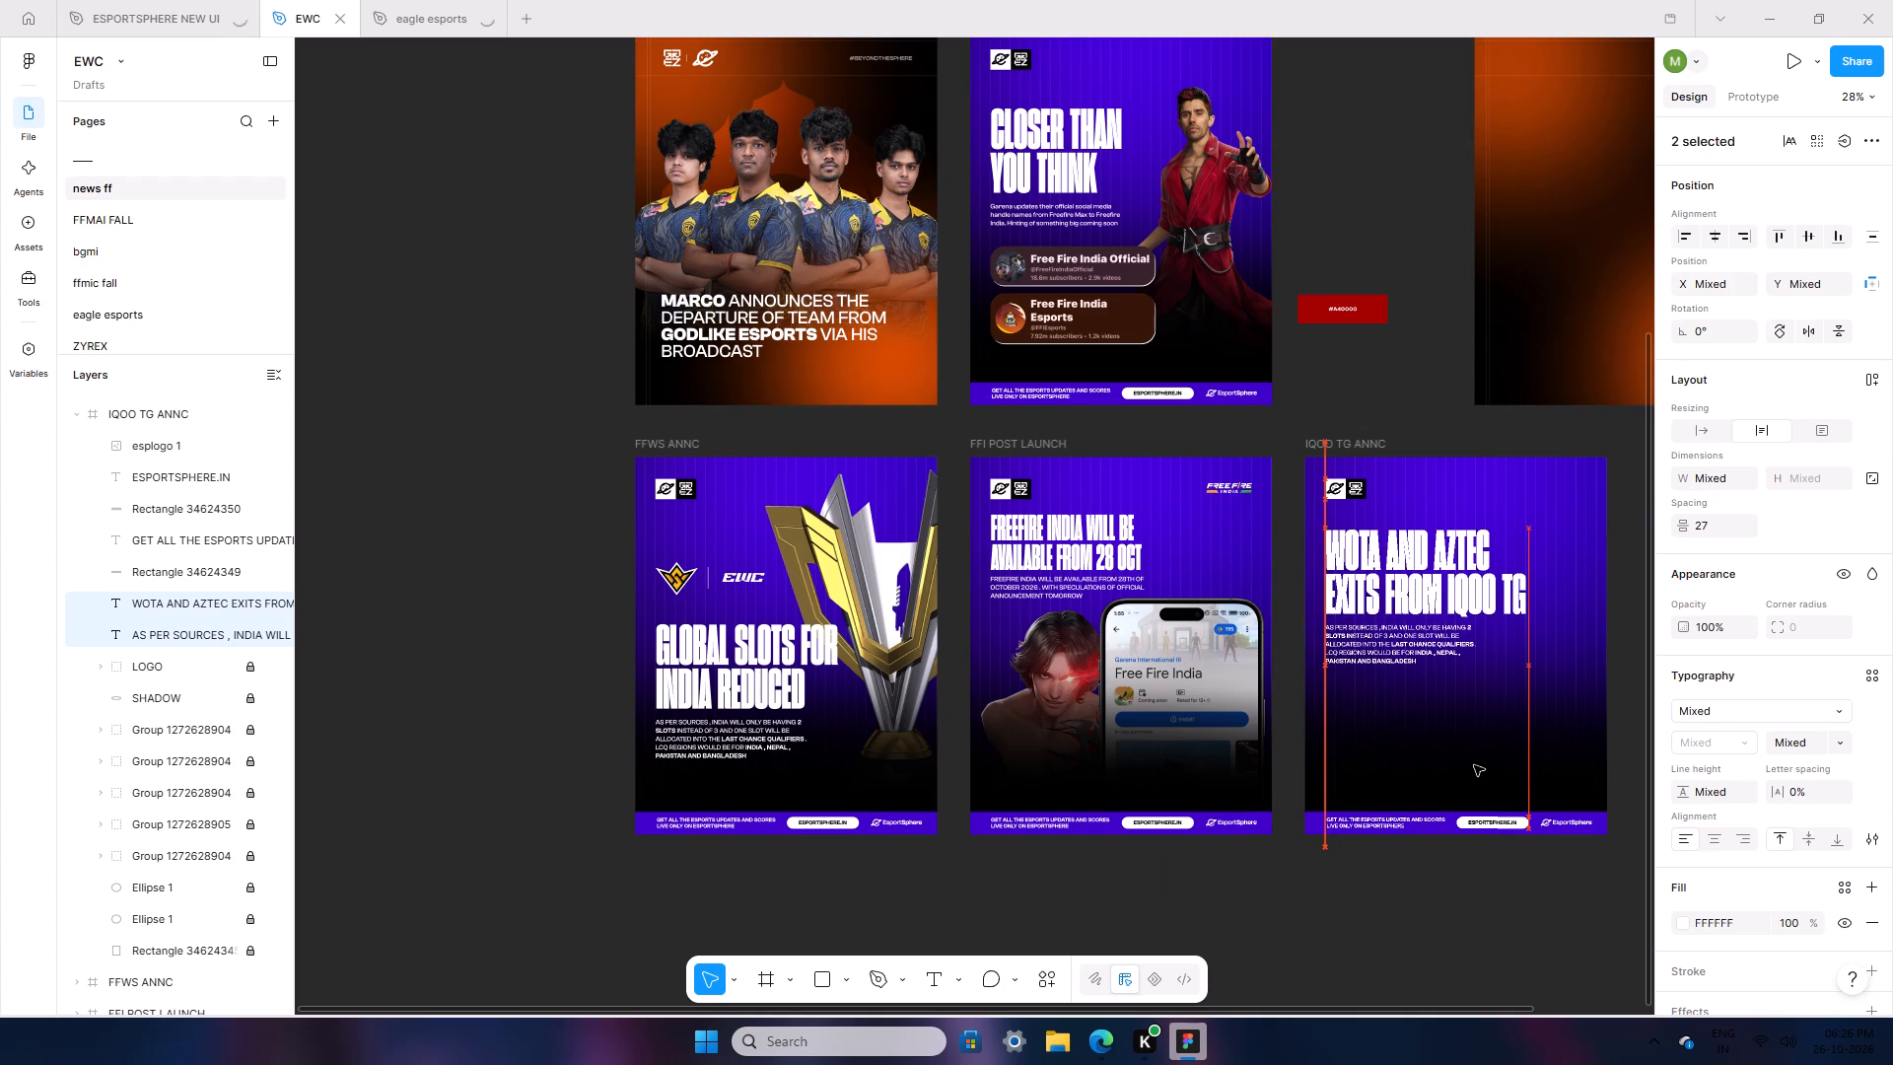
{"action": "key", "text": "Up"}
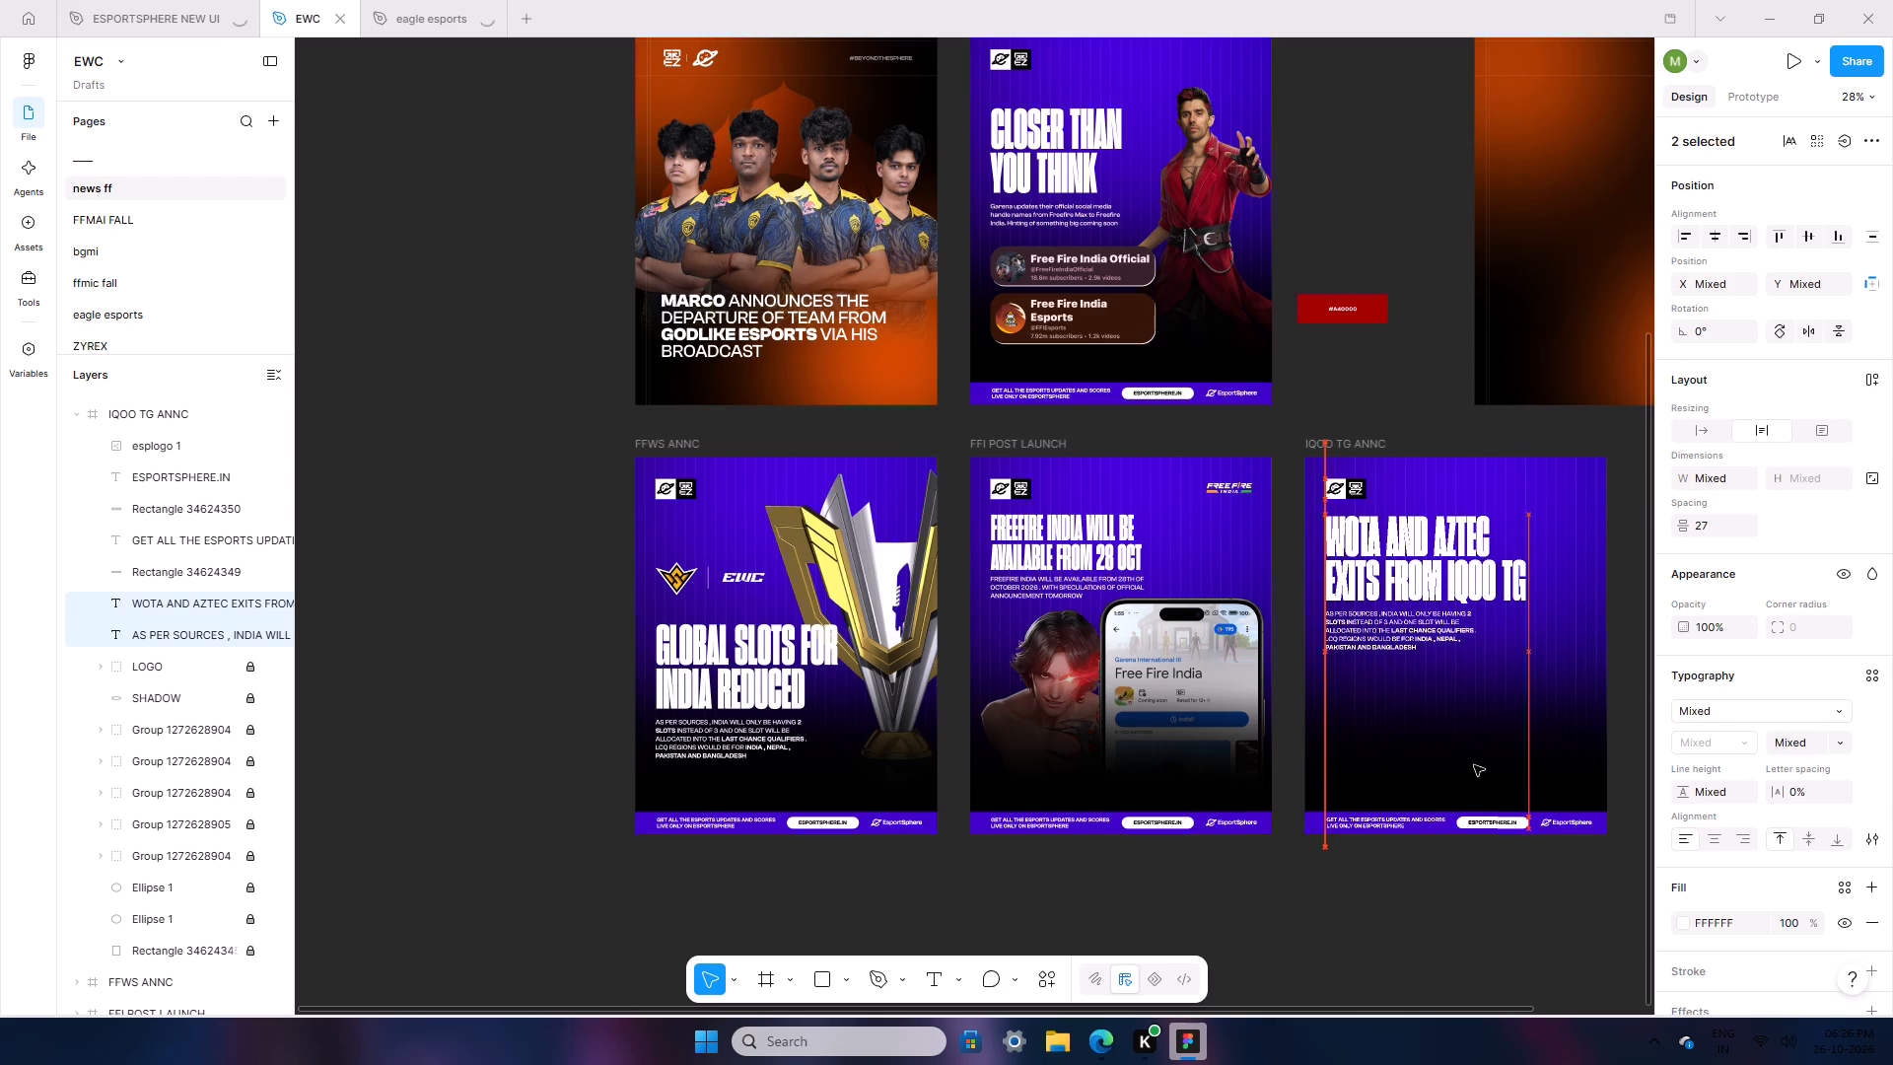
{"action": "key", "text": "Up"}
{"action": "key", "text": "Up"}
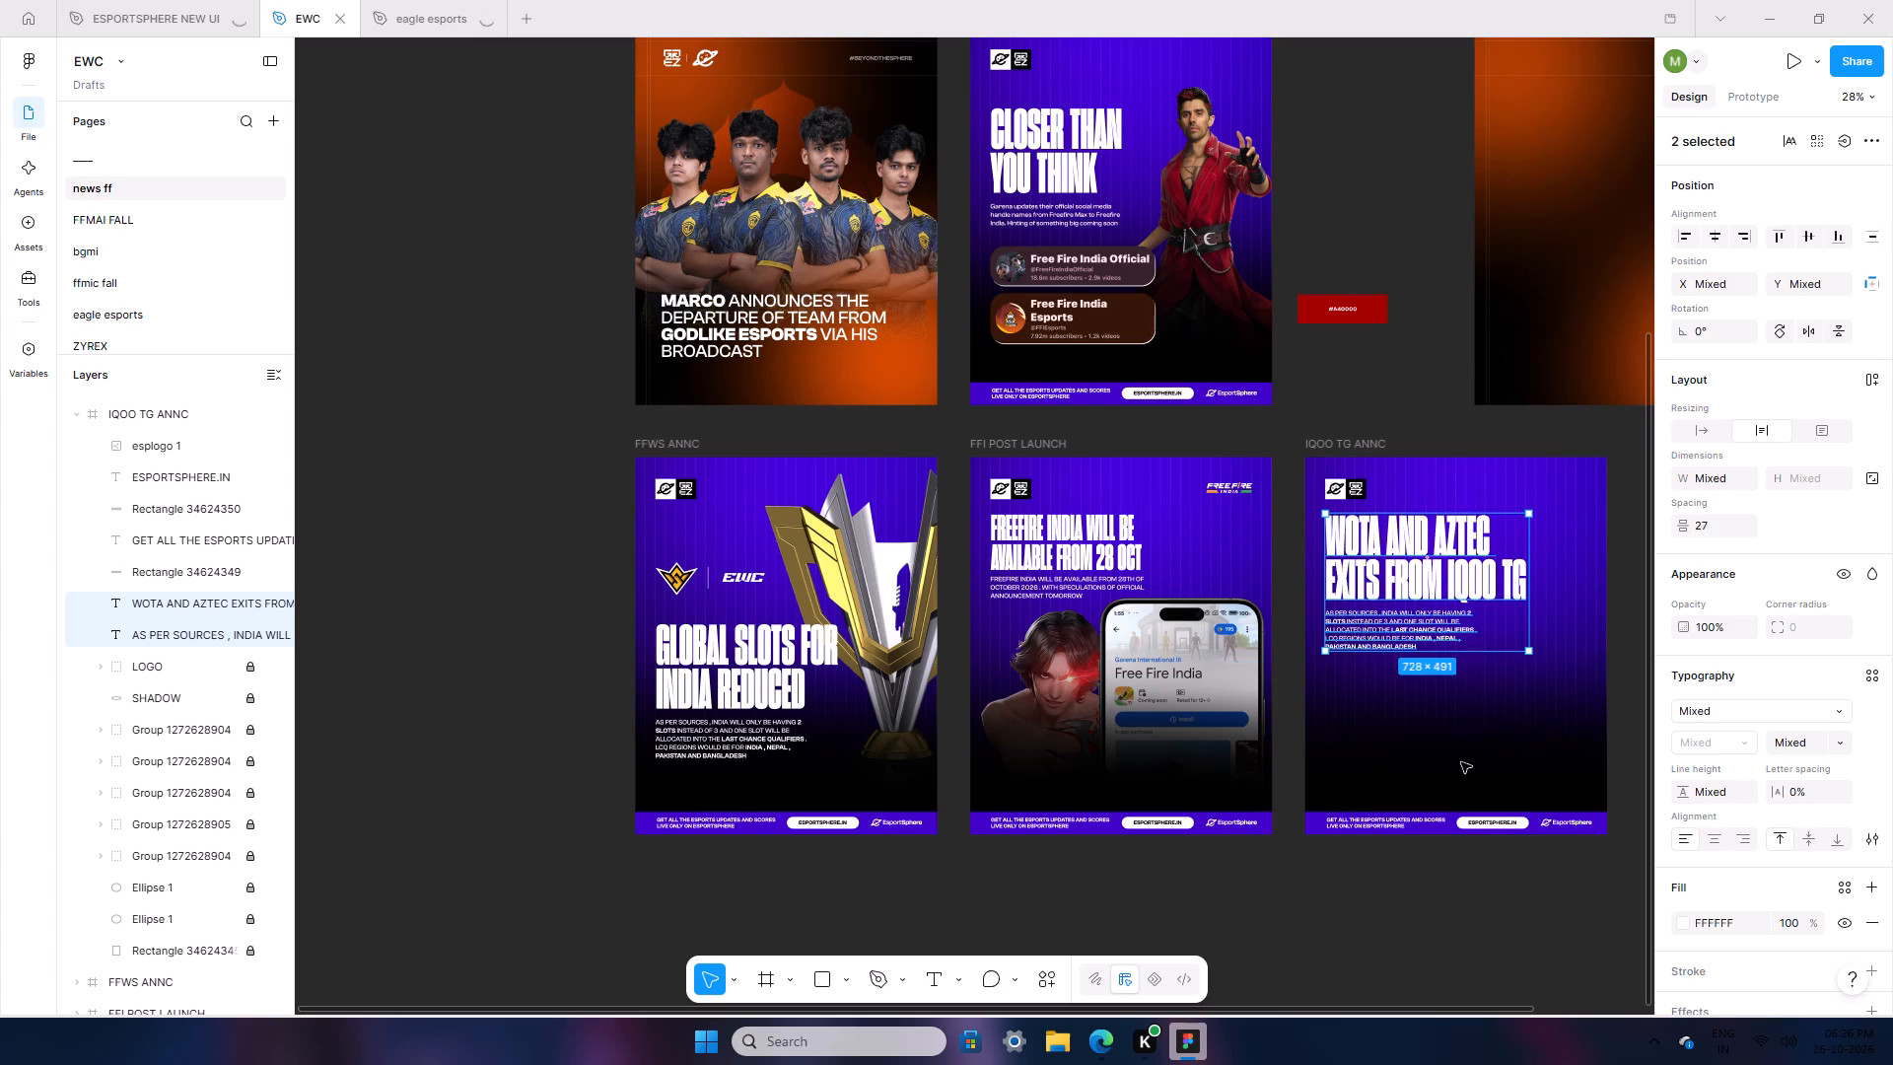
{"action": "key", "text": "Down"}
{"action": "key", "text": "Down"}
{"action": "key", "text": "Down"}
{"action": "key", "text": "Down"}
{"action": "key", "text": "Down"}
{"action": "key", "text": "Down"}
{"action": "left_click", "coordinate": [1394, 946]}
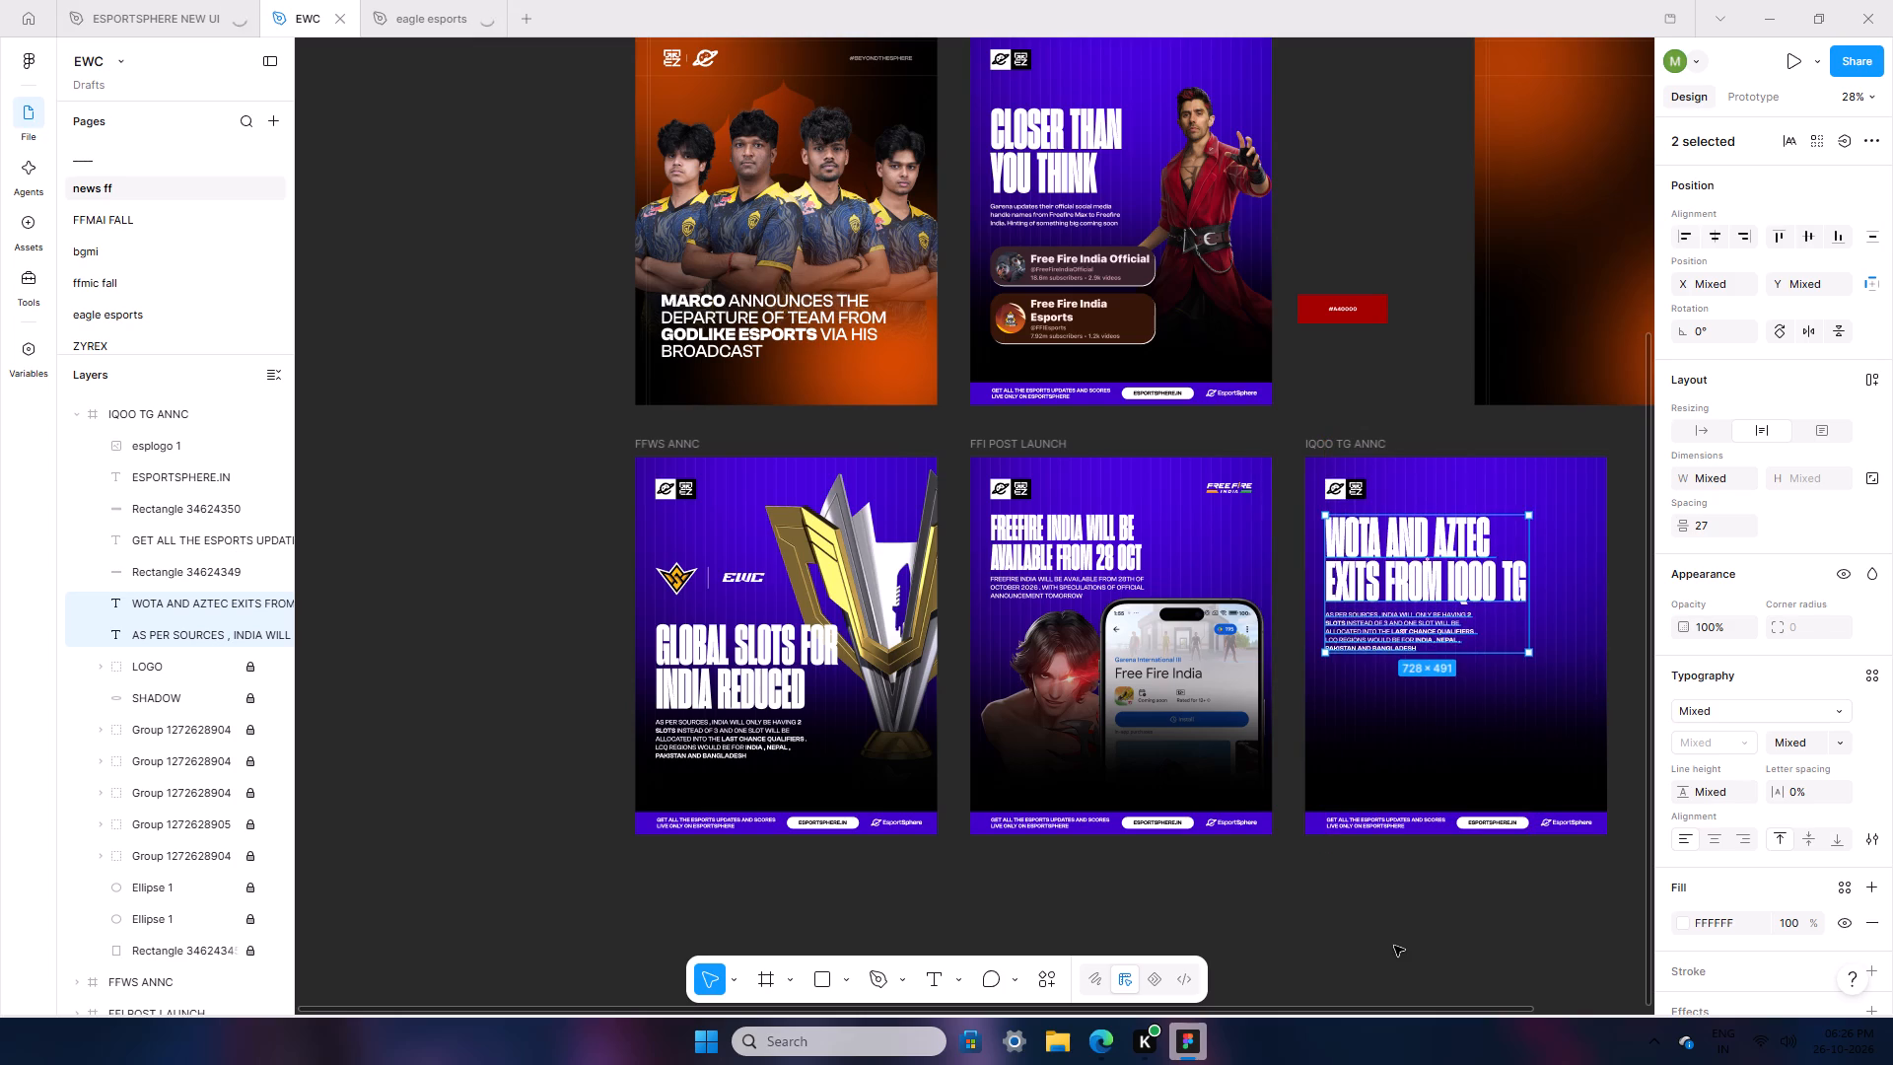
{"action": "scroll", "coordinate": [1507, 922], "scroll_direction": "up", "scroll_amount": 6, "text": "ctrl"}
{"action": "scroll", "coordinate": [1507, 922], "scroll_direction": "up", "scroll_amount": 7}
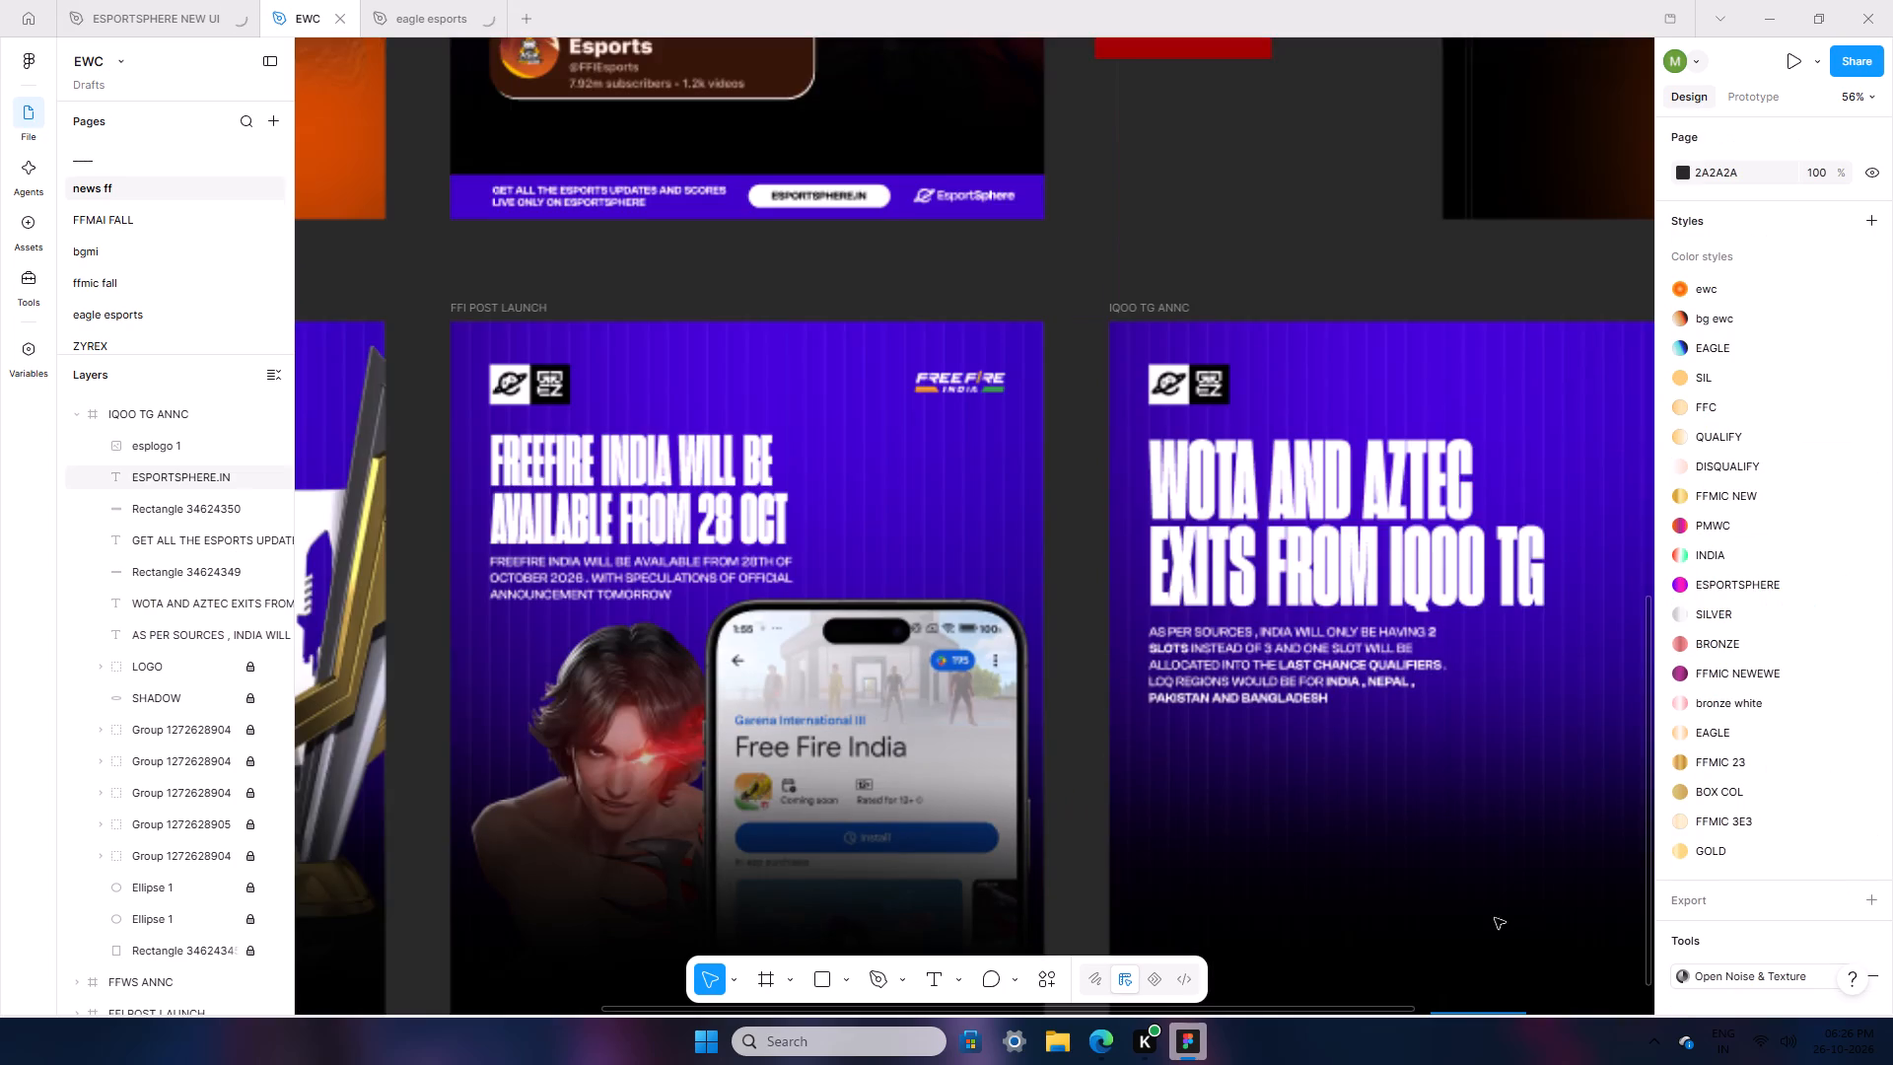
Replace the body paragraph below the IQOO TG ANNC headline with "WOTA AND AZTEC HAVE OFFICIALLY BID GOODBYE TO".
{"action": "scroll", "coordinate": [1288, 878], "scroll_direction": "up", "scroll_amount": 6, "text": "ctrl"}
{"action": "double_click", "coordinate": [1322, 685]}
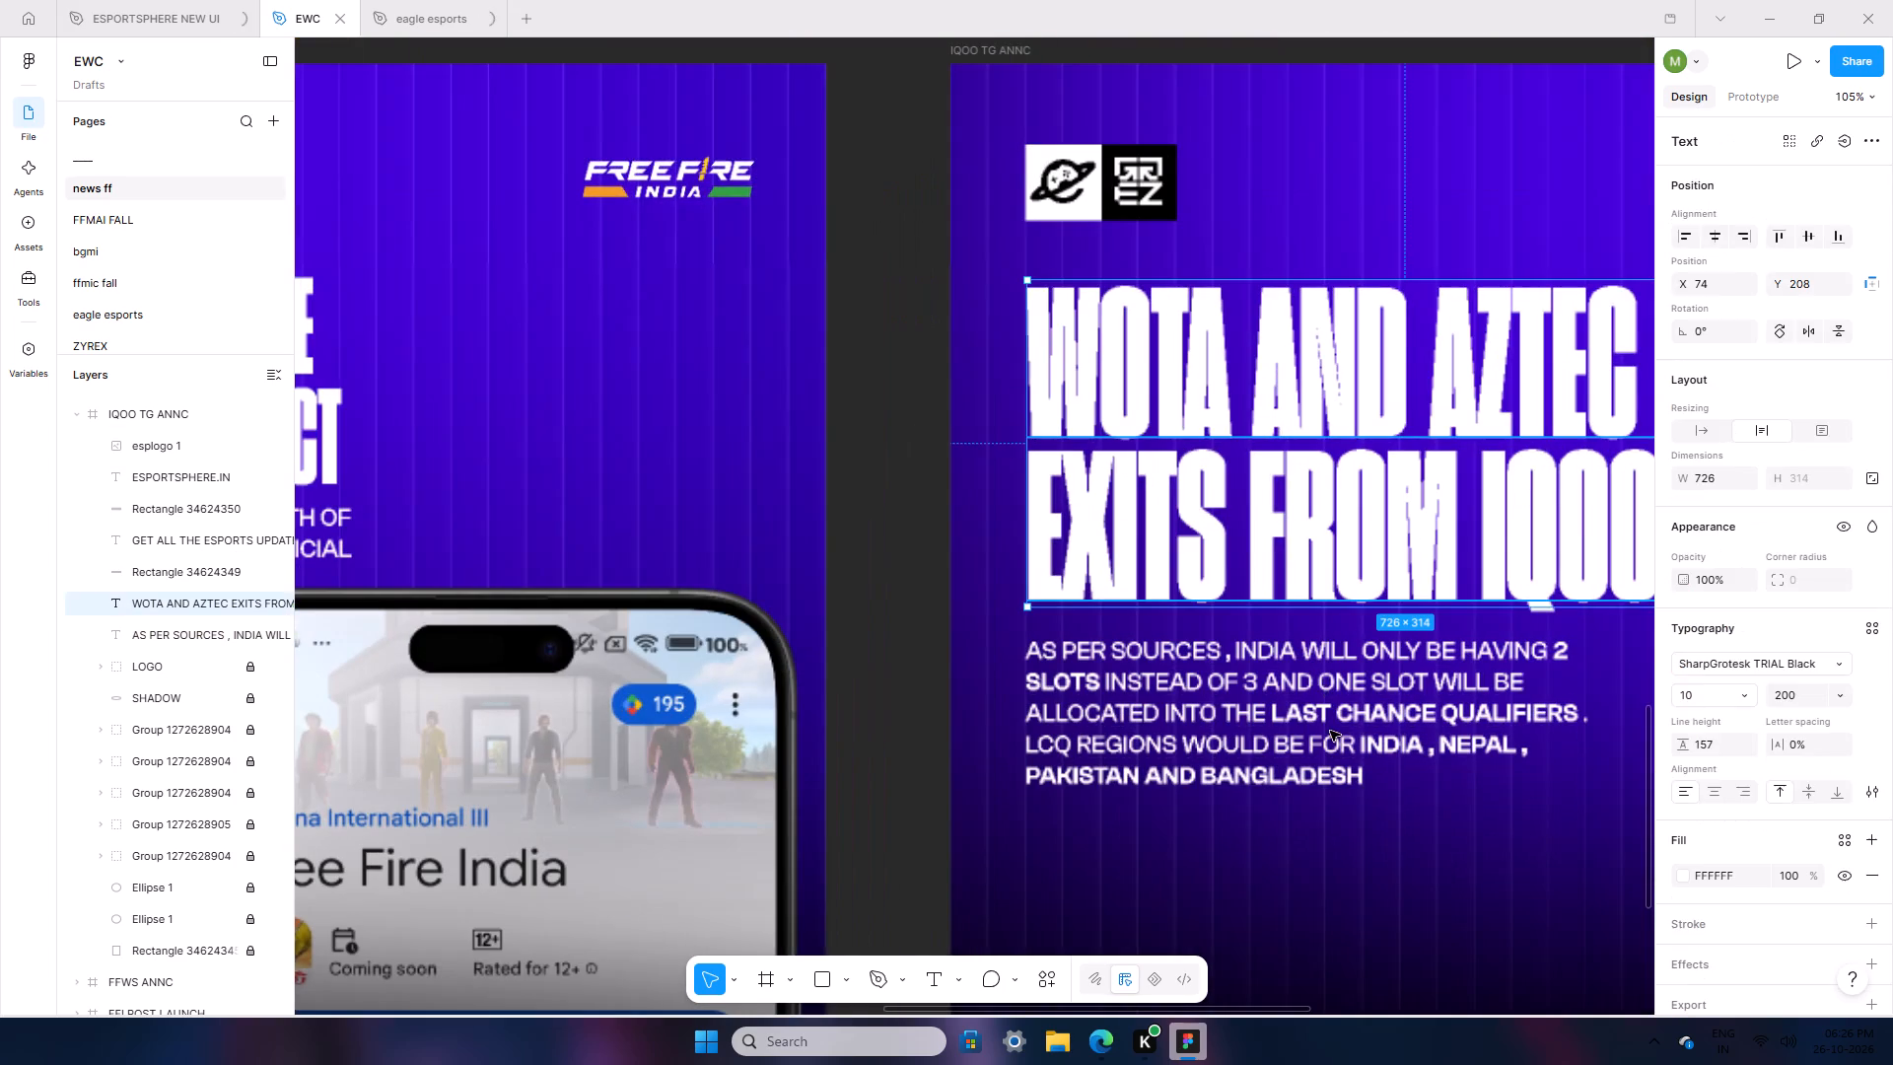
{"action": "triple_click", "coordinate": [1305, 767]}
{"action": "double_click", "coordinate": [1305, 767]}
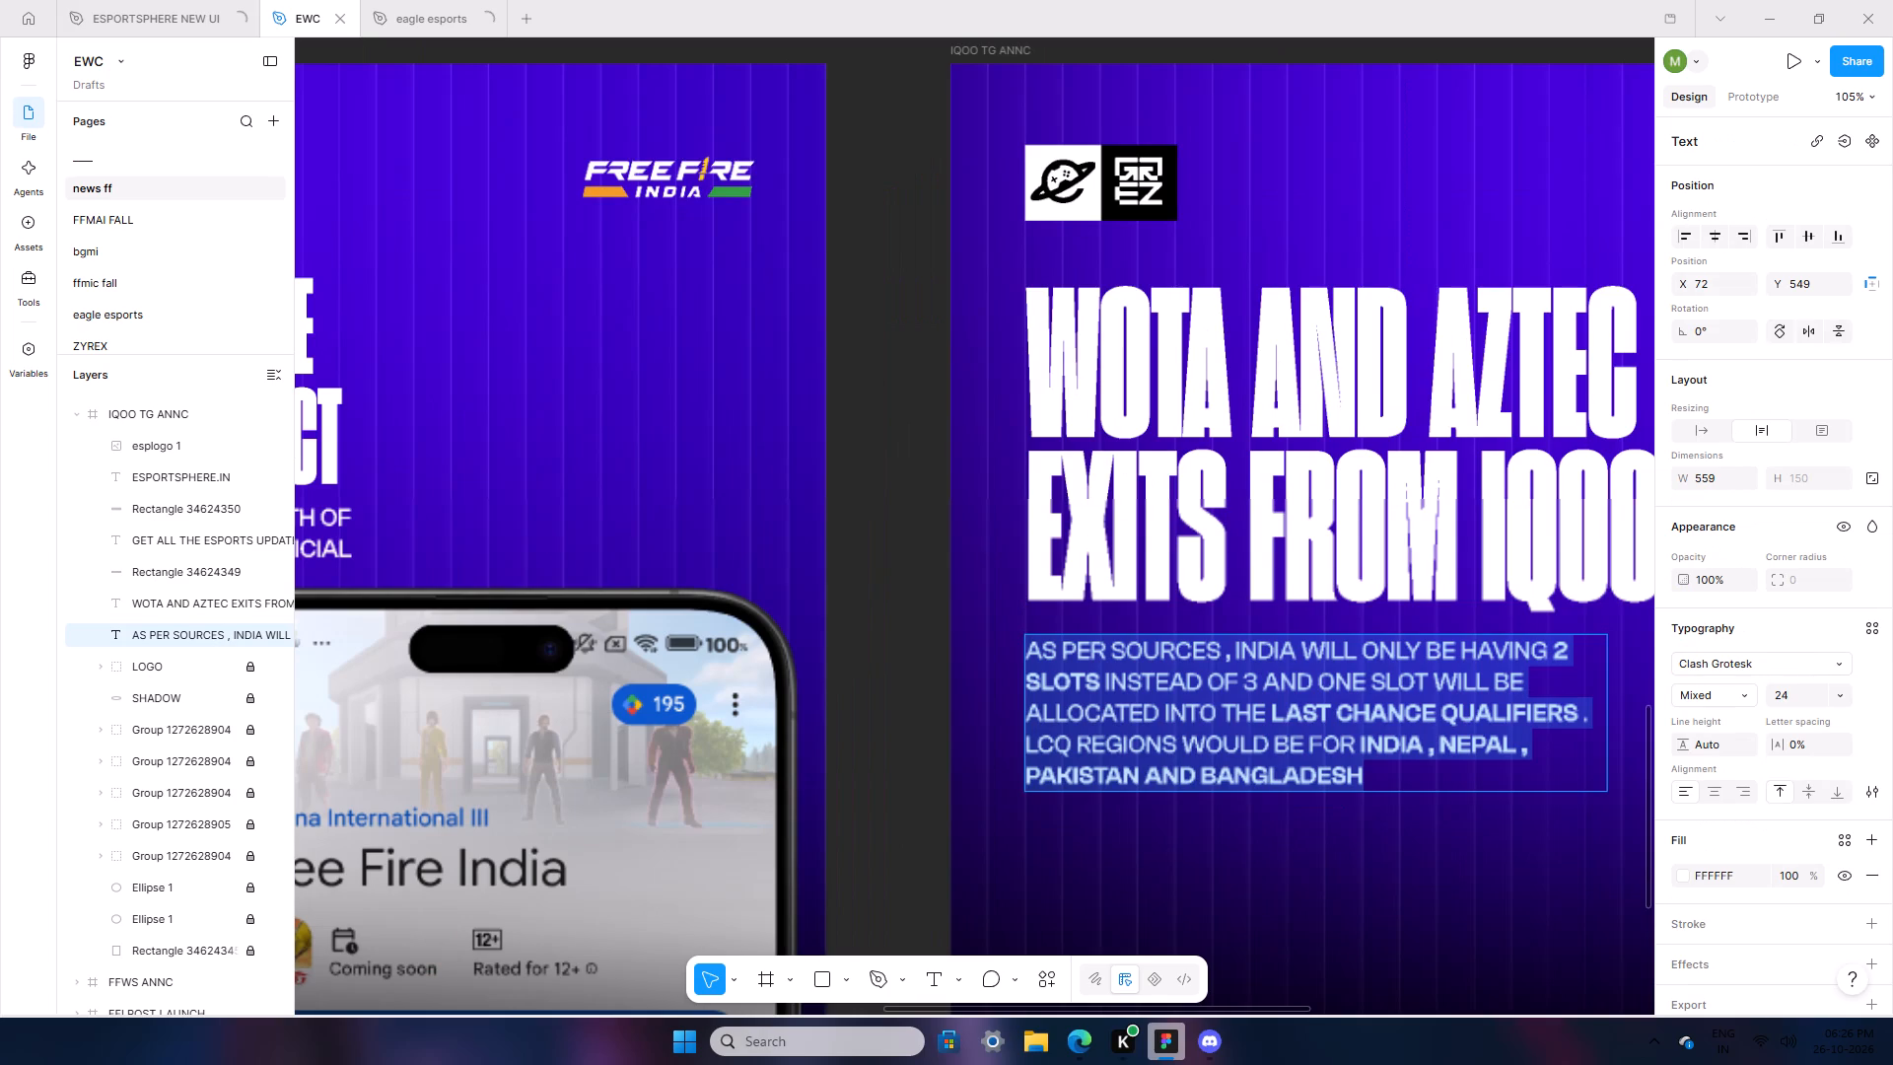
{"action": "key", "text": "w"}
{"action": "scroll", "coordinate": [1305, 767], "scroll_direction": "up", "scroll_amount": 2}
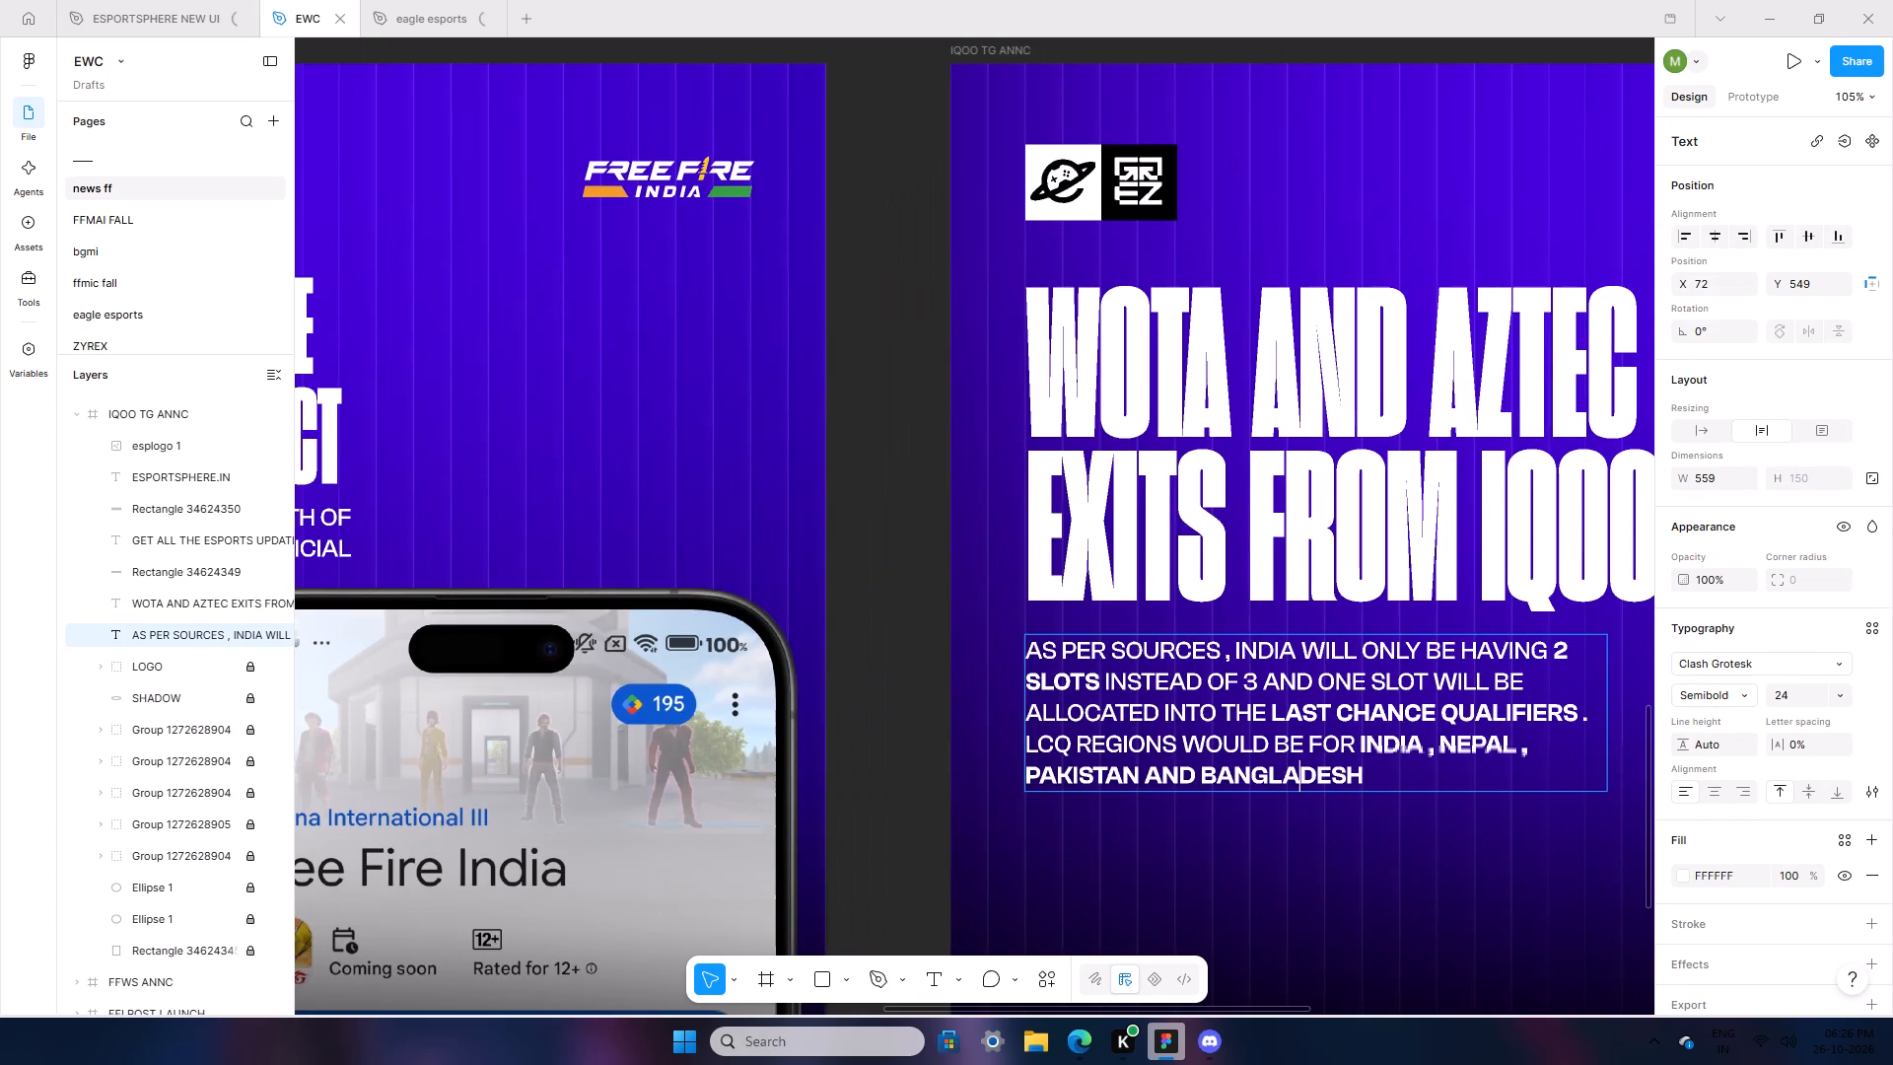
{"action": "triple_click", "coordinate": [1284, 747]}
{"action": "left_click", "coordinate": [1284, 747]}
{"action": "type", "text": "WOTA AND AX"}
{"action": "key", "text": "BackSpace"}
{"action": "type", "text": "ZTEC HAVE OFFICIALLY"}
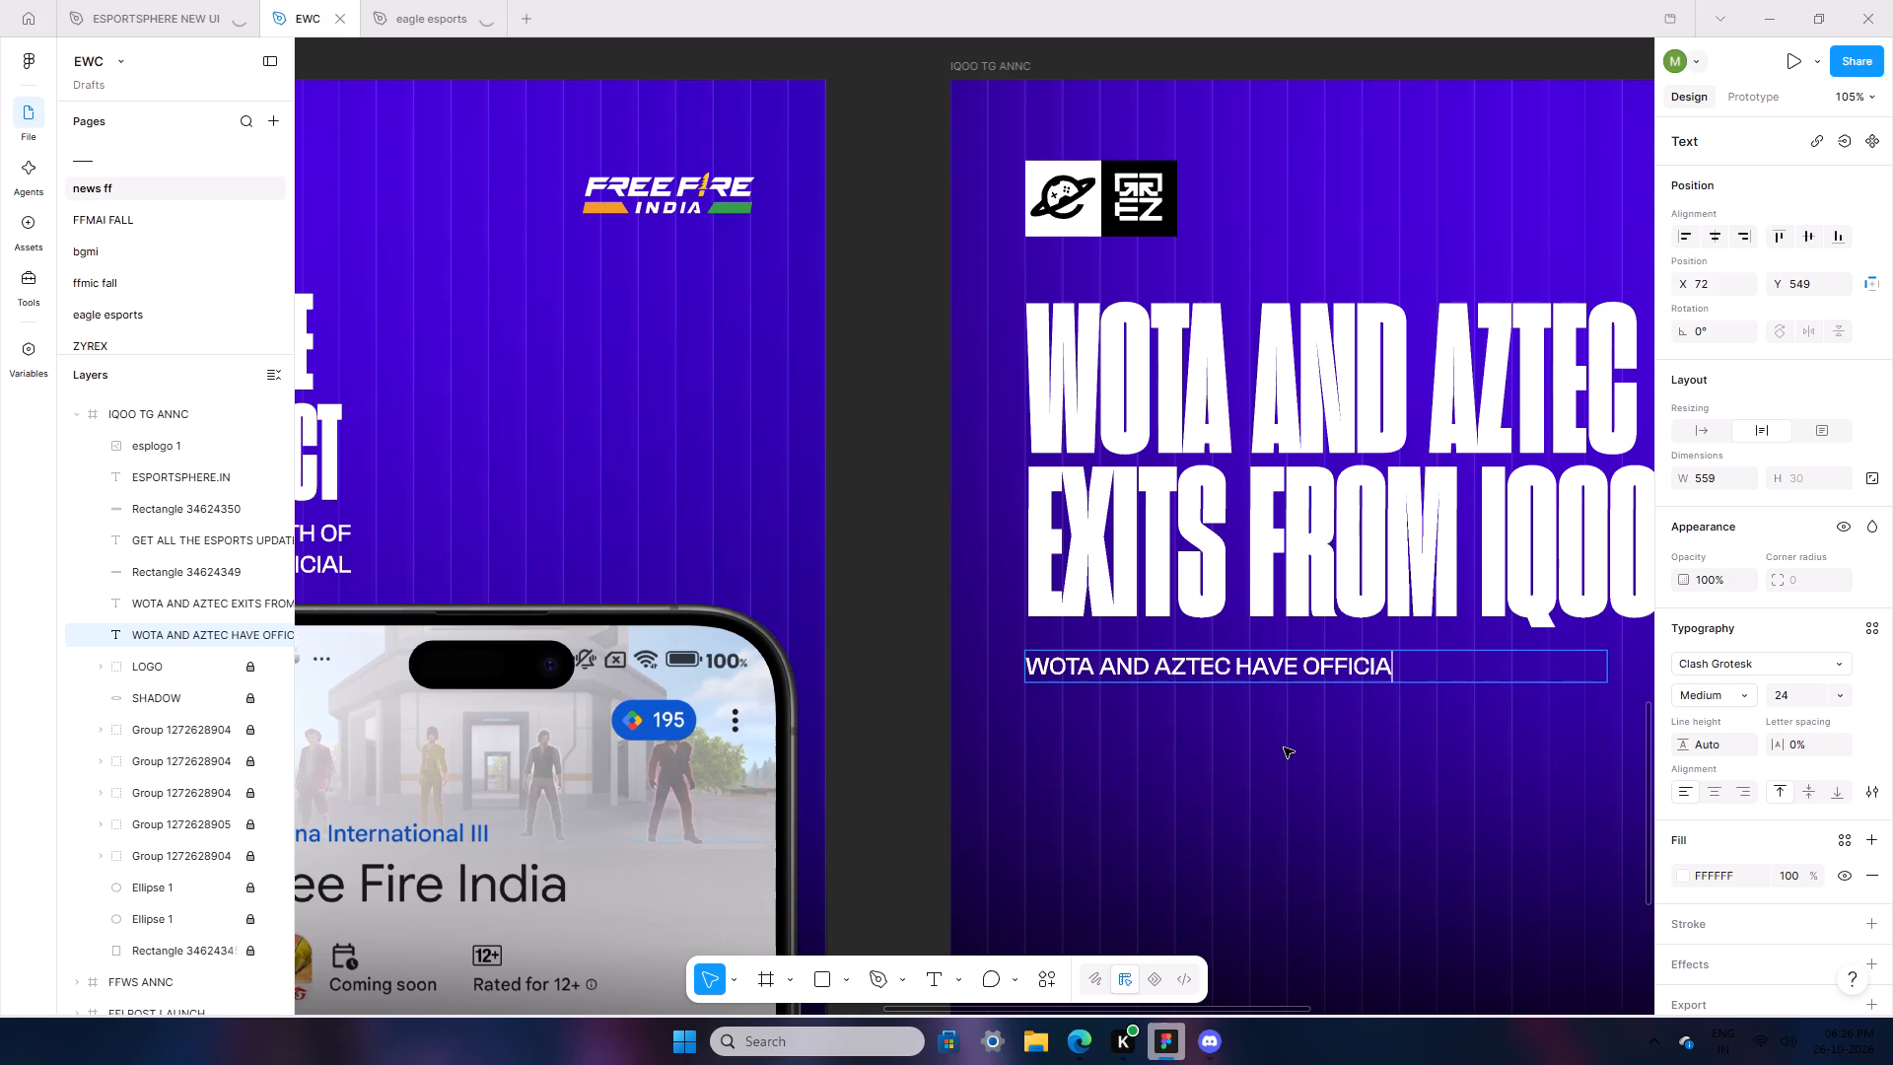
{"action": "key", "text": "space"}
{"action": "type", "text": "BID GOODBE"}
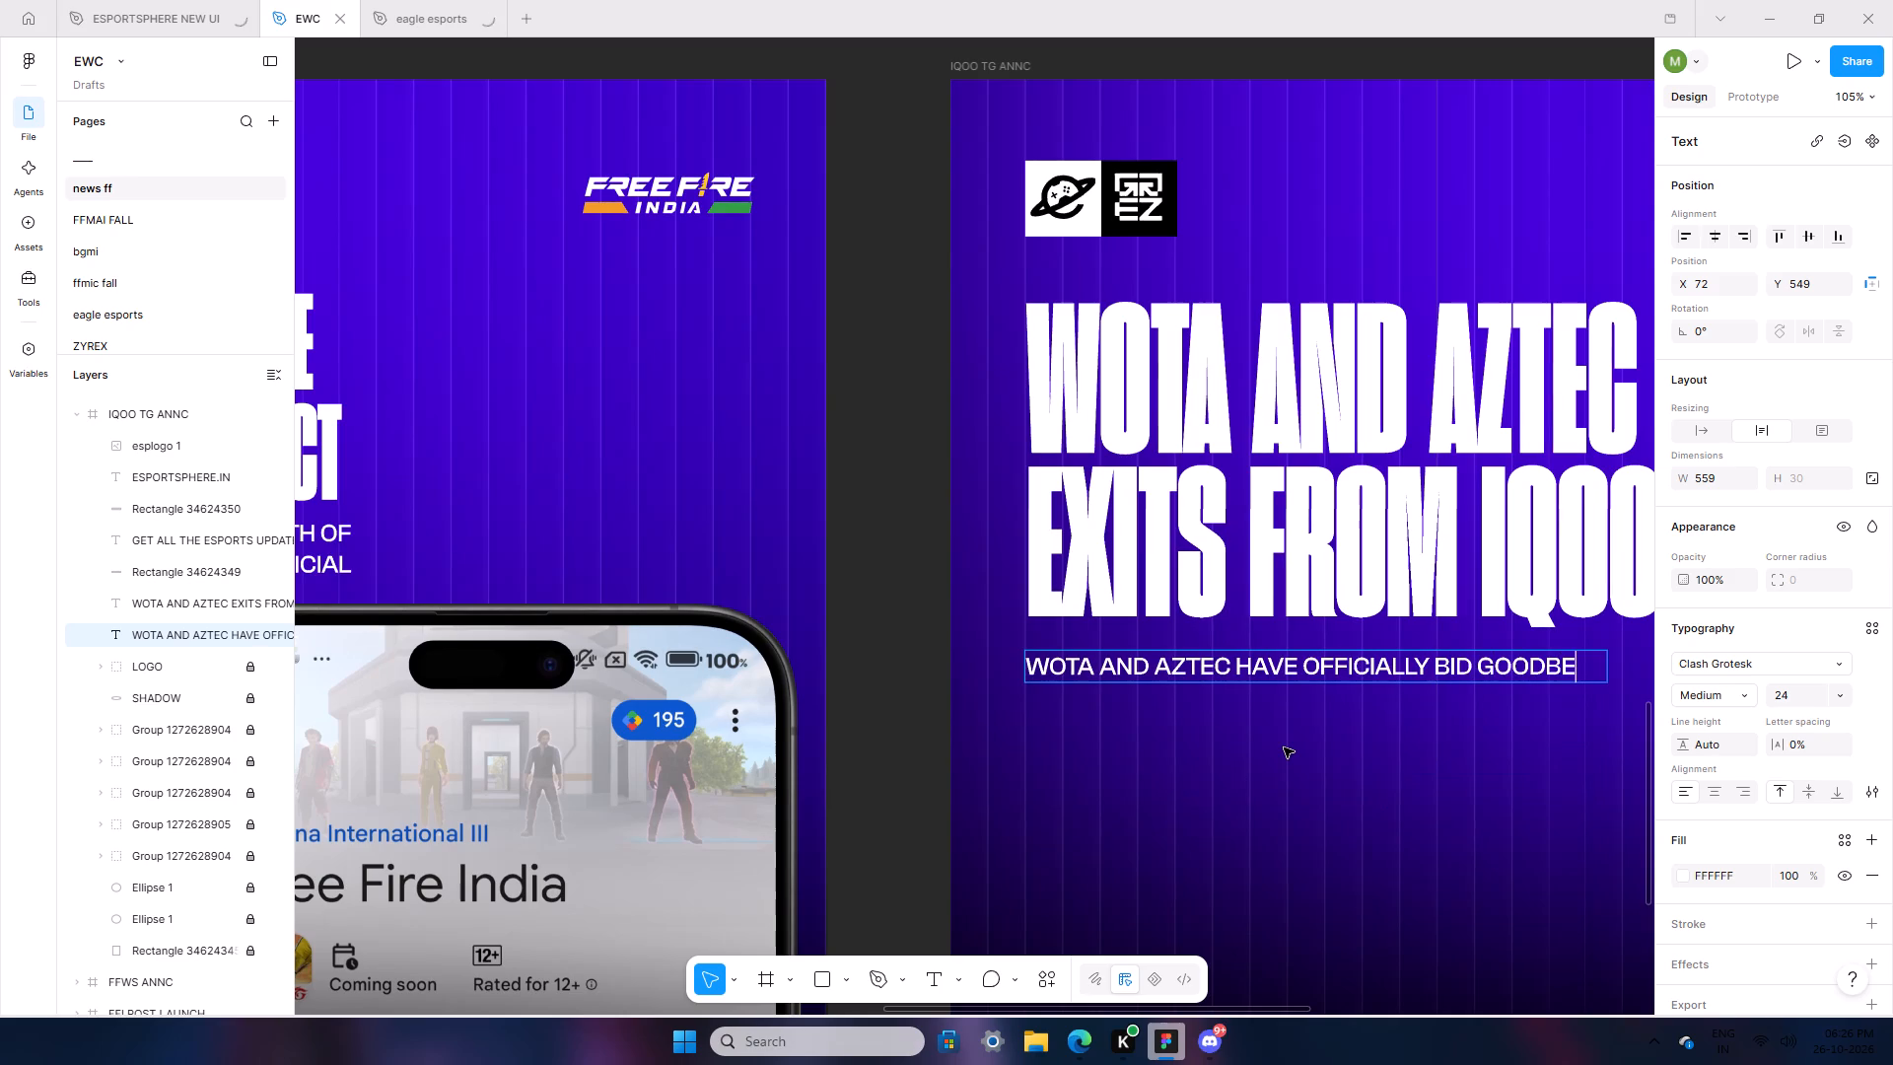
{"action": "key", "text": "BackSpace"}
{"action": "type", "text": "YE"}
{"action": "key", "text": "space"}
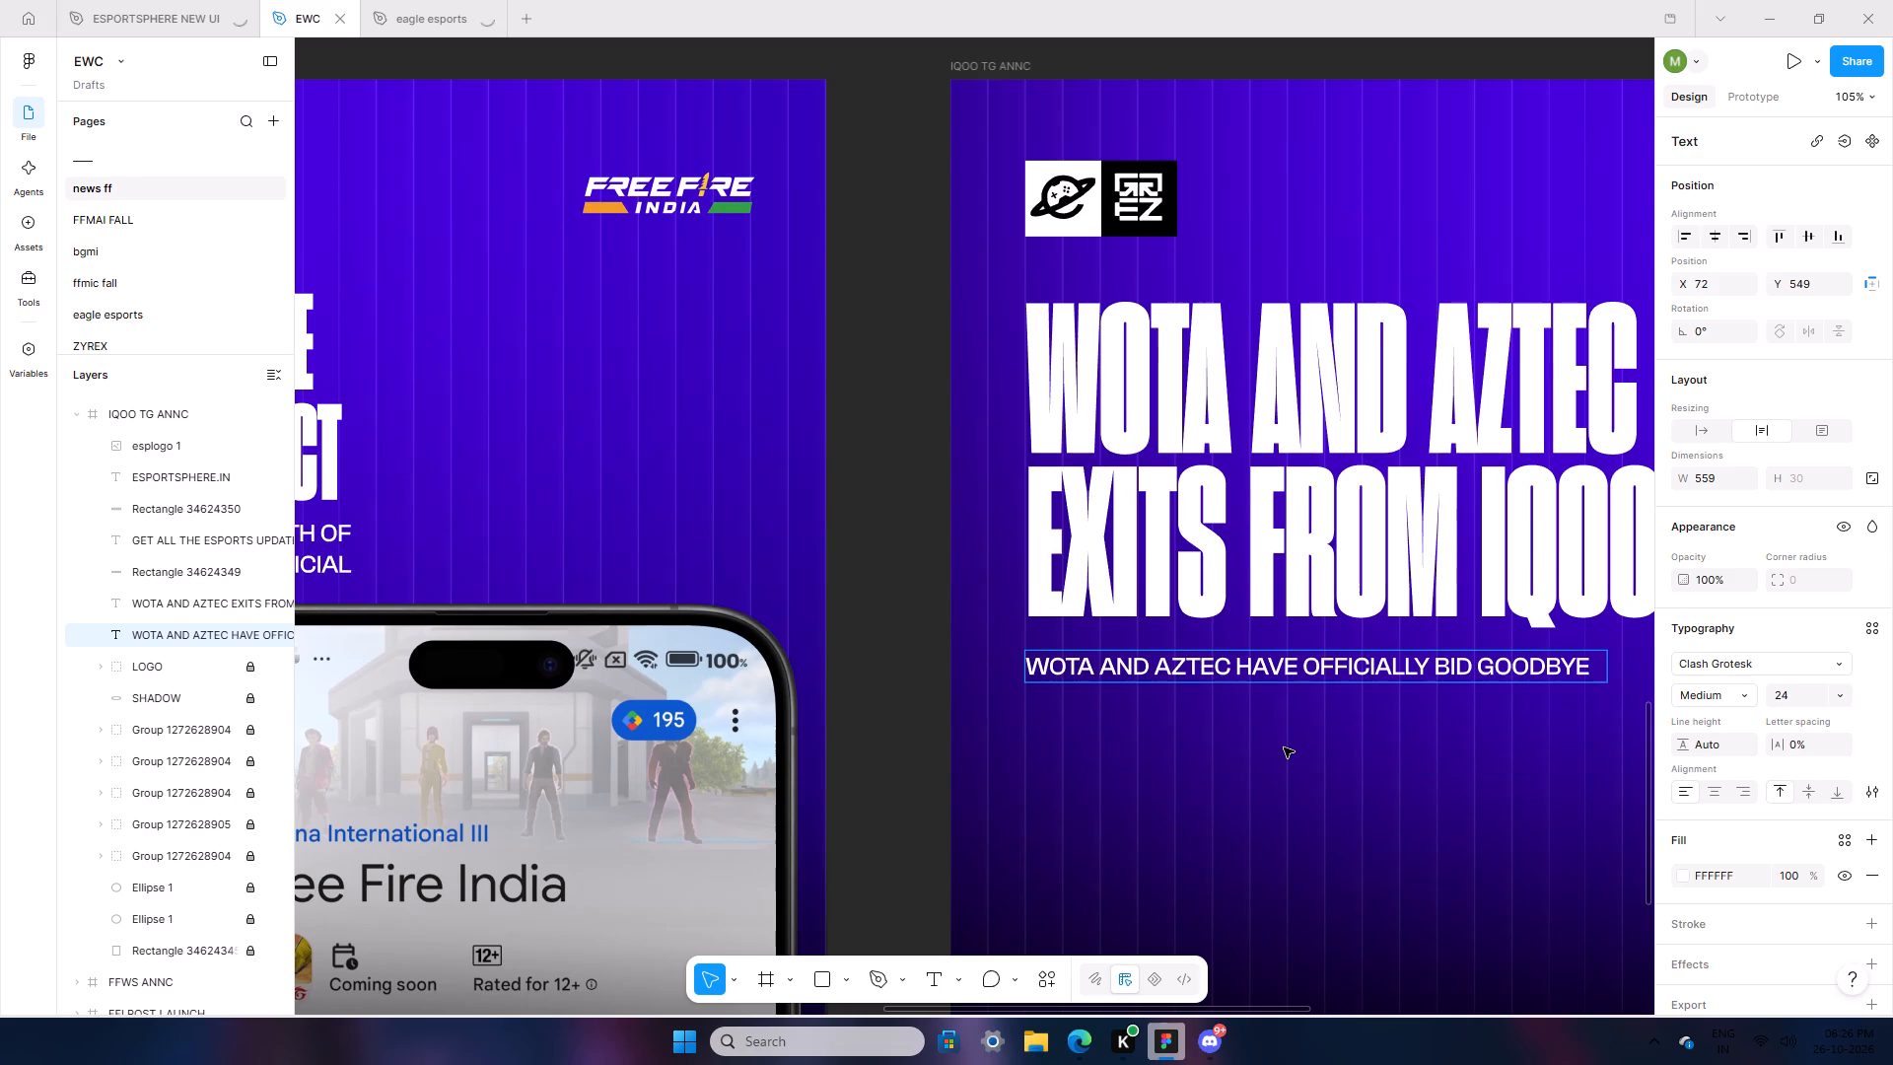
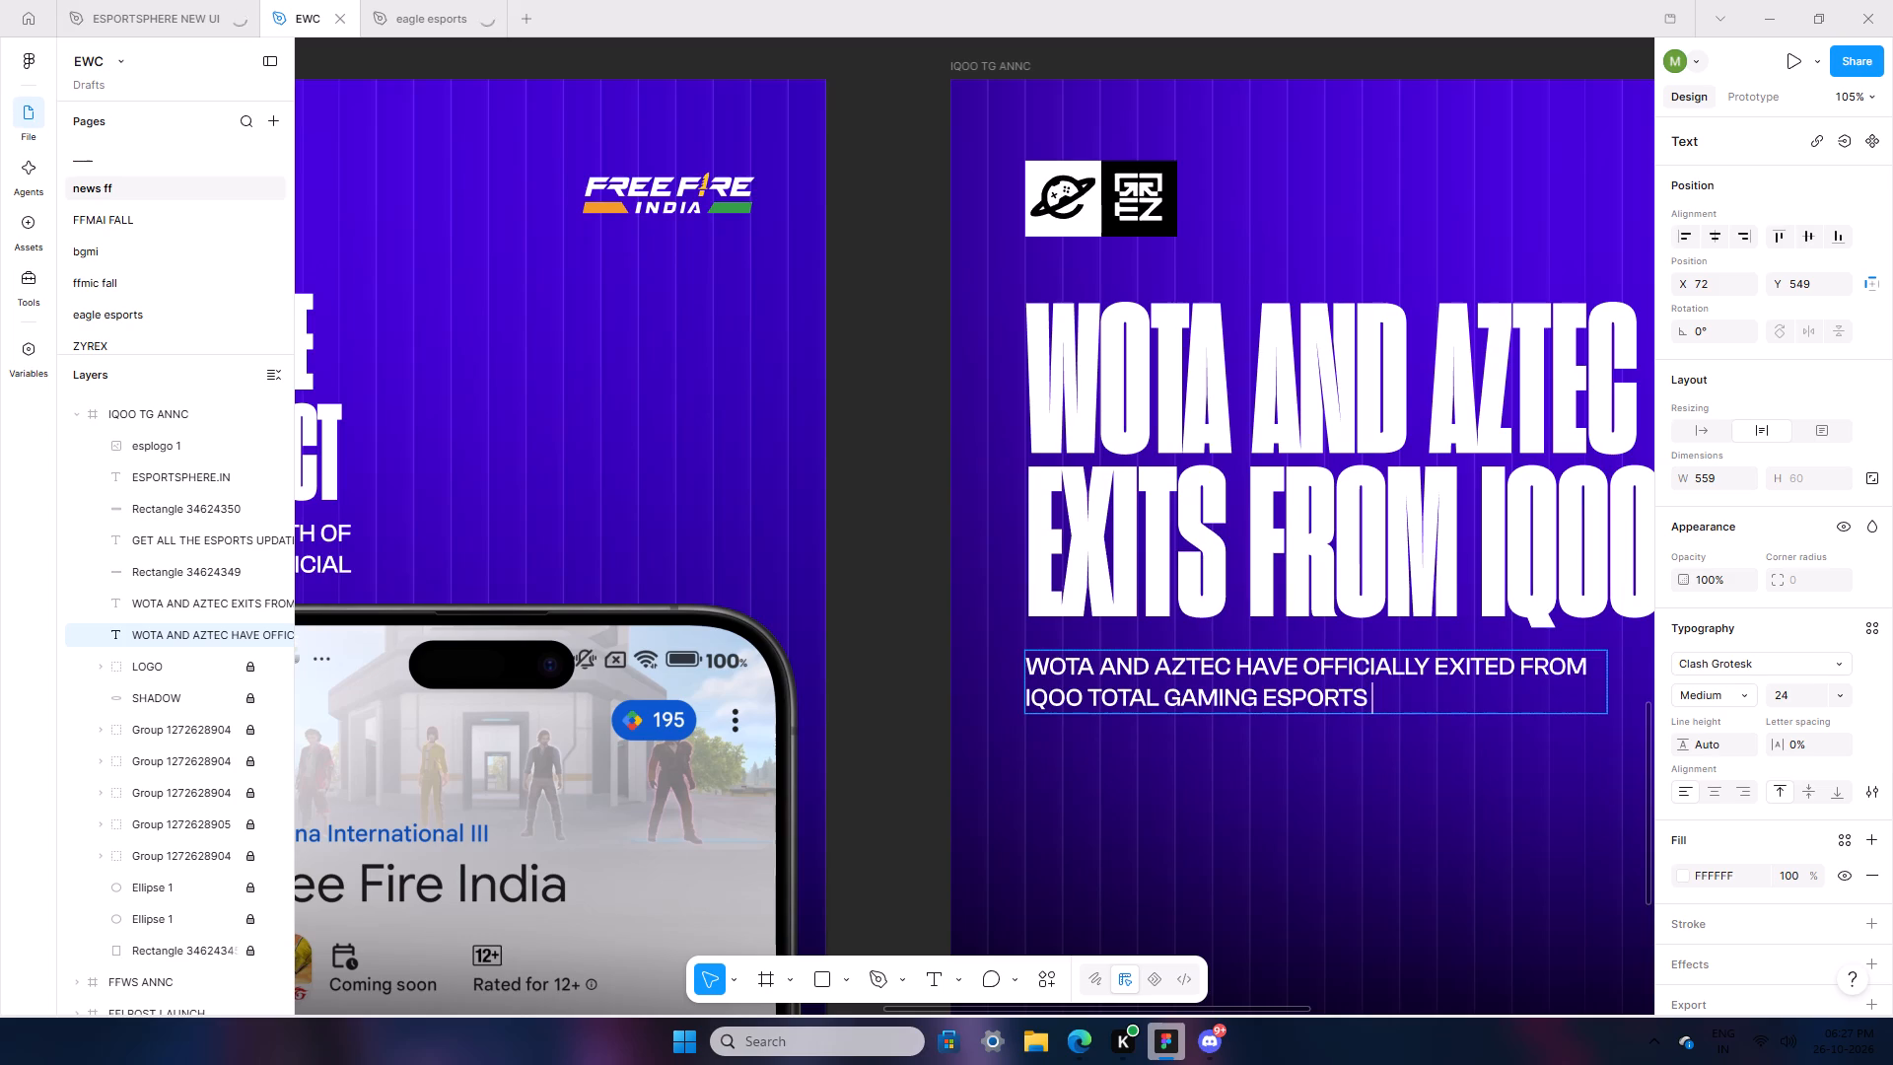
Reword the end of the body paragraph's first sentence so "EXITED" becomes "ANNOUNCED THEIR EXIT" before "FROM IQOO TOTAL GAMING ESPORTS".
{"action": "double_click", "coordinate": [1471, 684]}
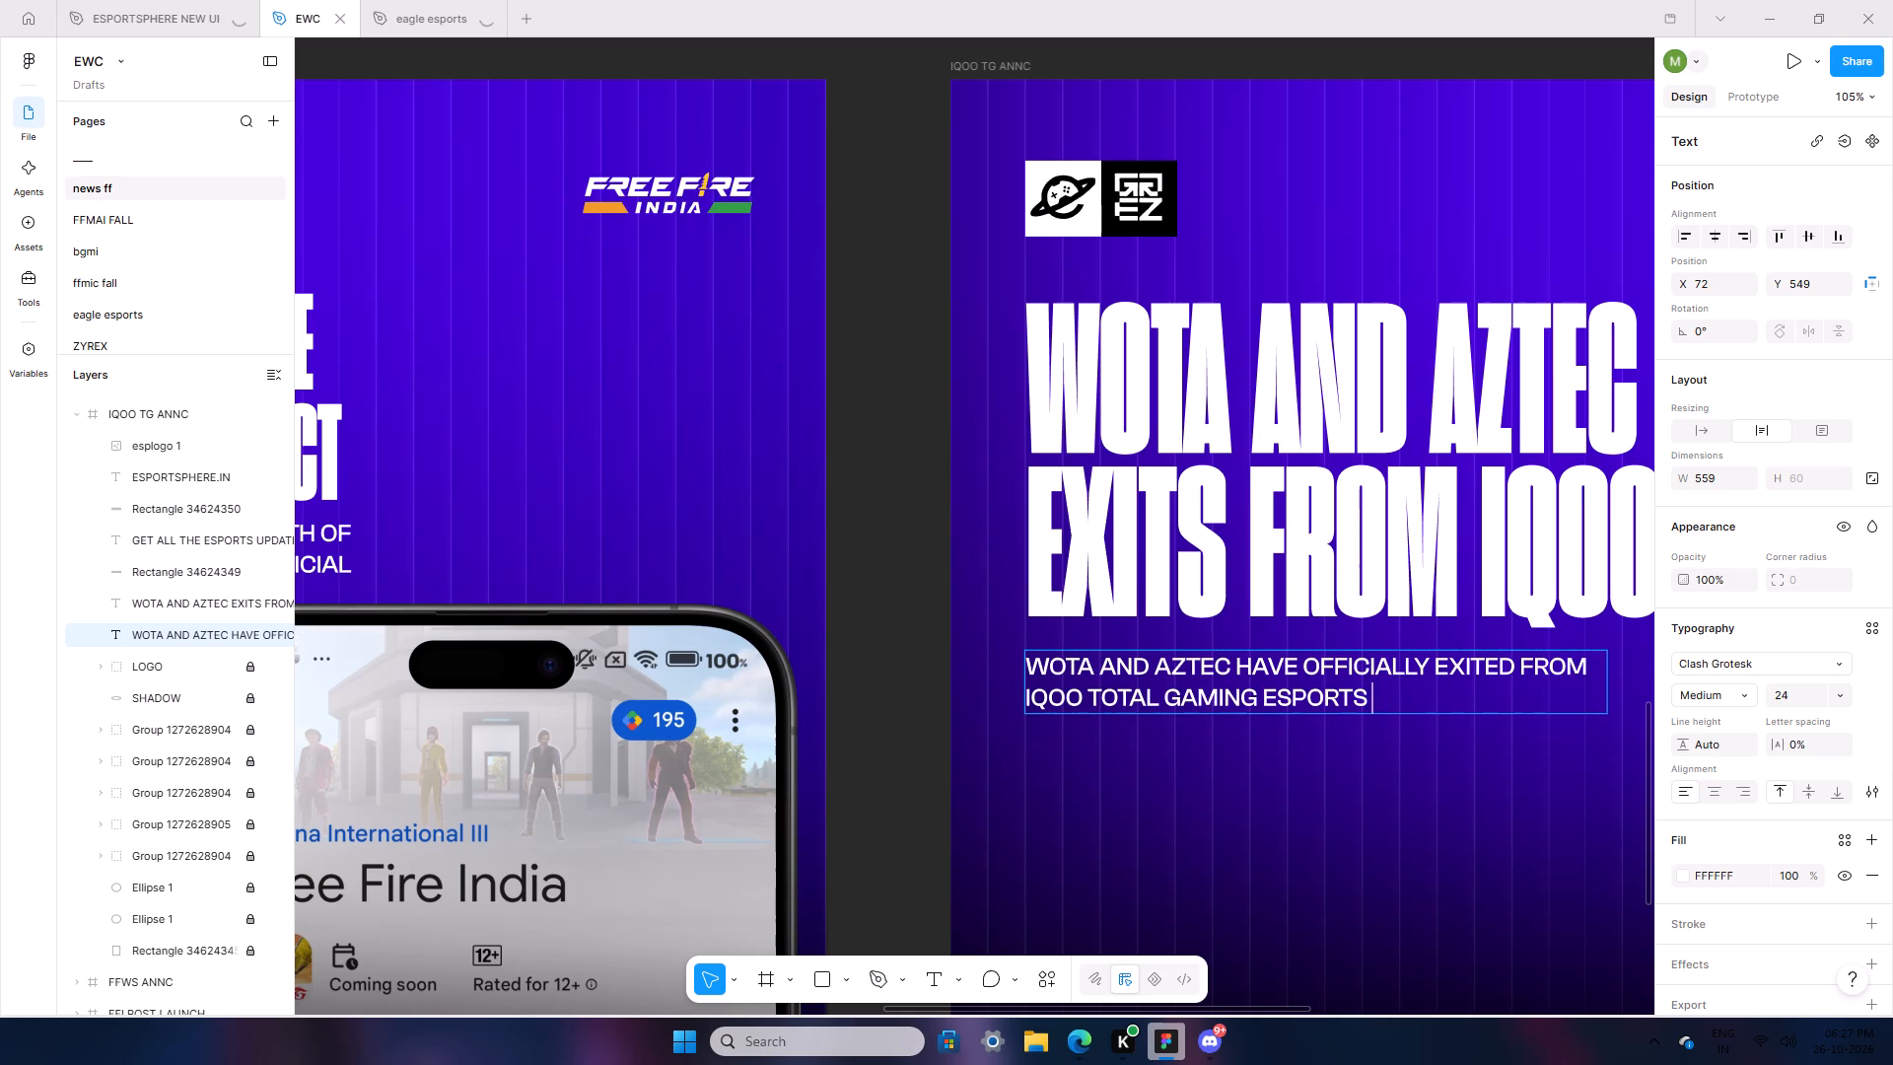
{"action": "double_click", "coordinate": [1471, 684]}
{"action": "triple_click", "coordinate": [1471, 684]}
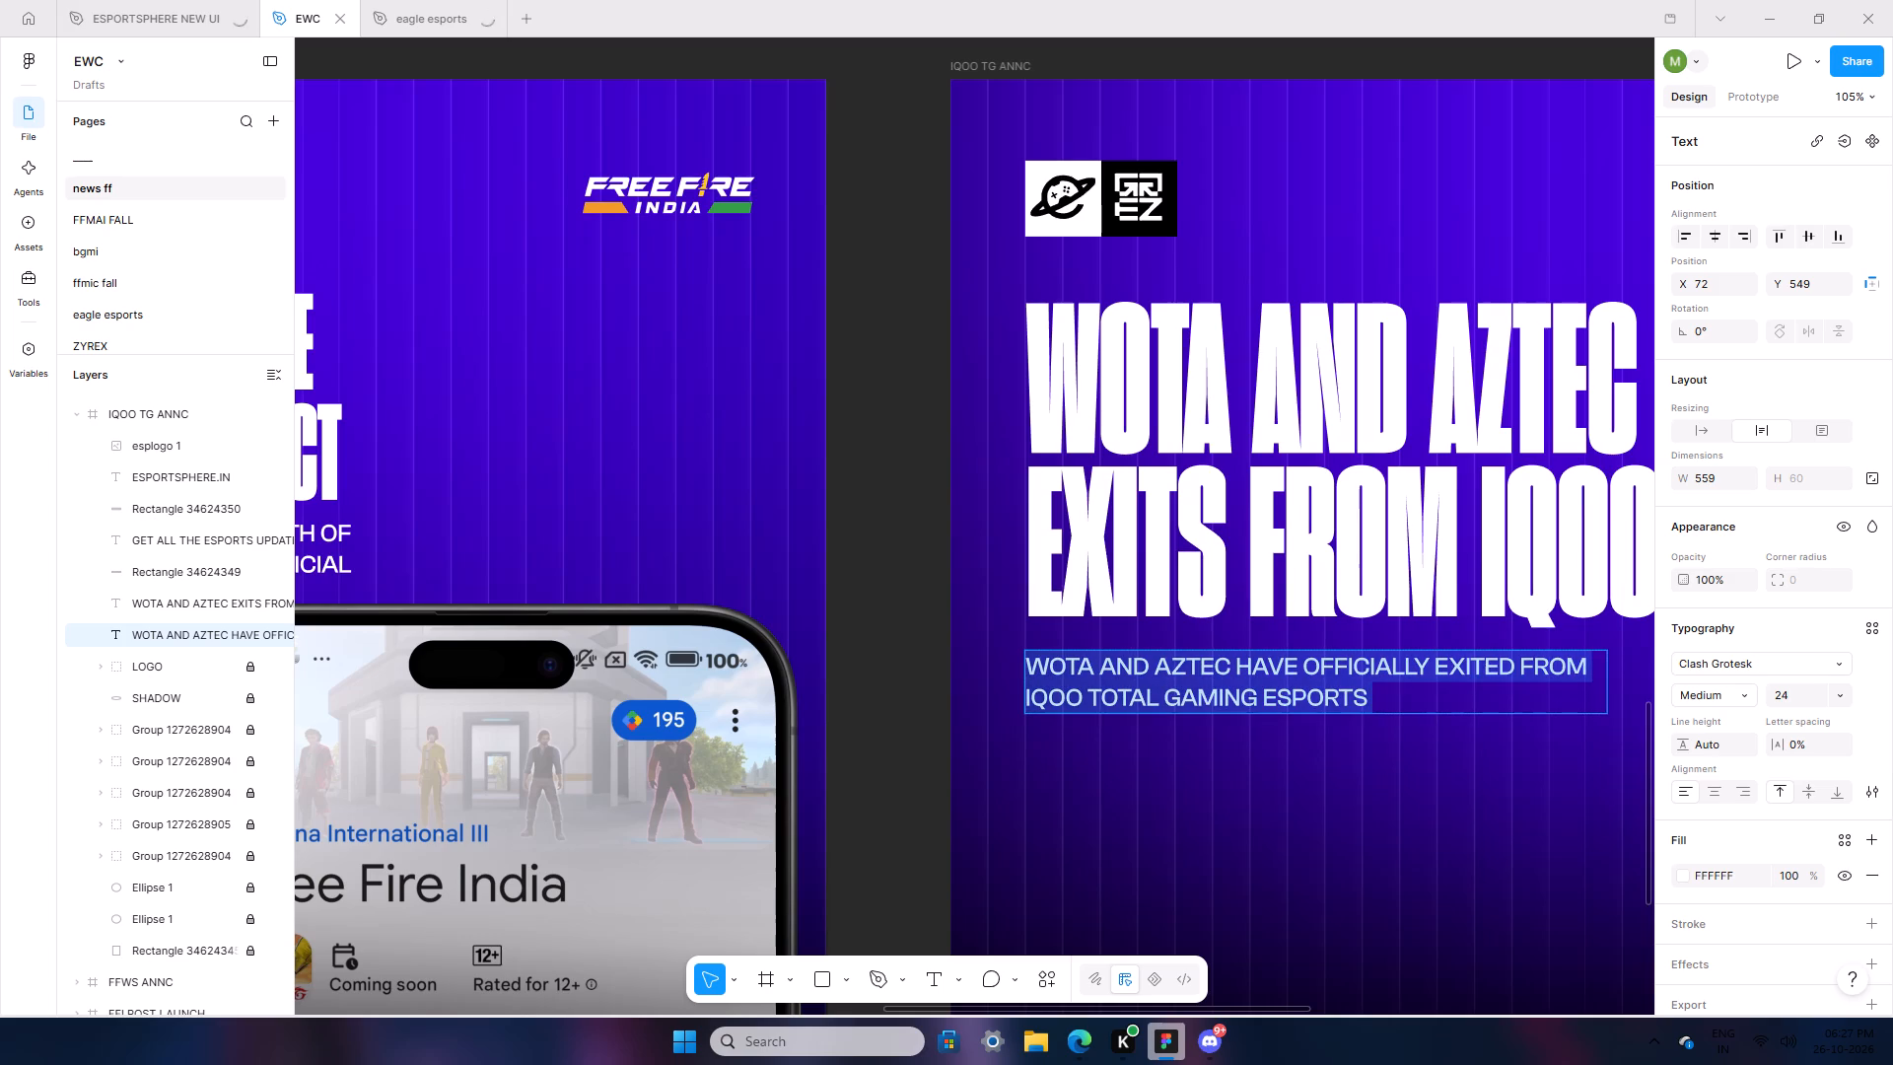
{"action": "left_click", "coordinate": [1499, 682]}
{"action": "left_click_drag", "start_coordinate": [1541, 656], "coordinate": [1481, 659]}
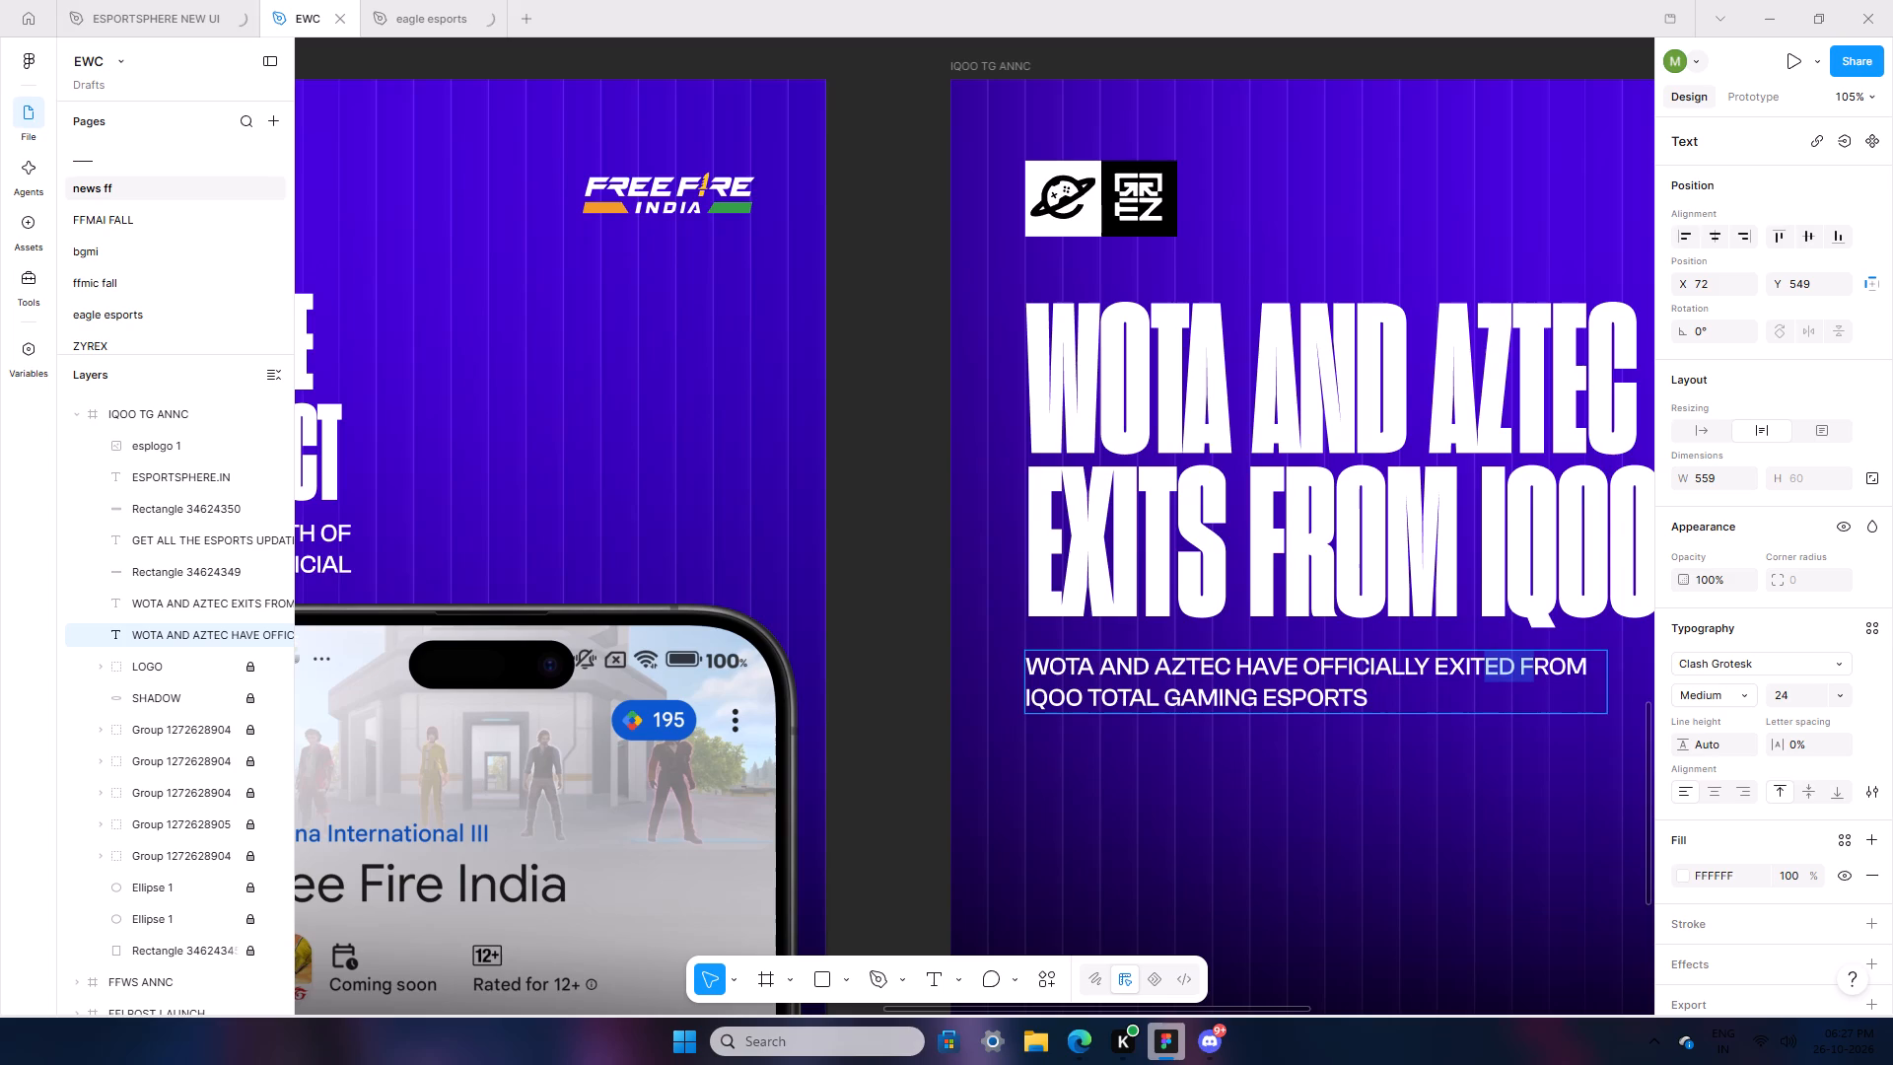
{"action": "left_click_drag", "start_coordinate": [1481, 659], "coordinate": [1438, 642]}
{"action": "type", "text": "ANN"}
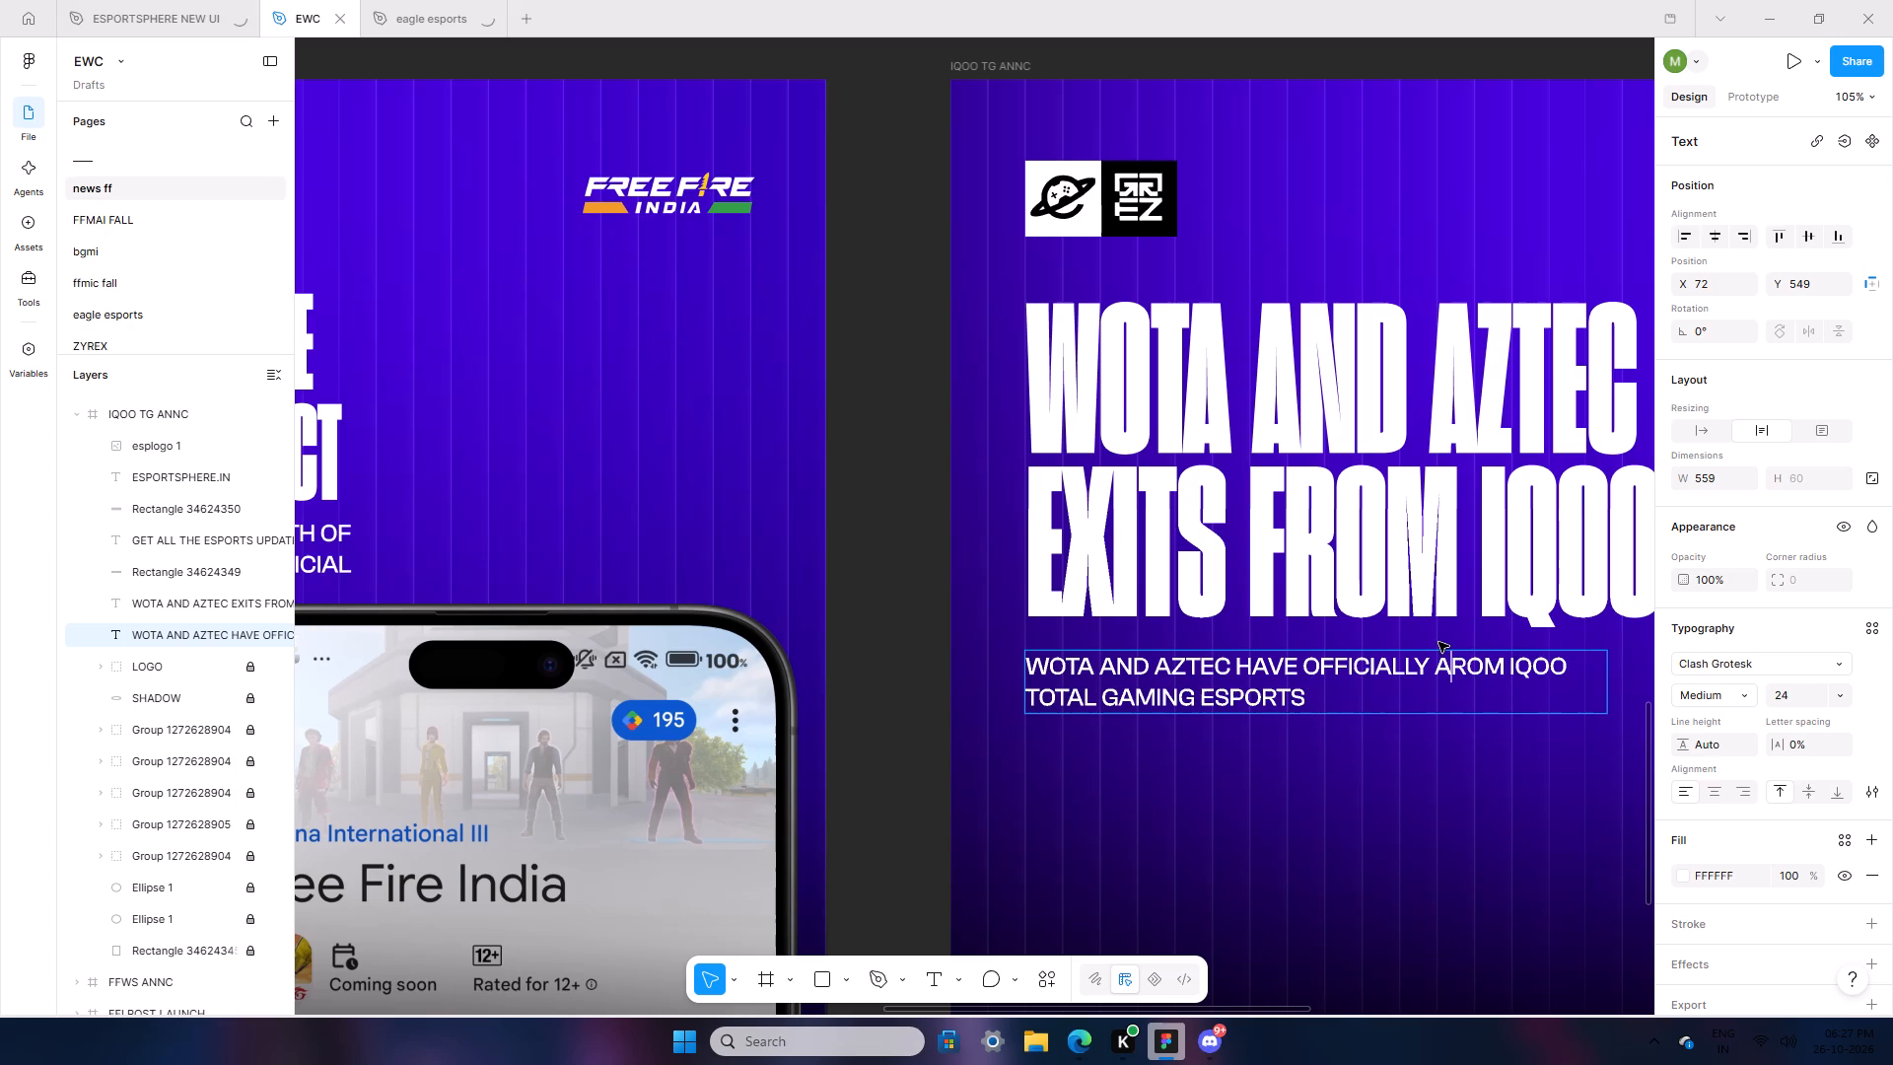
{"action": "type", "text": "OUNCED"}
{"action": "key", "text": "space"}
{"action": "type", "text": "THEIR"}
{"action": "key", "text": "space"}
{"action": "type", "text": "EXIT F"}
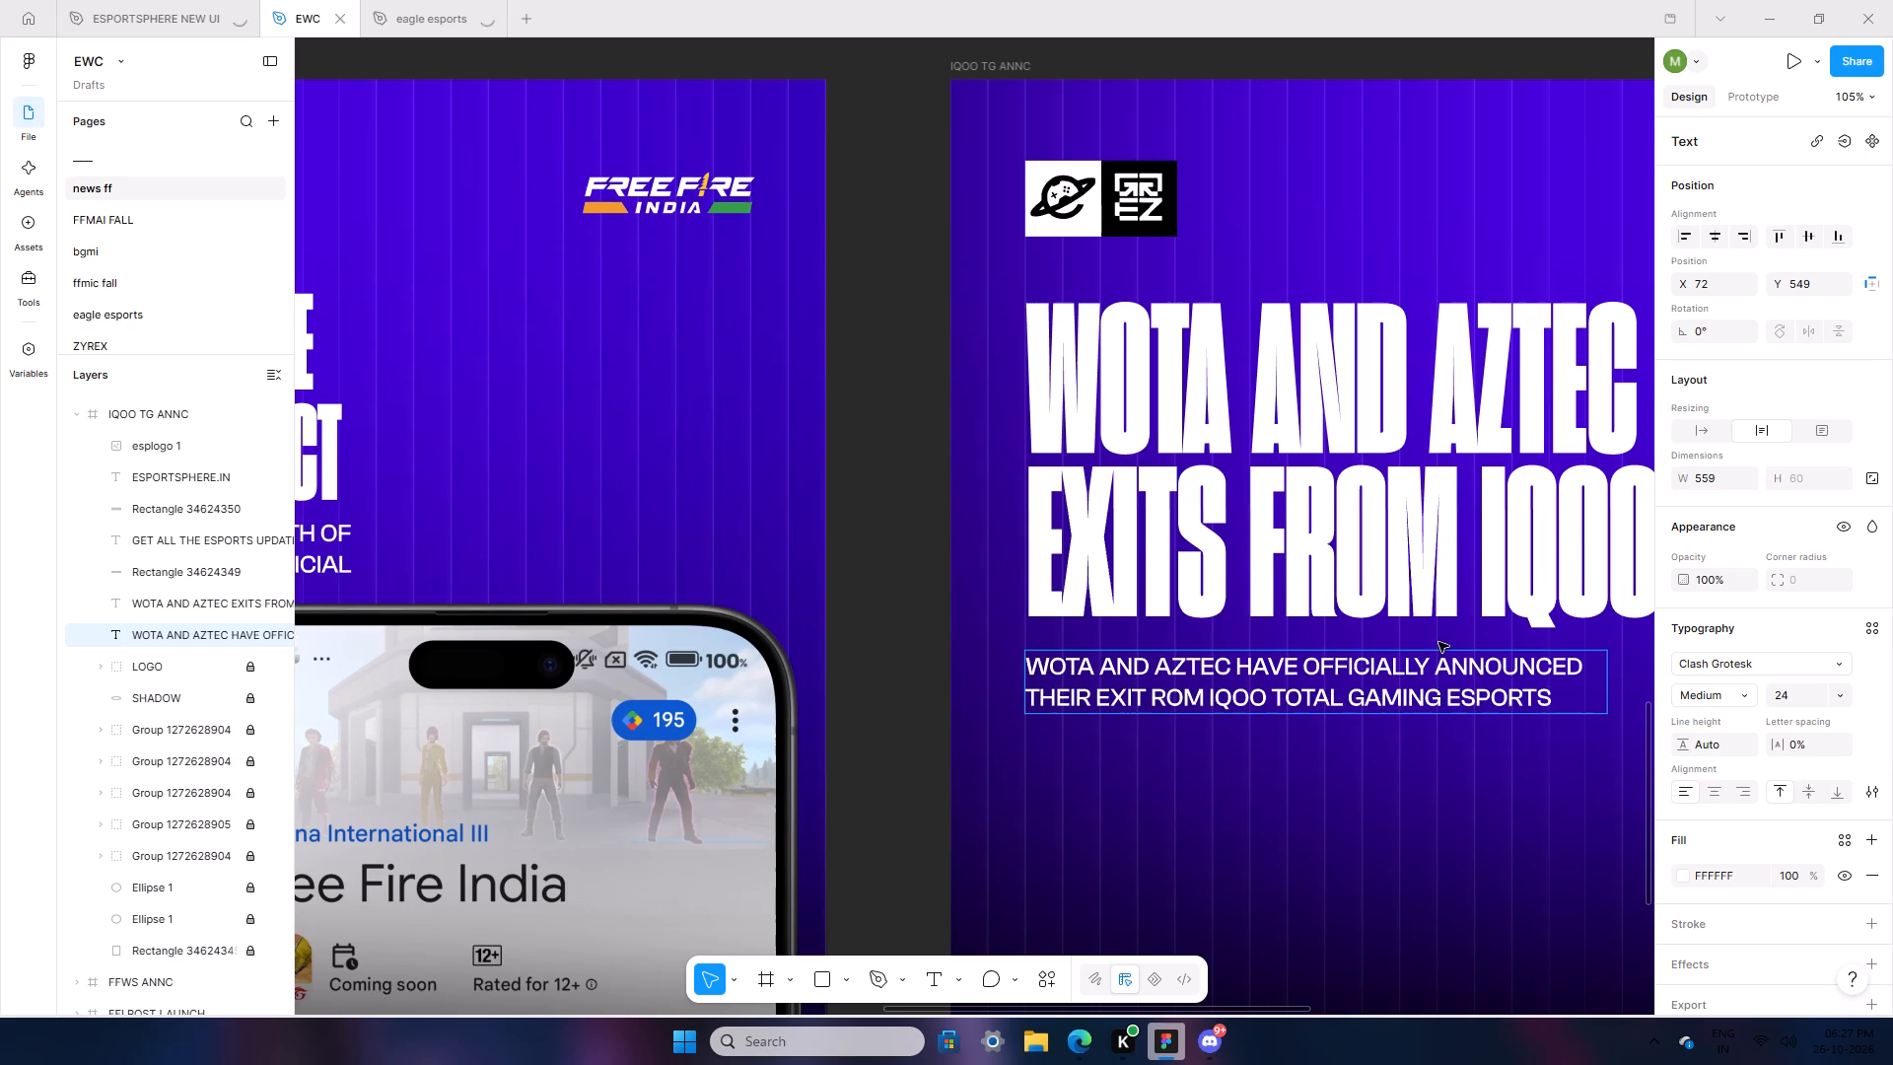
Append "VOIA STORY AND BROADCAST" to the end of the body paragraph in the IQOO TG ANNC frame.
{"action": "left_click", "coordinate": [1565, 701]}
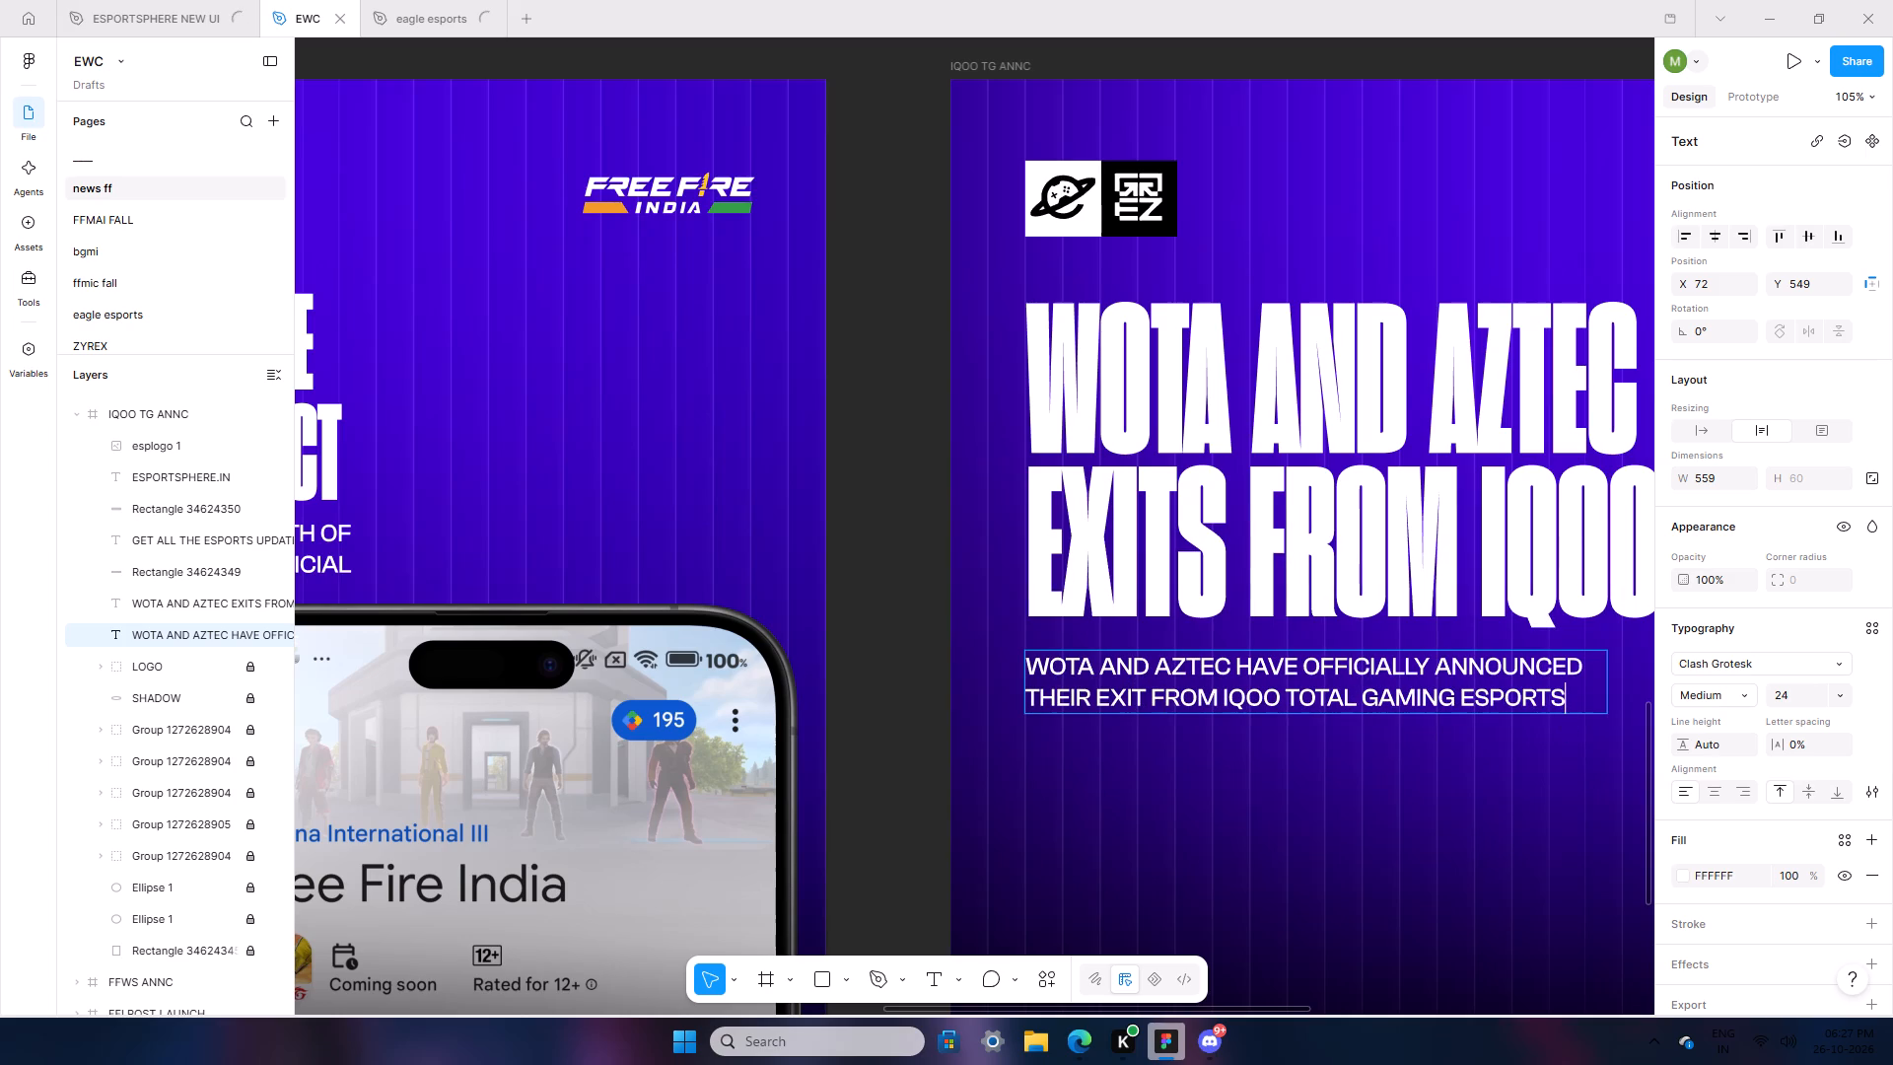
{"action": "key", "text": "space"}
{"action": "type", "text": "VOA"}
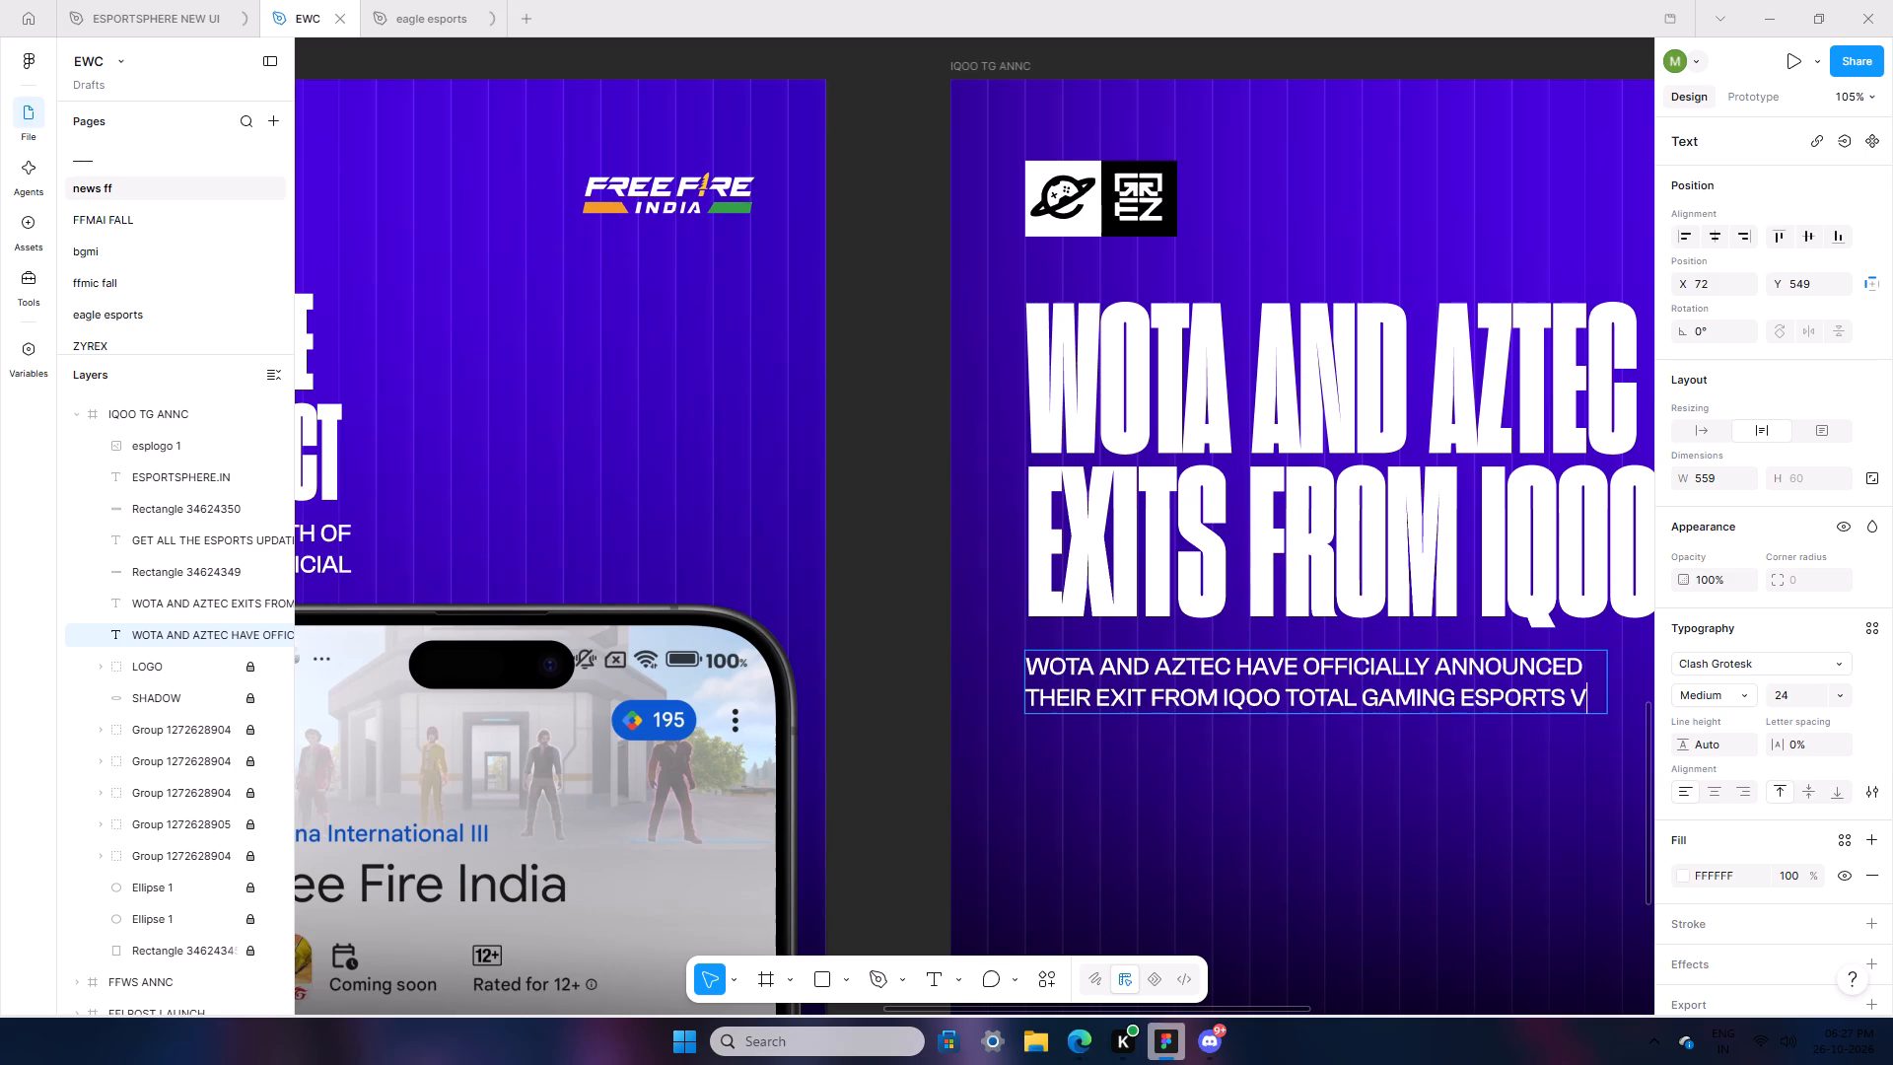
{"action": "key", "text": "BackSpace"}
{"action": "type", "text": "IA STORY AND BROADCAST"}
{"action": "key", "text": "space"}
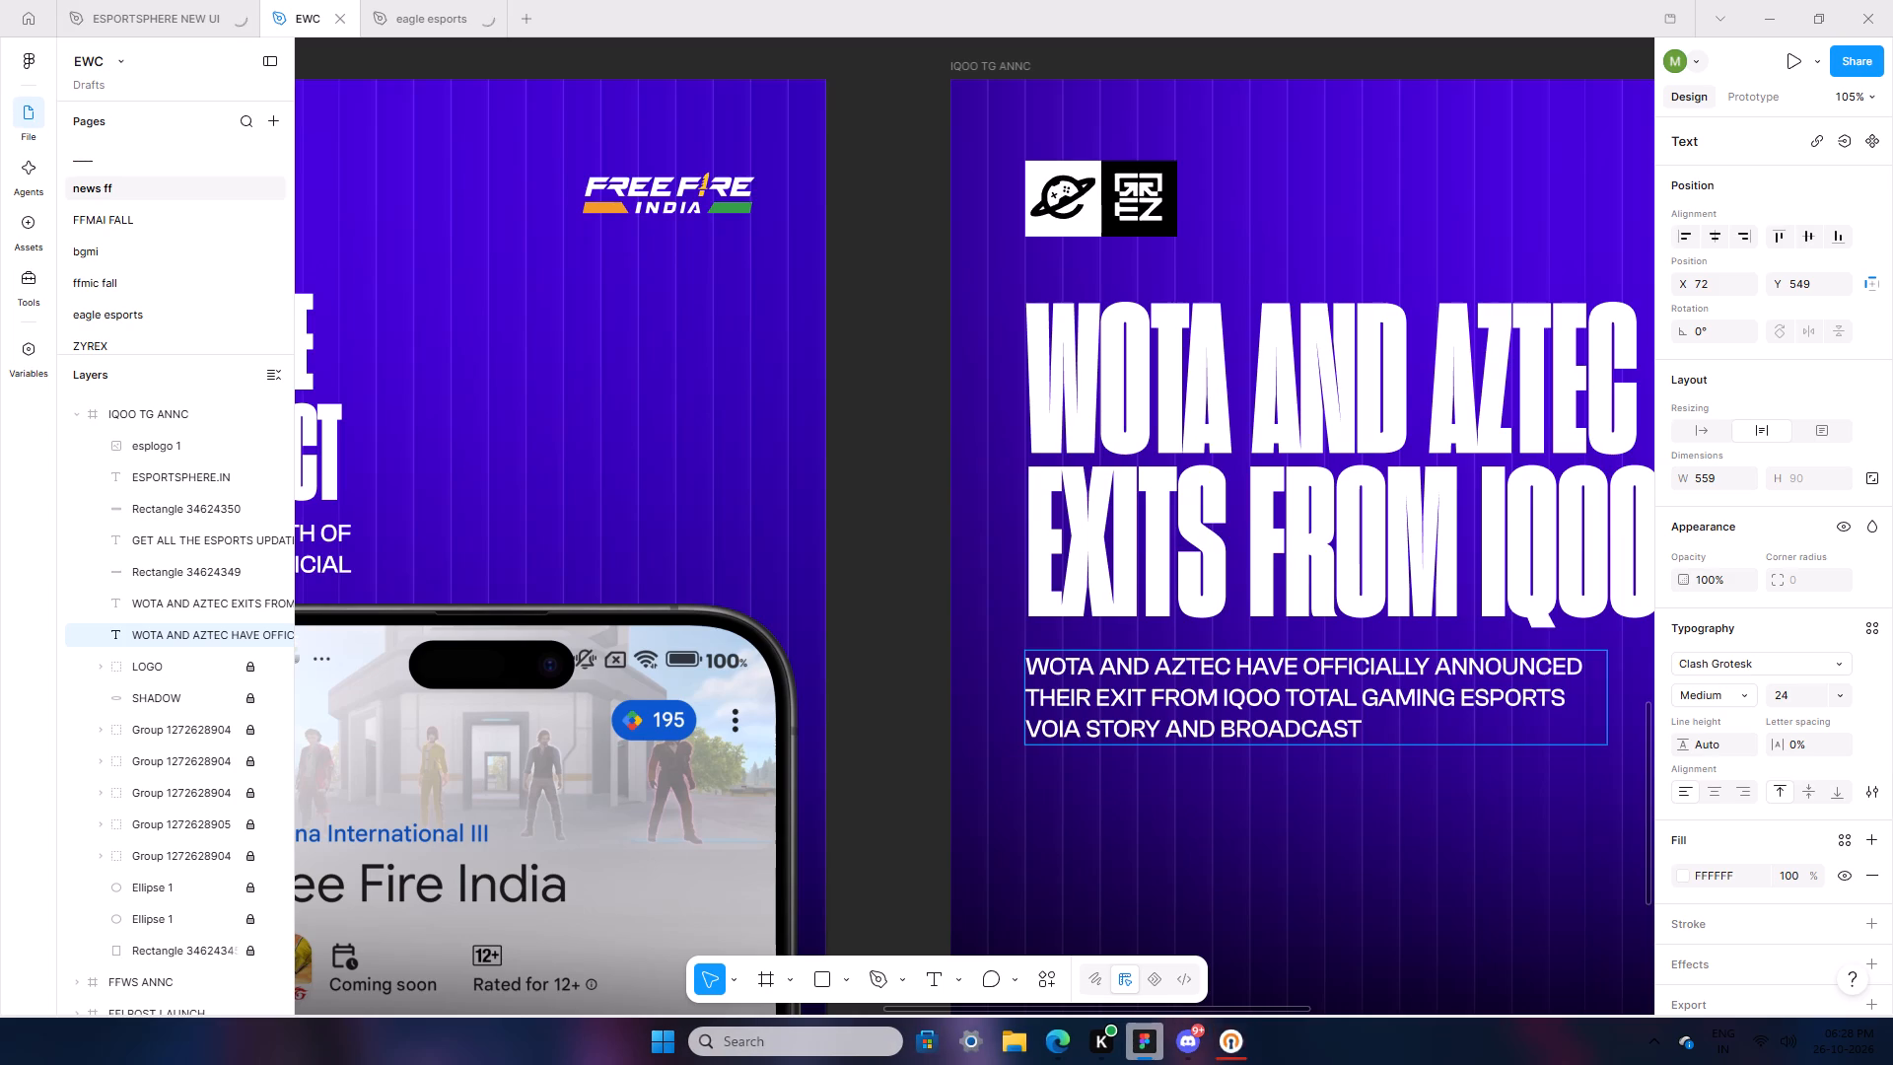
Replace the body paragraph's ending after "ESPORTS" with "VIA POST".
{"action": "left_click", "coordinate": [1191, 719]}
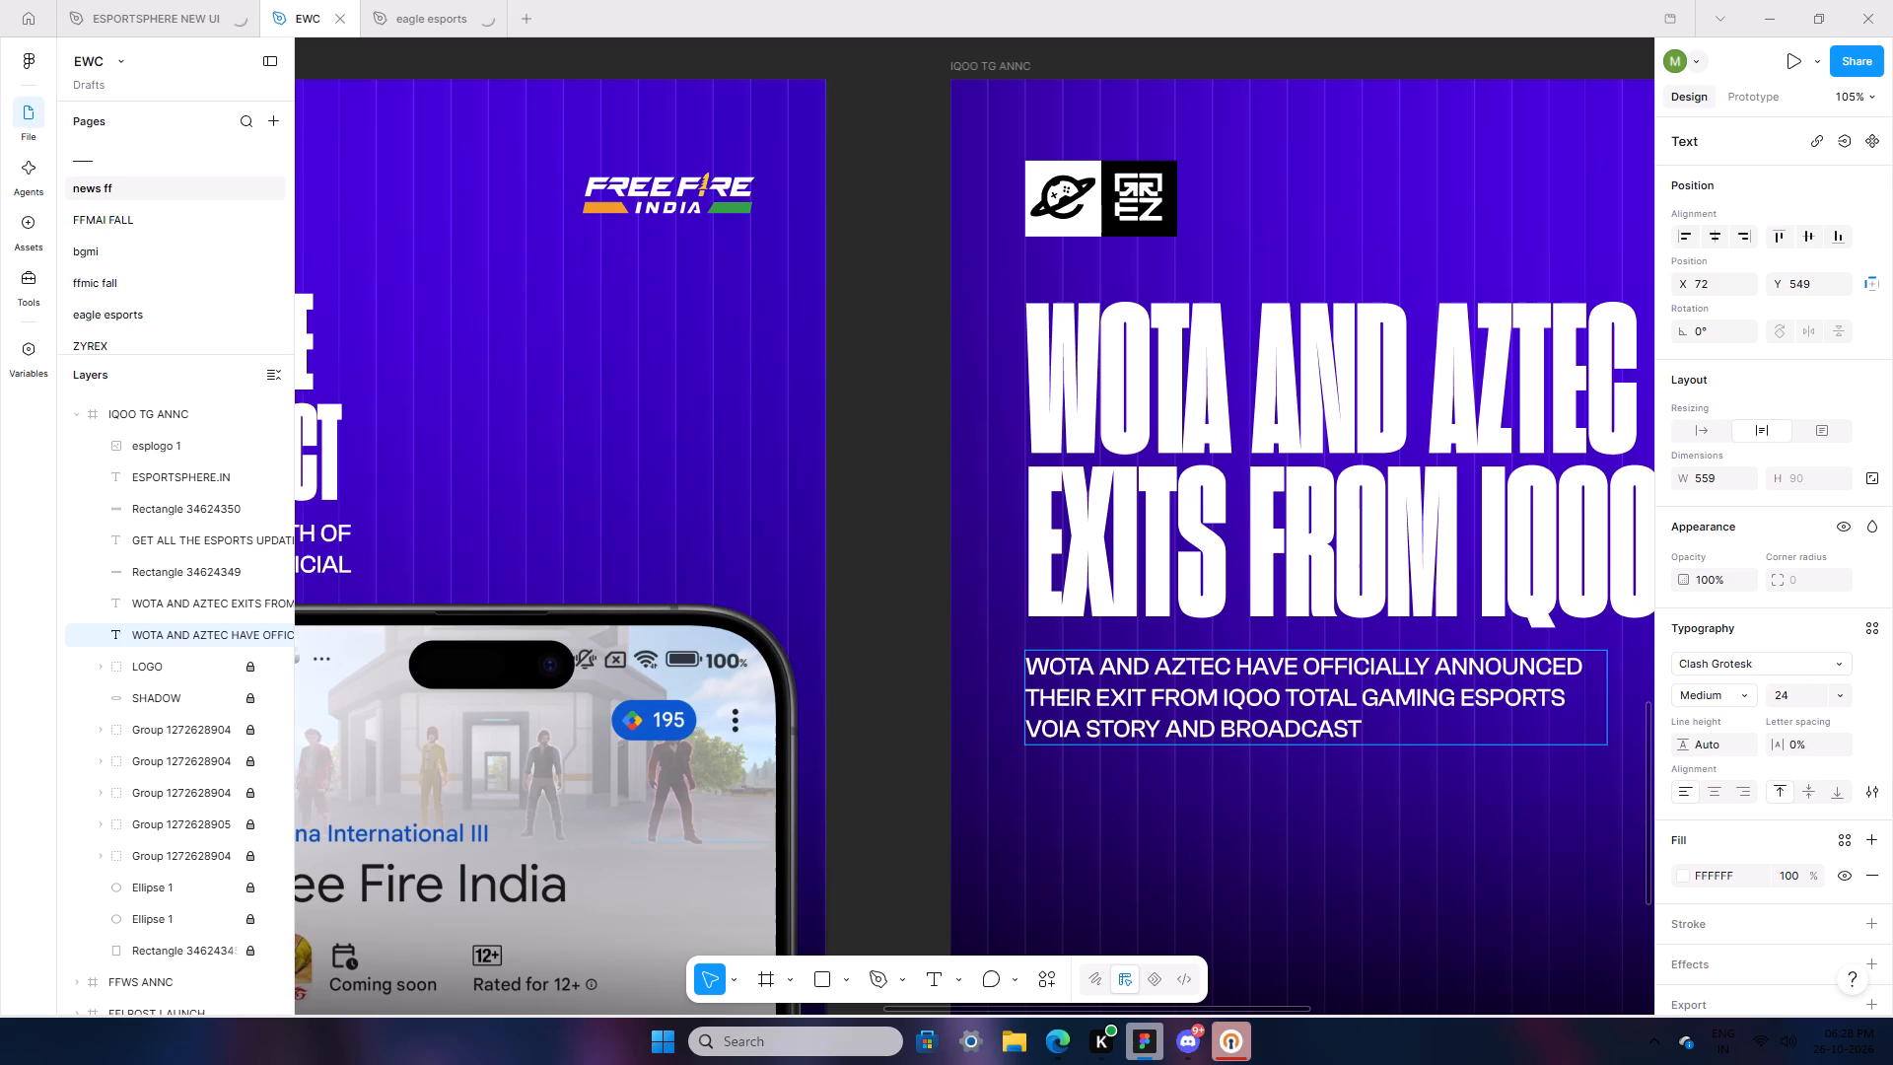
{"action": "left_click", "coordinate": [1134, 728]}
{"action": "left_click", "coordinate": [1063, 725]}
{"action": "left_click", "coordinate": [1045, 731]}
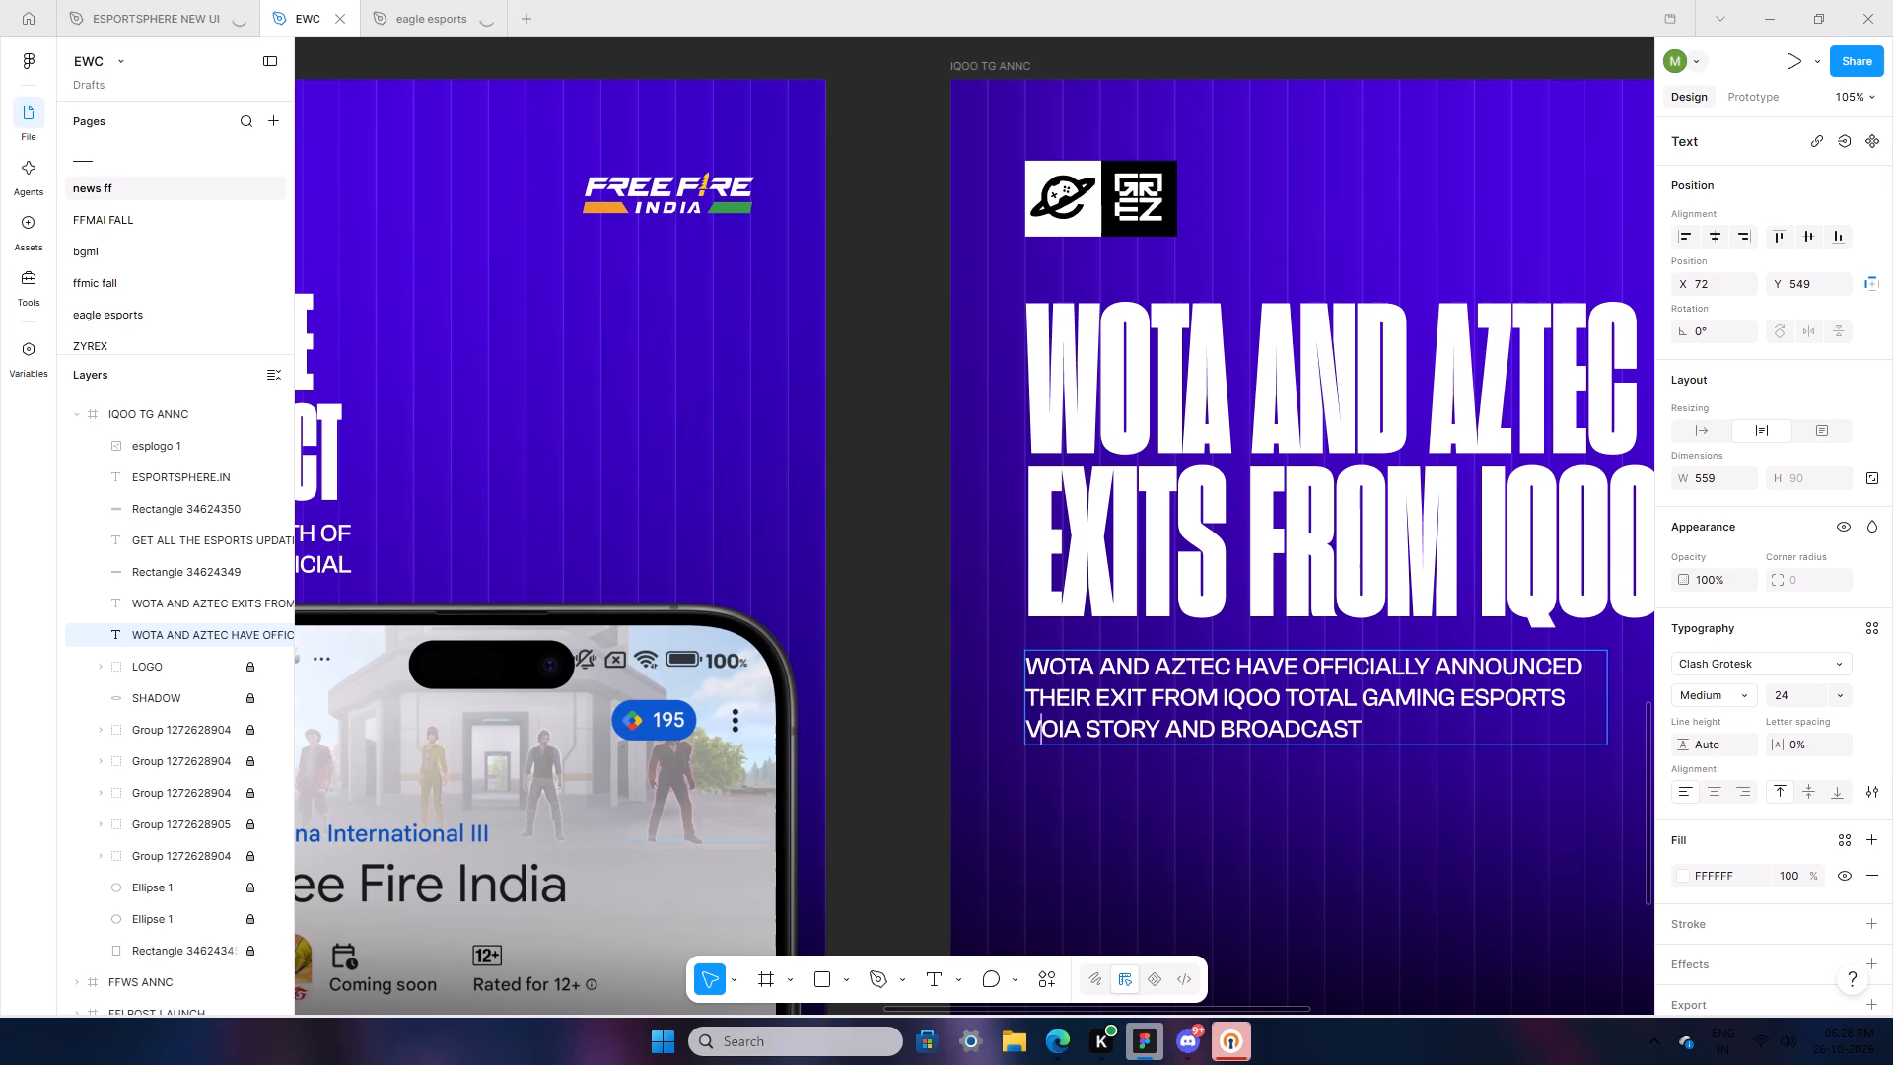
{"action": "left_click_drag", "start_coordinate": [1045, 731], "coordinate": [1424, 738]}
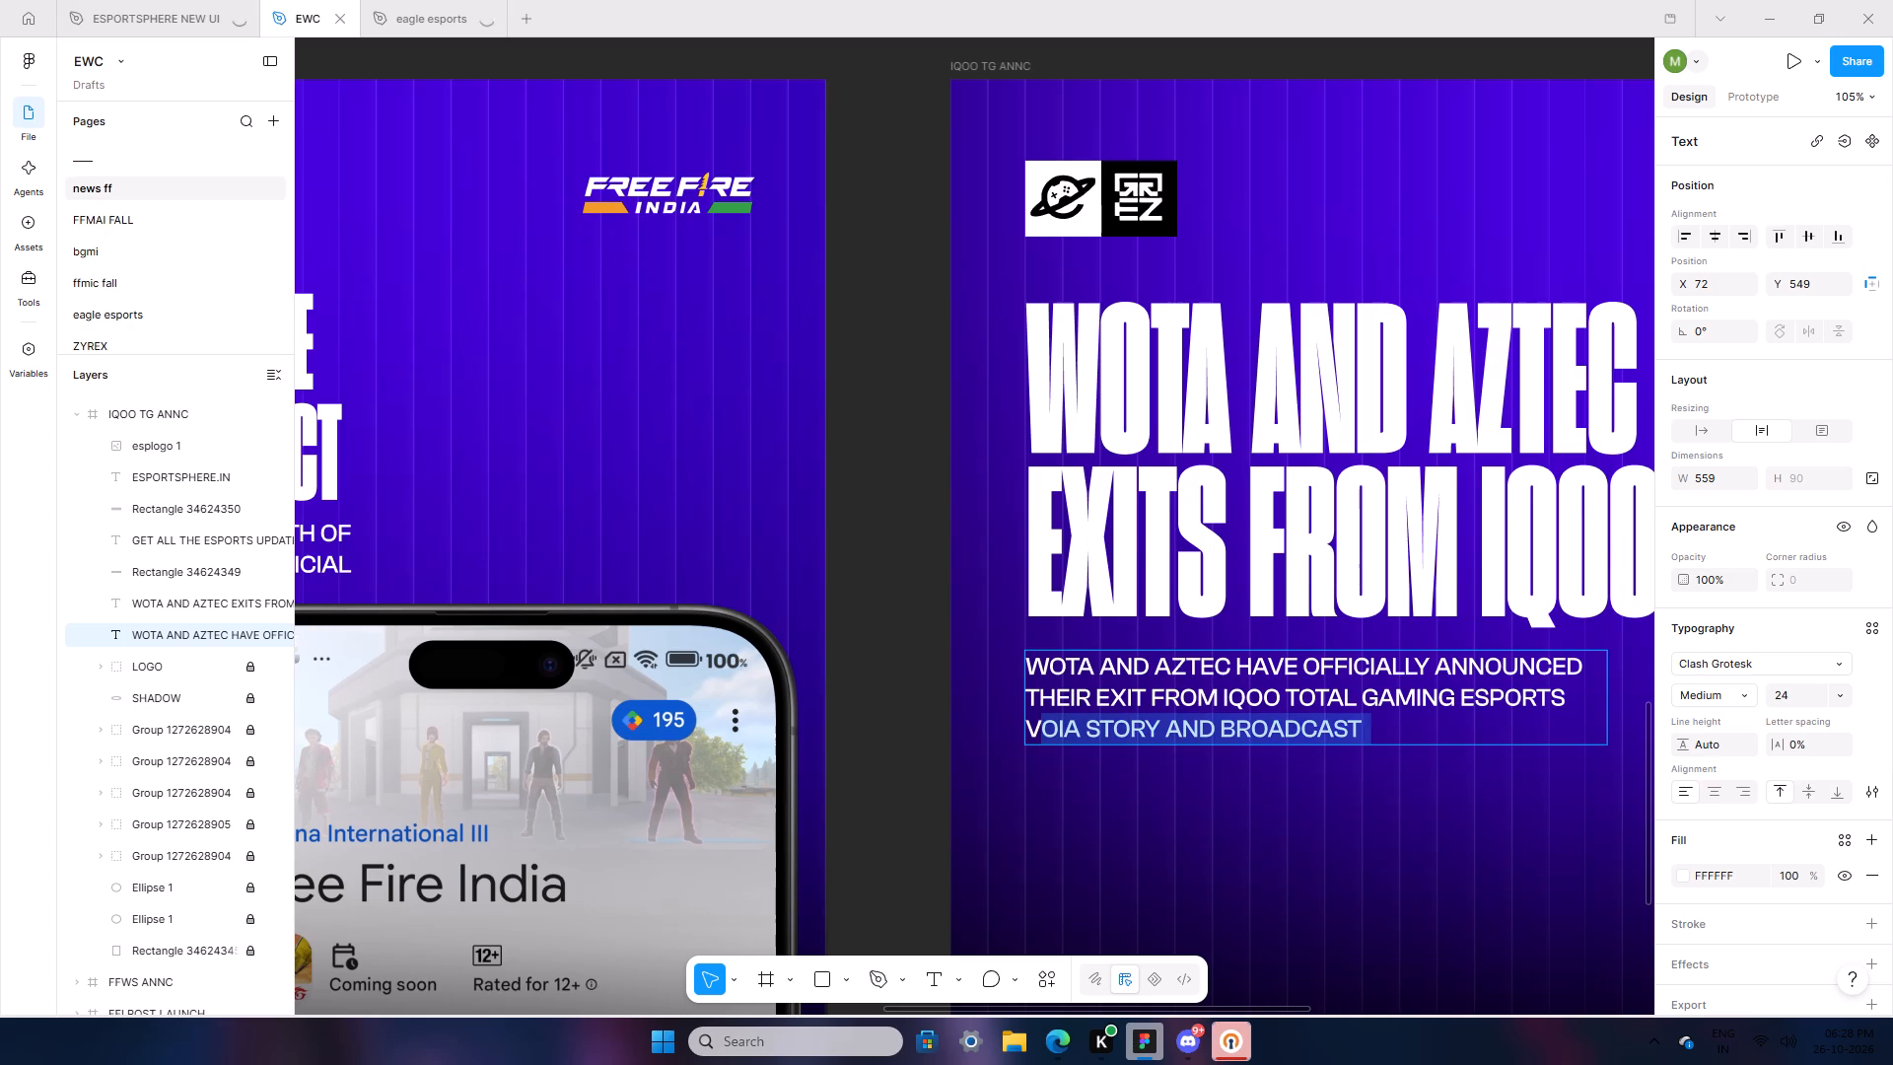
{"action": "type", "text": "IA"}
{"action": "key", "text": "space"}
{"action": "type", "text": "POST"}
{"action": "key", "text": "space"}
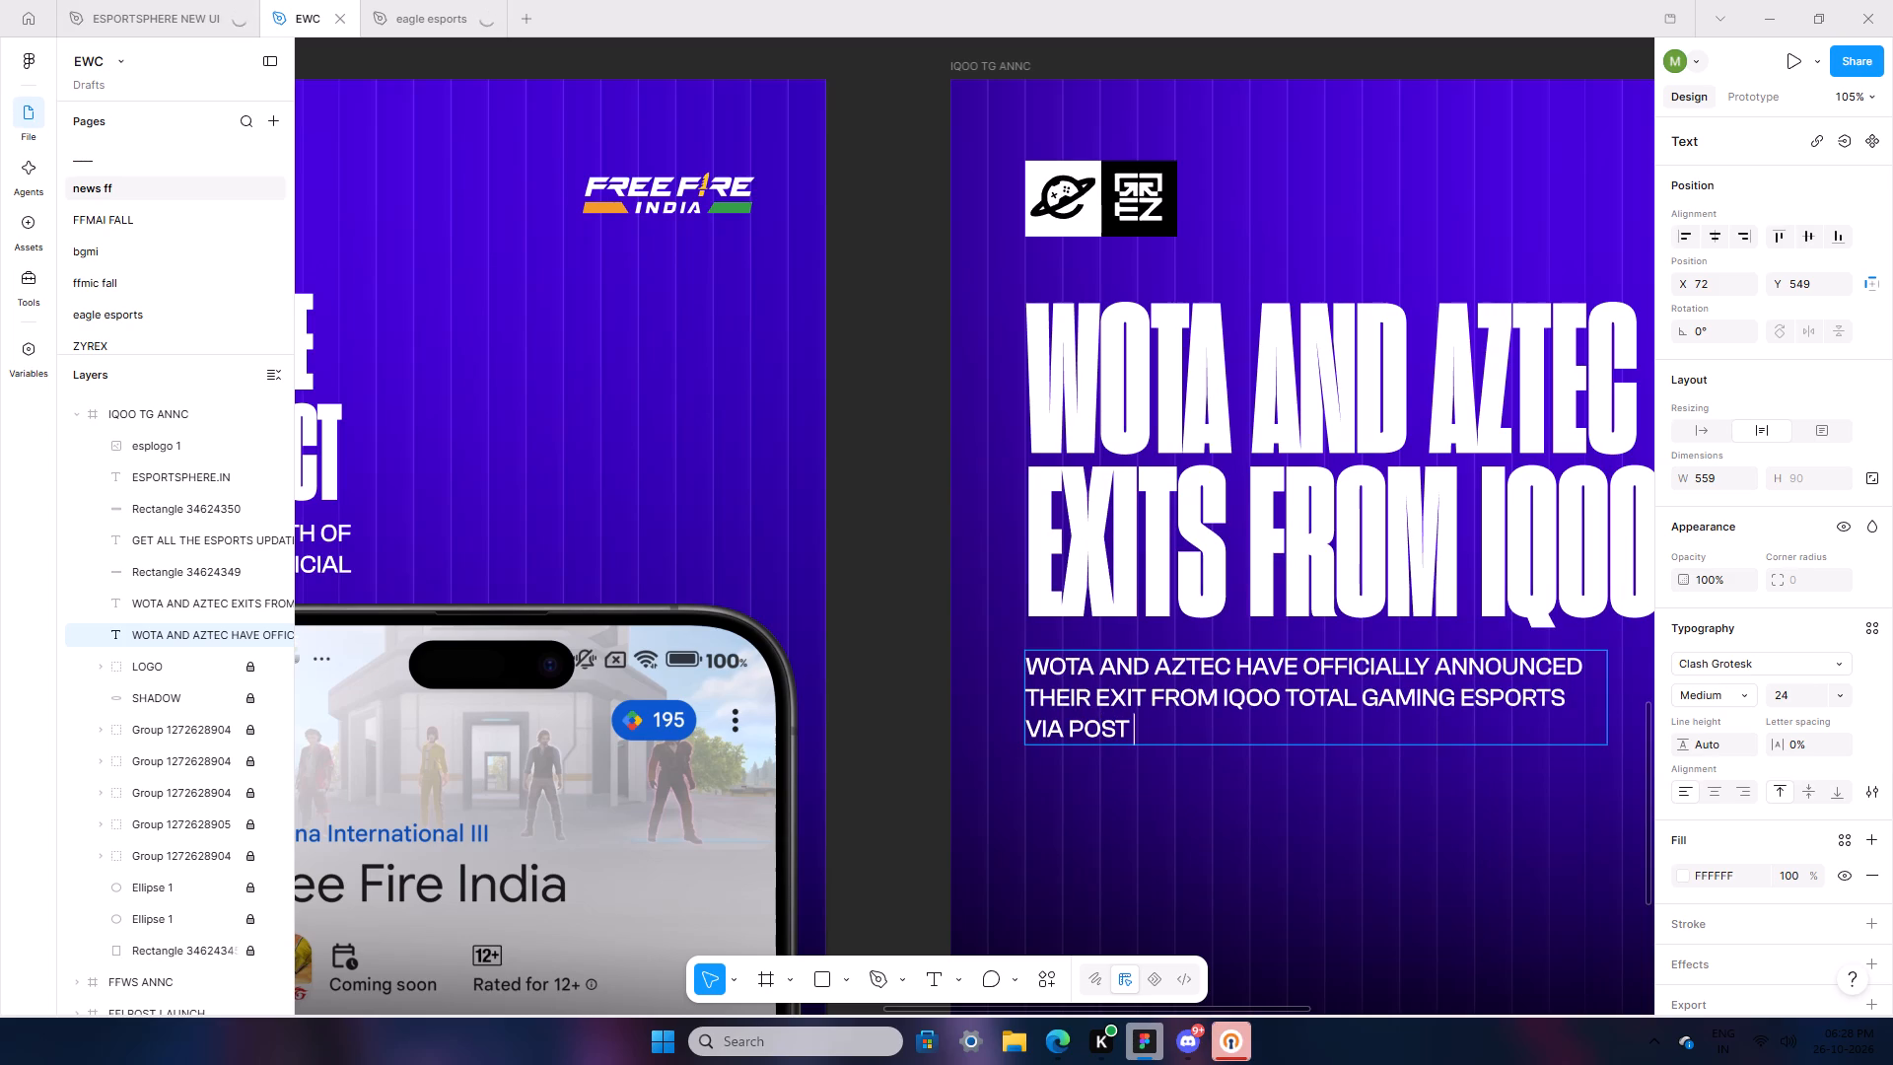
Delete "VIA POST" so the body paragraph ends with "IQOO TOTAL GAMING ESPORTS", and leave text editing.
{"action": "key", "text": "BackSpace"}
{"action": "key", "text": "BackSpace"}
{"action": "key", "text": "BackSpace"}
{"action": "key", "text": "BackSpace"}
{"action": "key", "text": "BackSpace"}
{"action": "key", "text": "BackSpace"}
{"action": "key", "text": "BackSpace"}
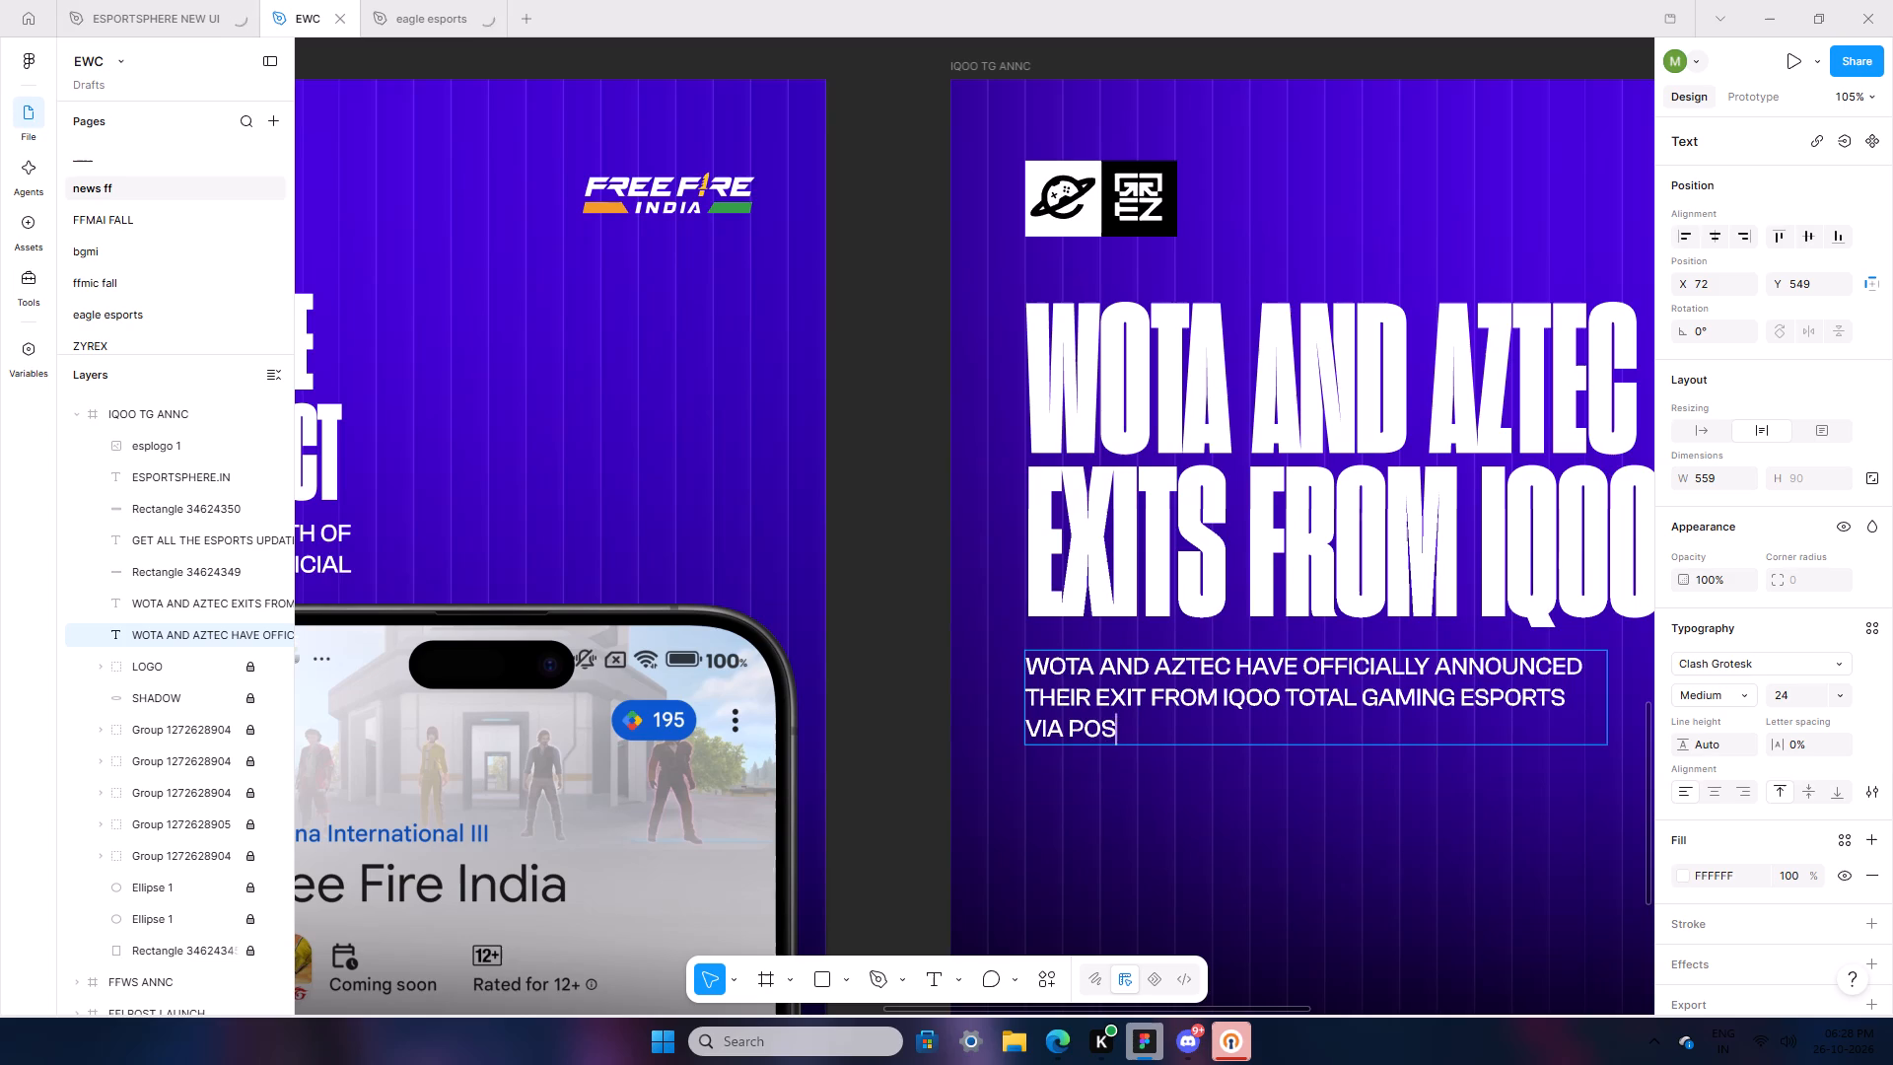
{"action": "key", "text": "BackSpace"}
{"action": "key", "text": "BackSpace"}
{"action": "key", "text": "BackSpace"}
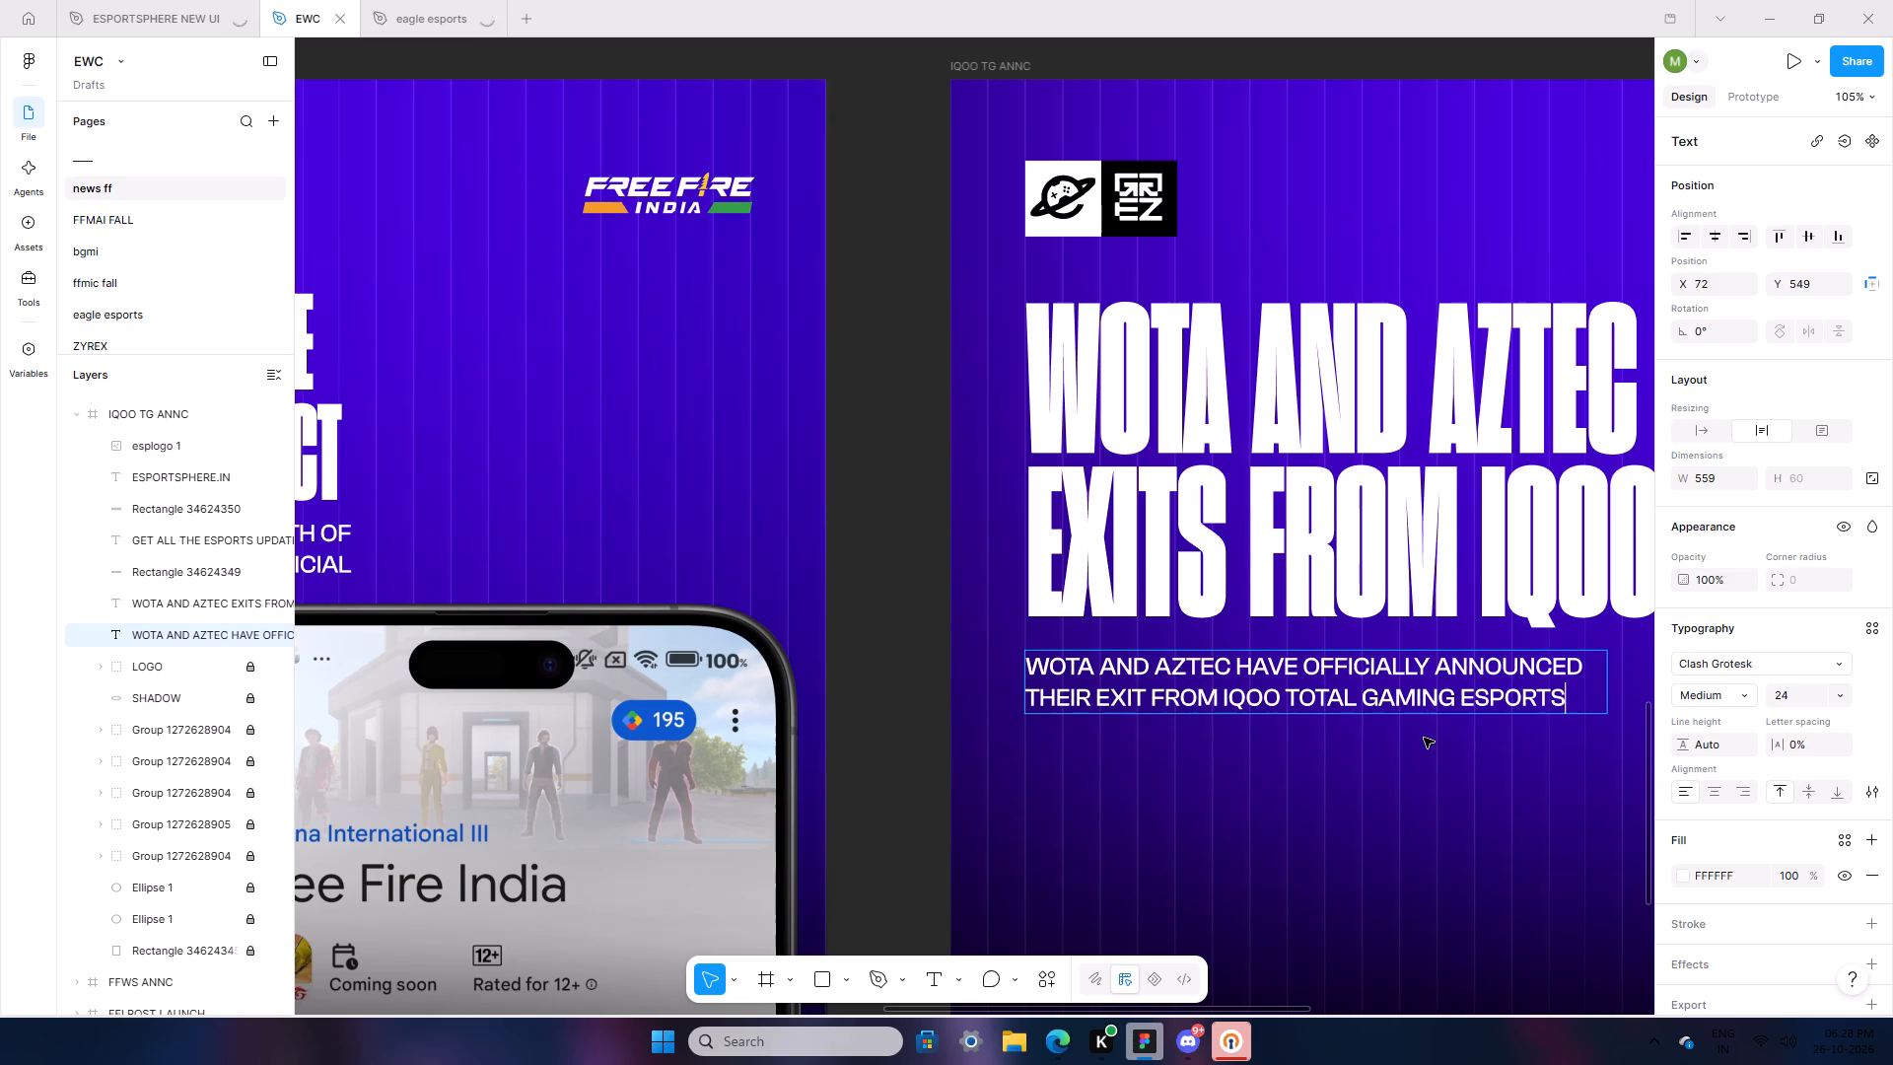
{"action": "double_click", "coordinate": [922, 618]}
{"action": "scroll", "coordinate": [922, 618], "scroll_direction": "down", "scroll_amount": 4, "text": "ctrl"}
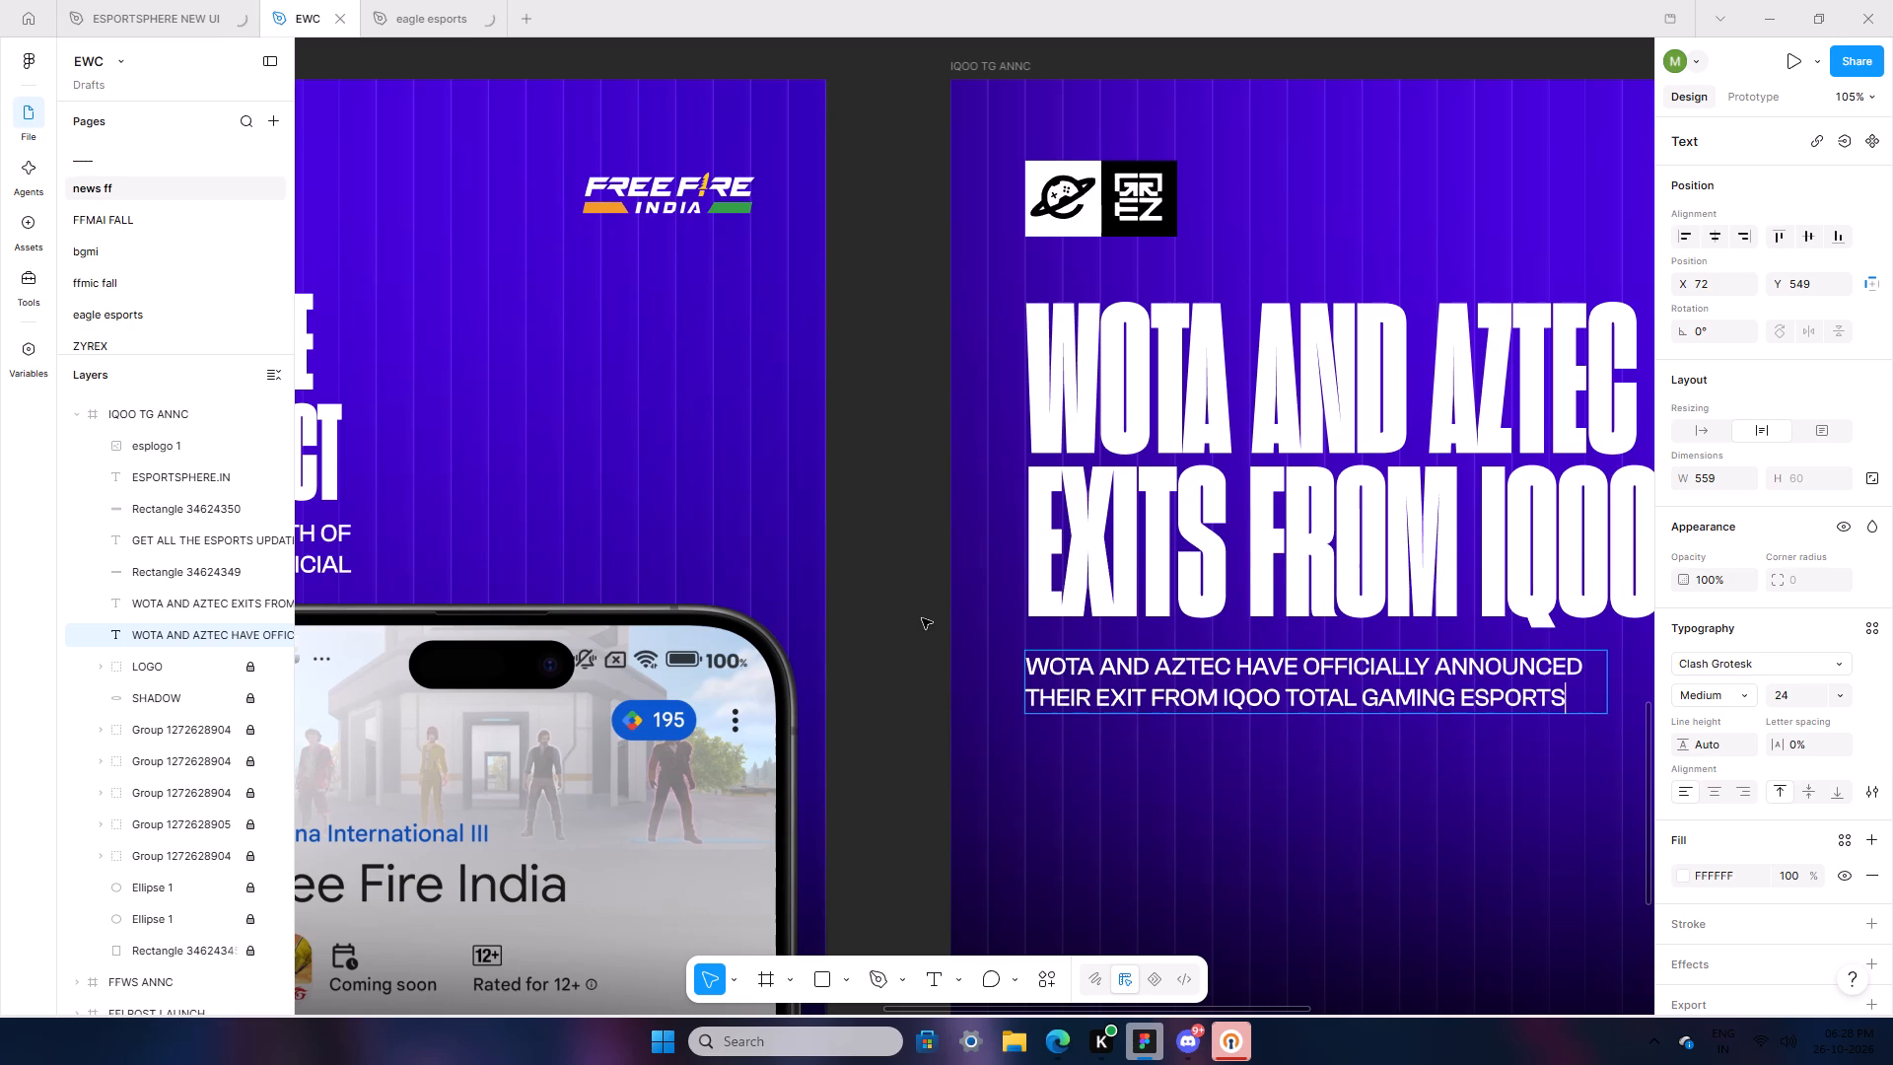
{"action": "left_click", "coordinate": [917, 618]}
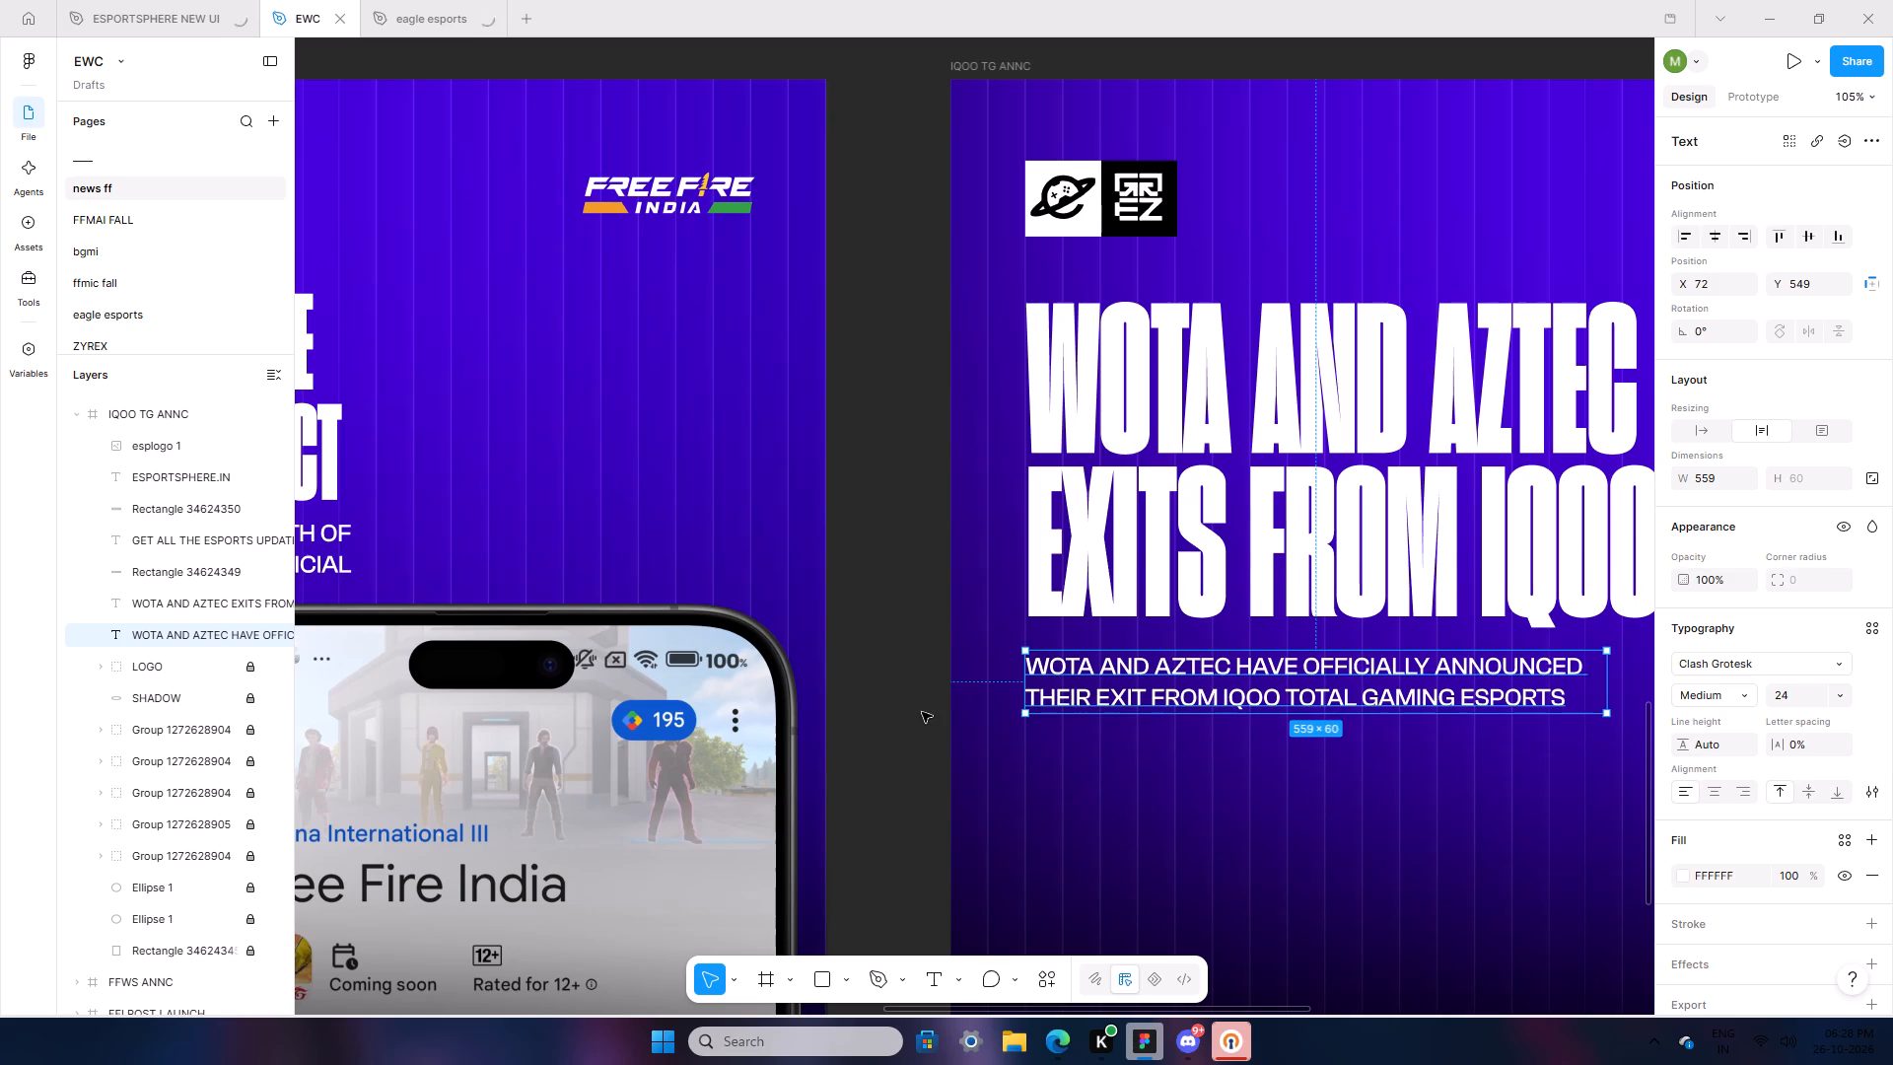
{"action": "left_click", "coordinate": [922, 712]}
Start placing an image and search the Downloads folder for "IQOO" in the file picker.
{"action": "scroll", "coordinate": [922, 712], "scroll_direction": "down", "scroll_amount": 10}
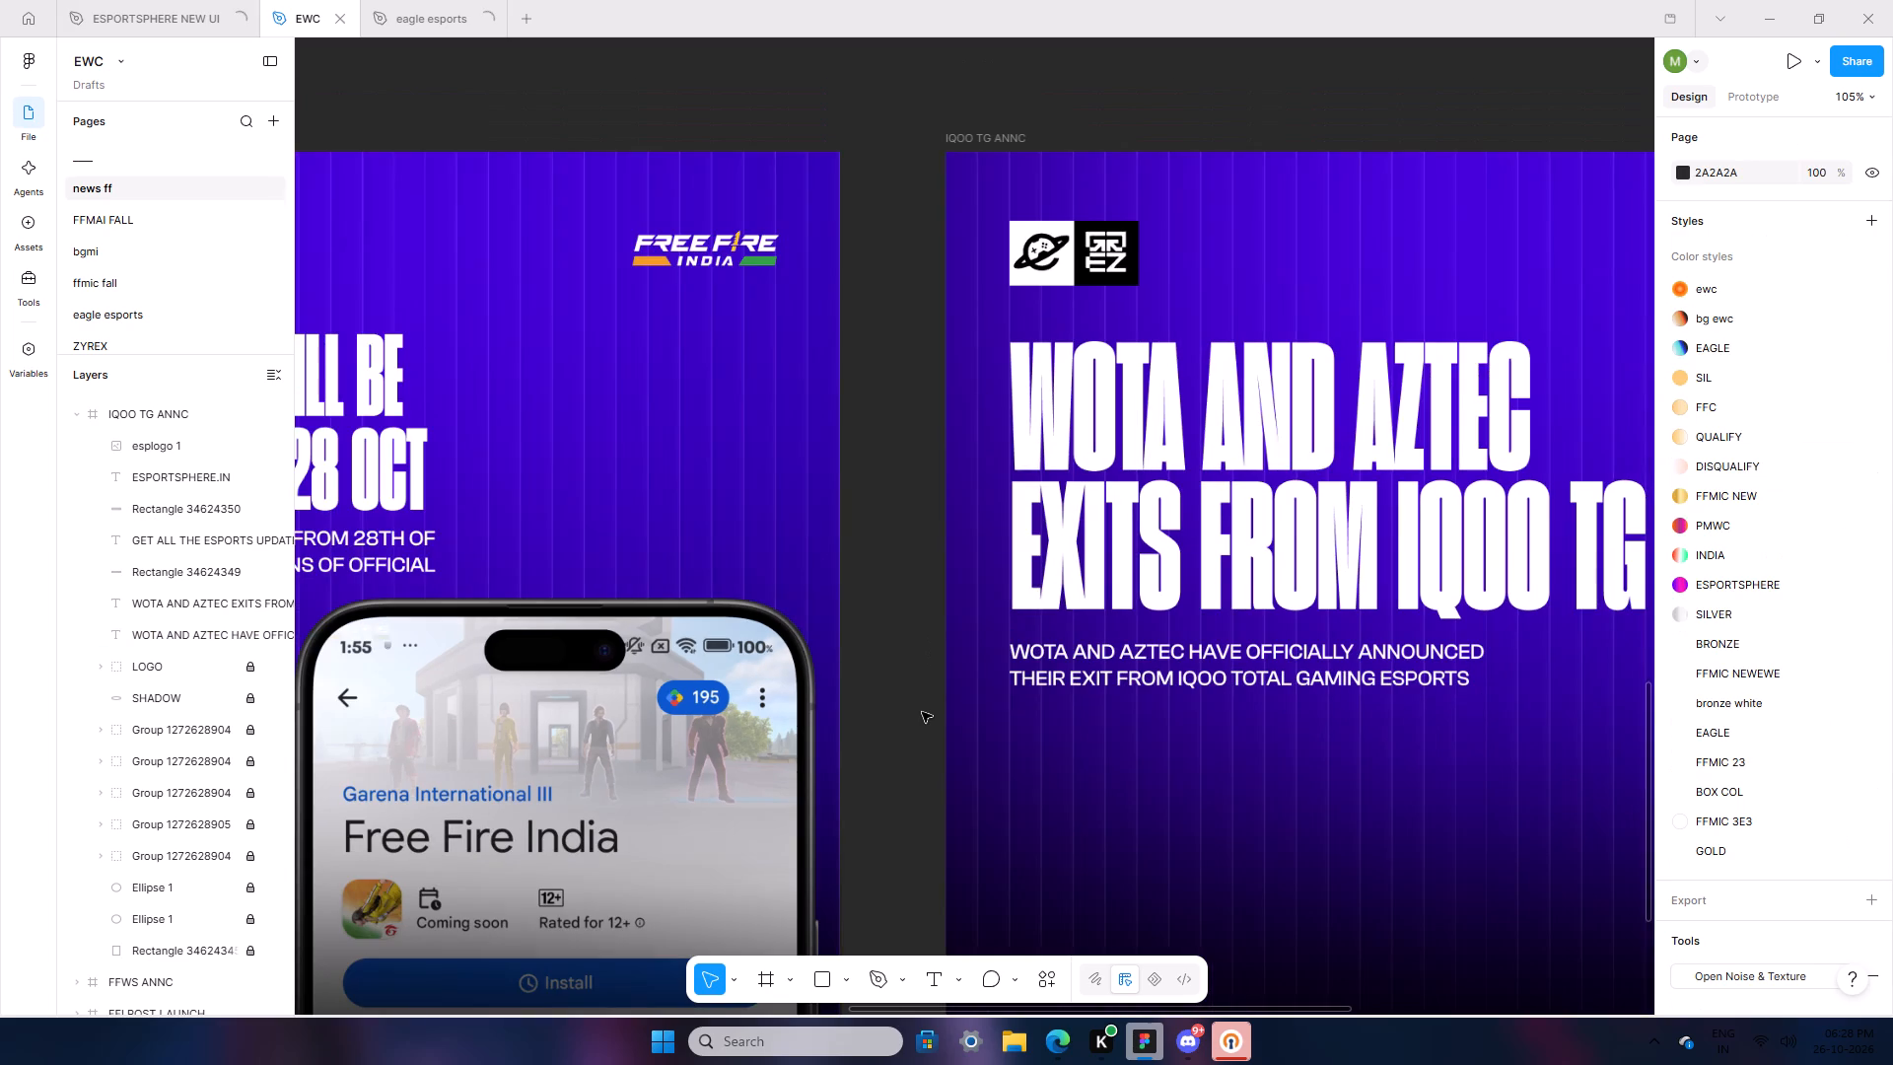
{"action": "scroll", "coordinate": [922, 712], "scroll_direction": "down", "scroll_amount": 4}
{"action": "scroll", "coordinate": [922, 712], "scroll_direction": "down", "scroll_amount": 5, "text": "ctrl"}
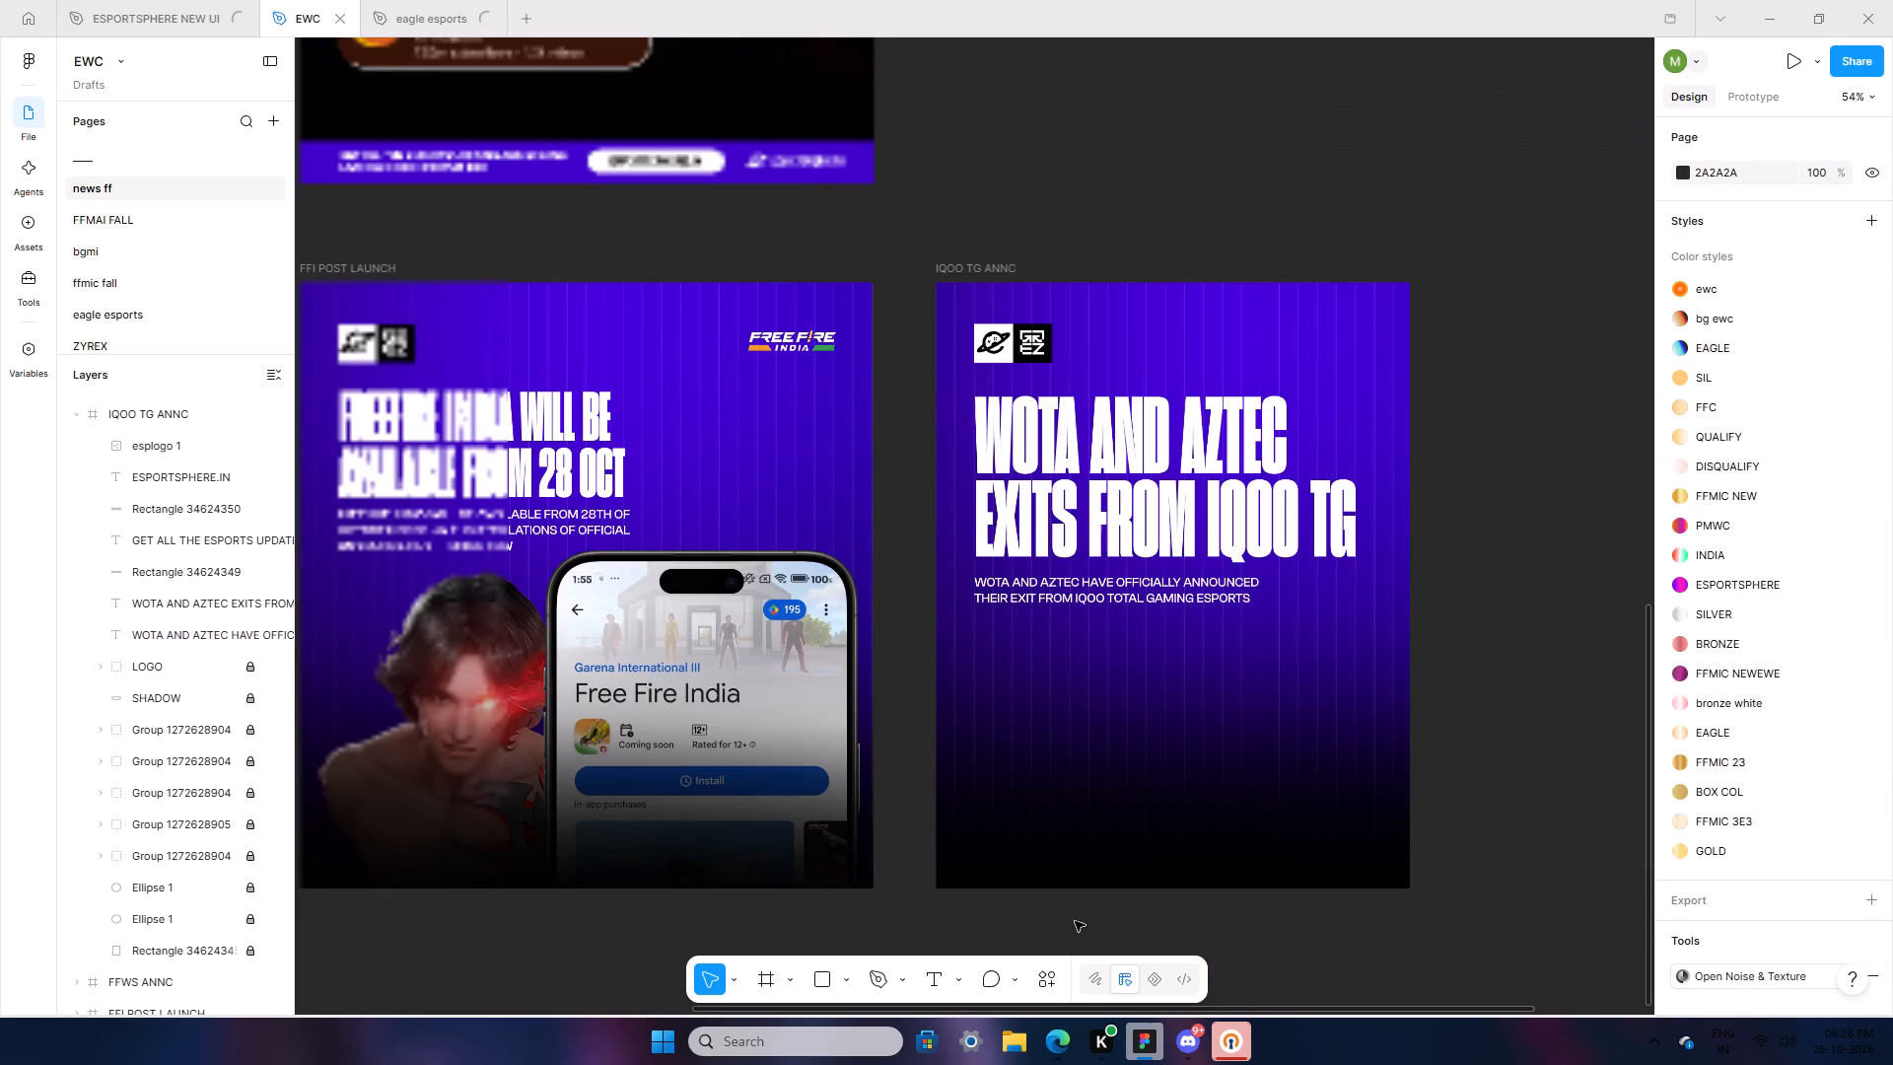
{"action": "scroll", "coordinate": [1546, 813], "scroll_direction": "down", "scroll_amount": 3}
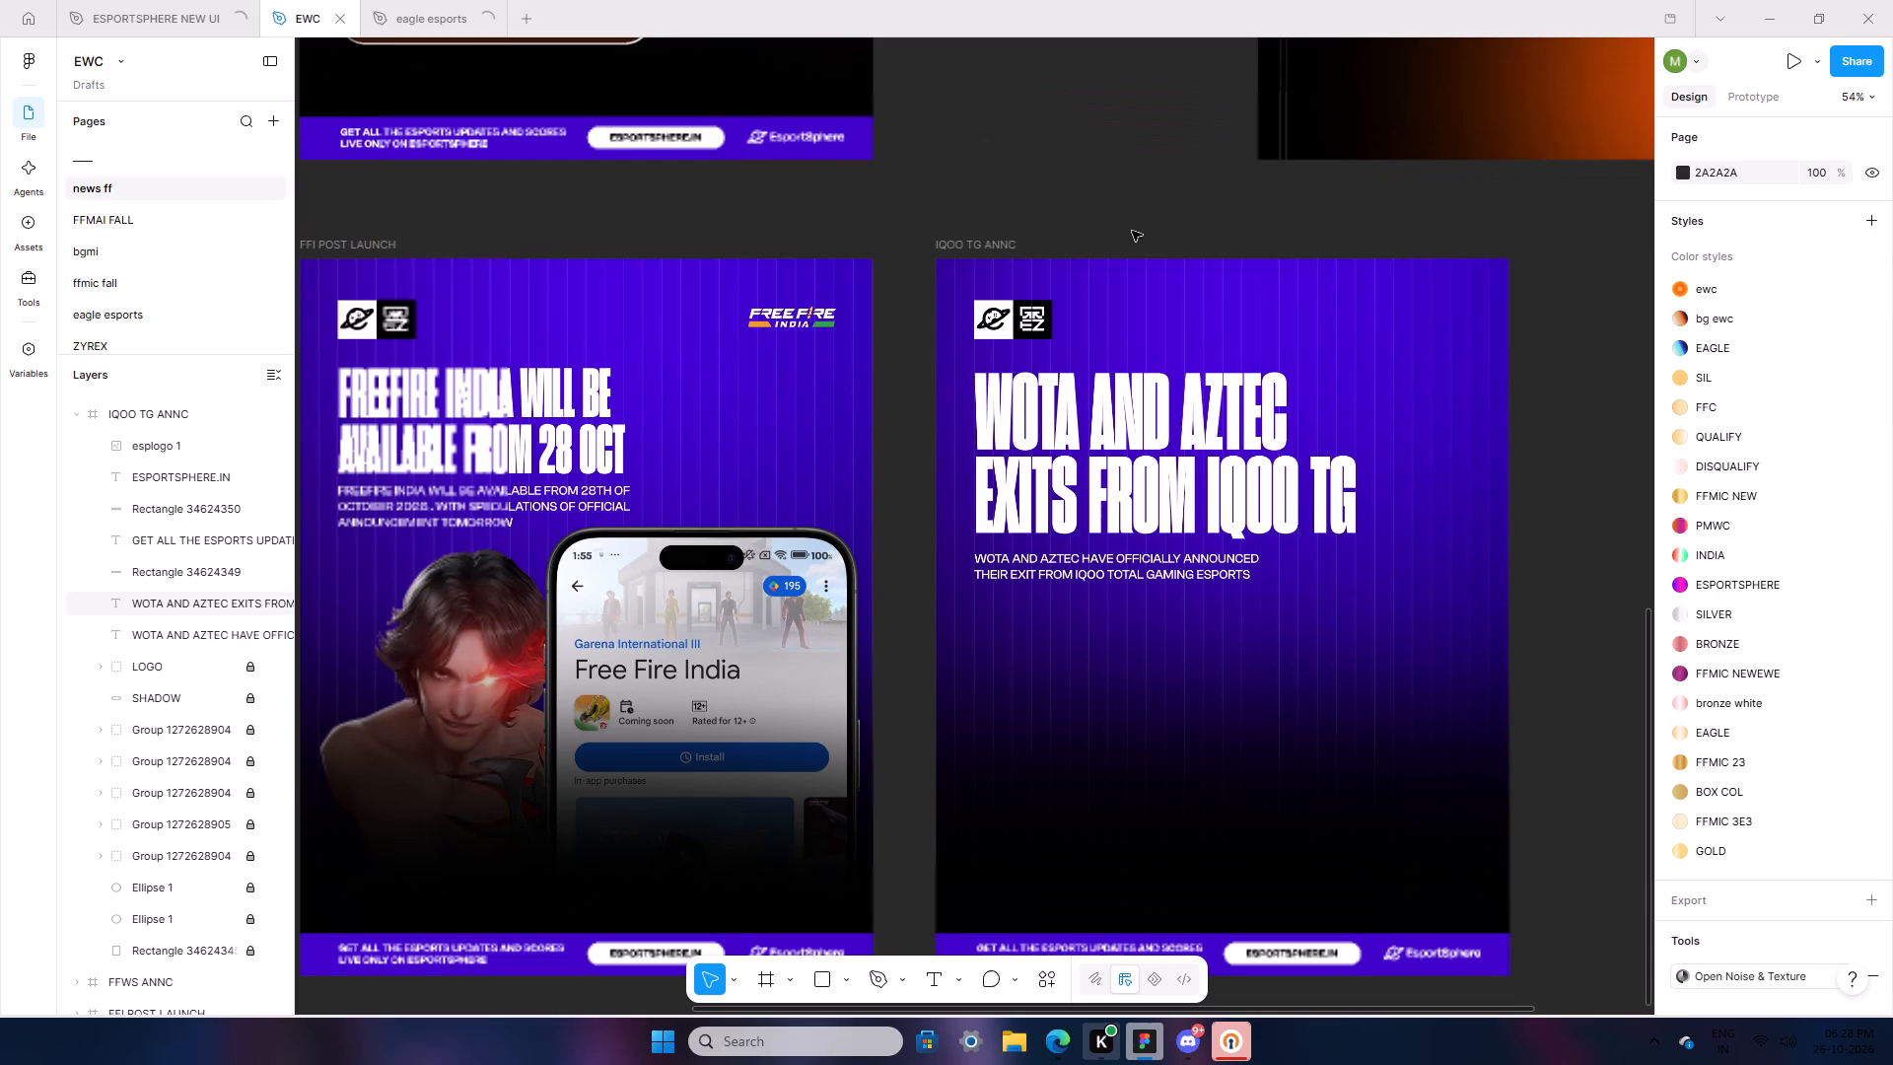
{"action": "scroll", "coordinate": [1525, 689], "scroll_direction": "down", "scroll_amount": 2}
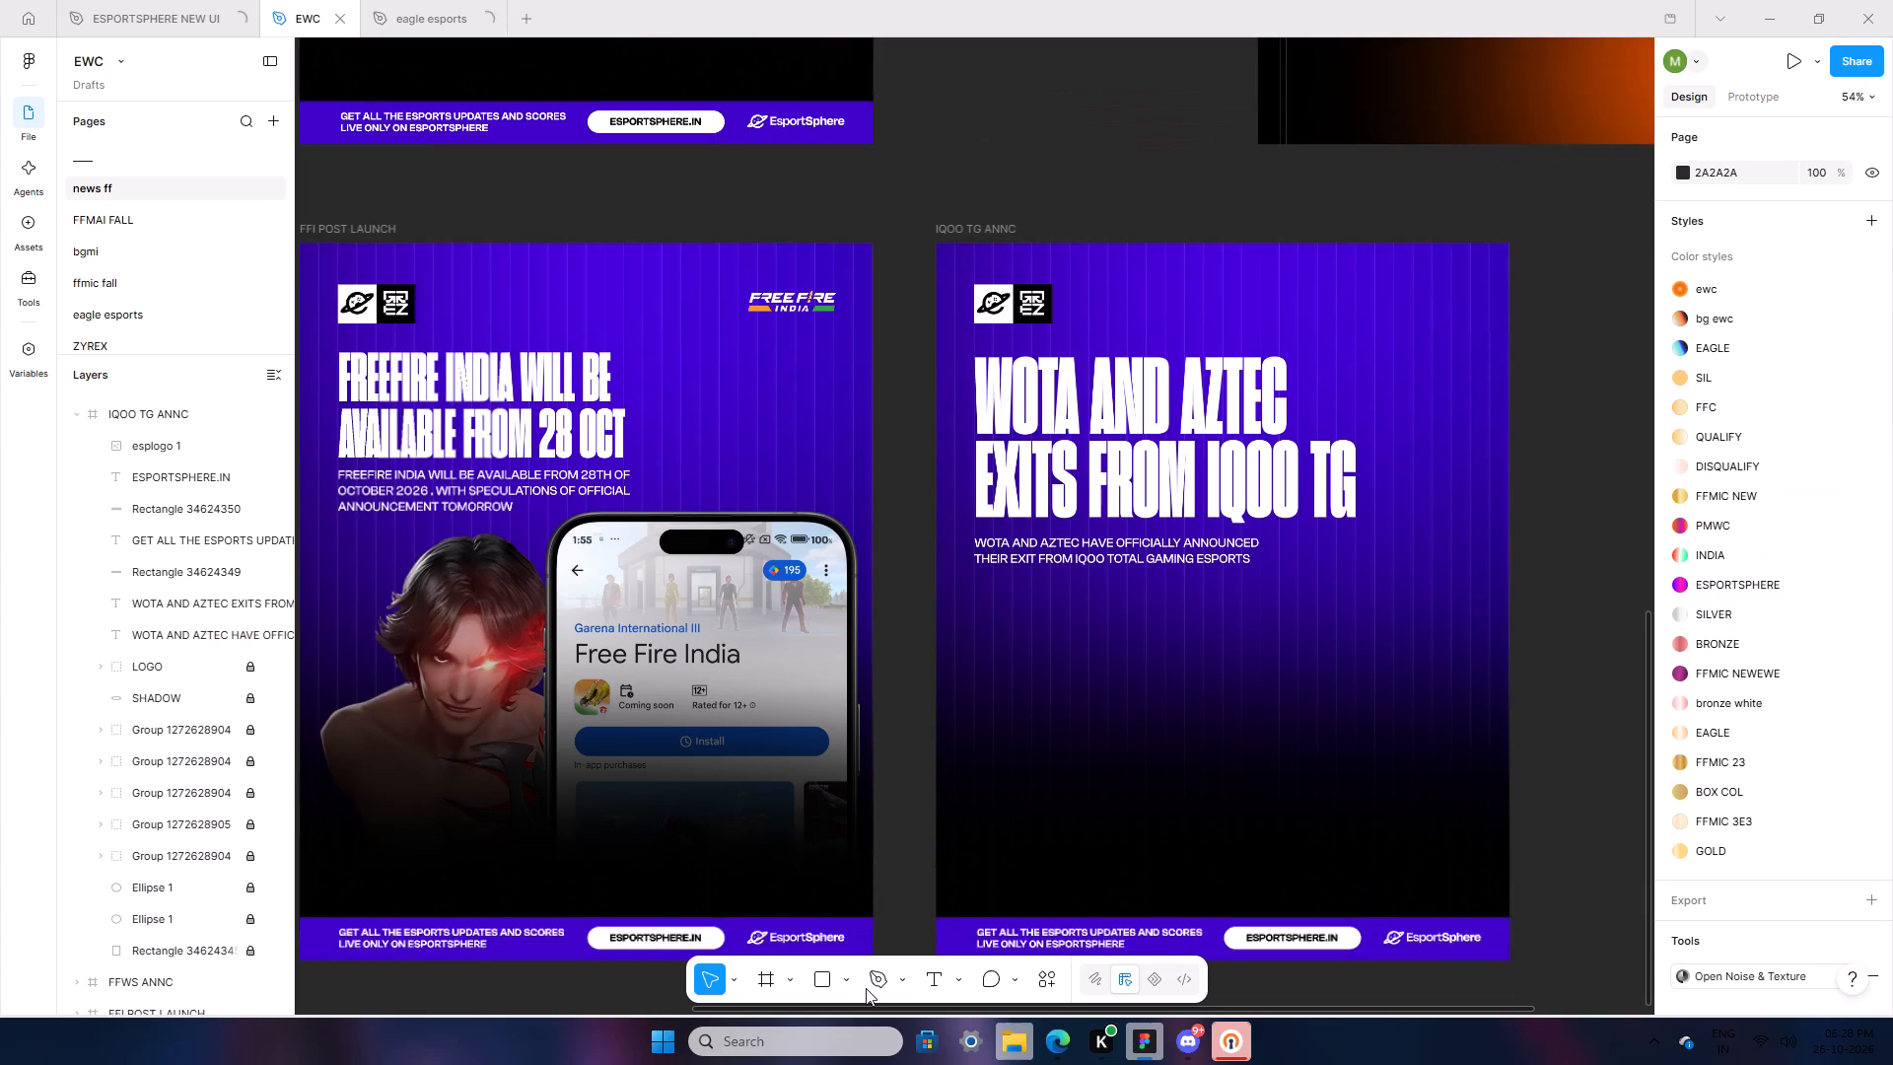
{"action": "left_click", "coordinate": [844, 981]}
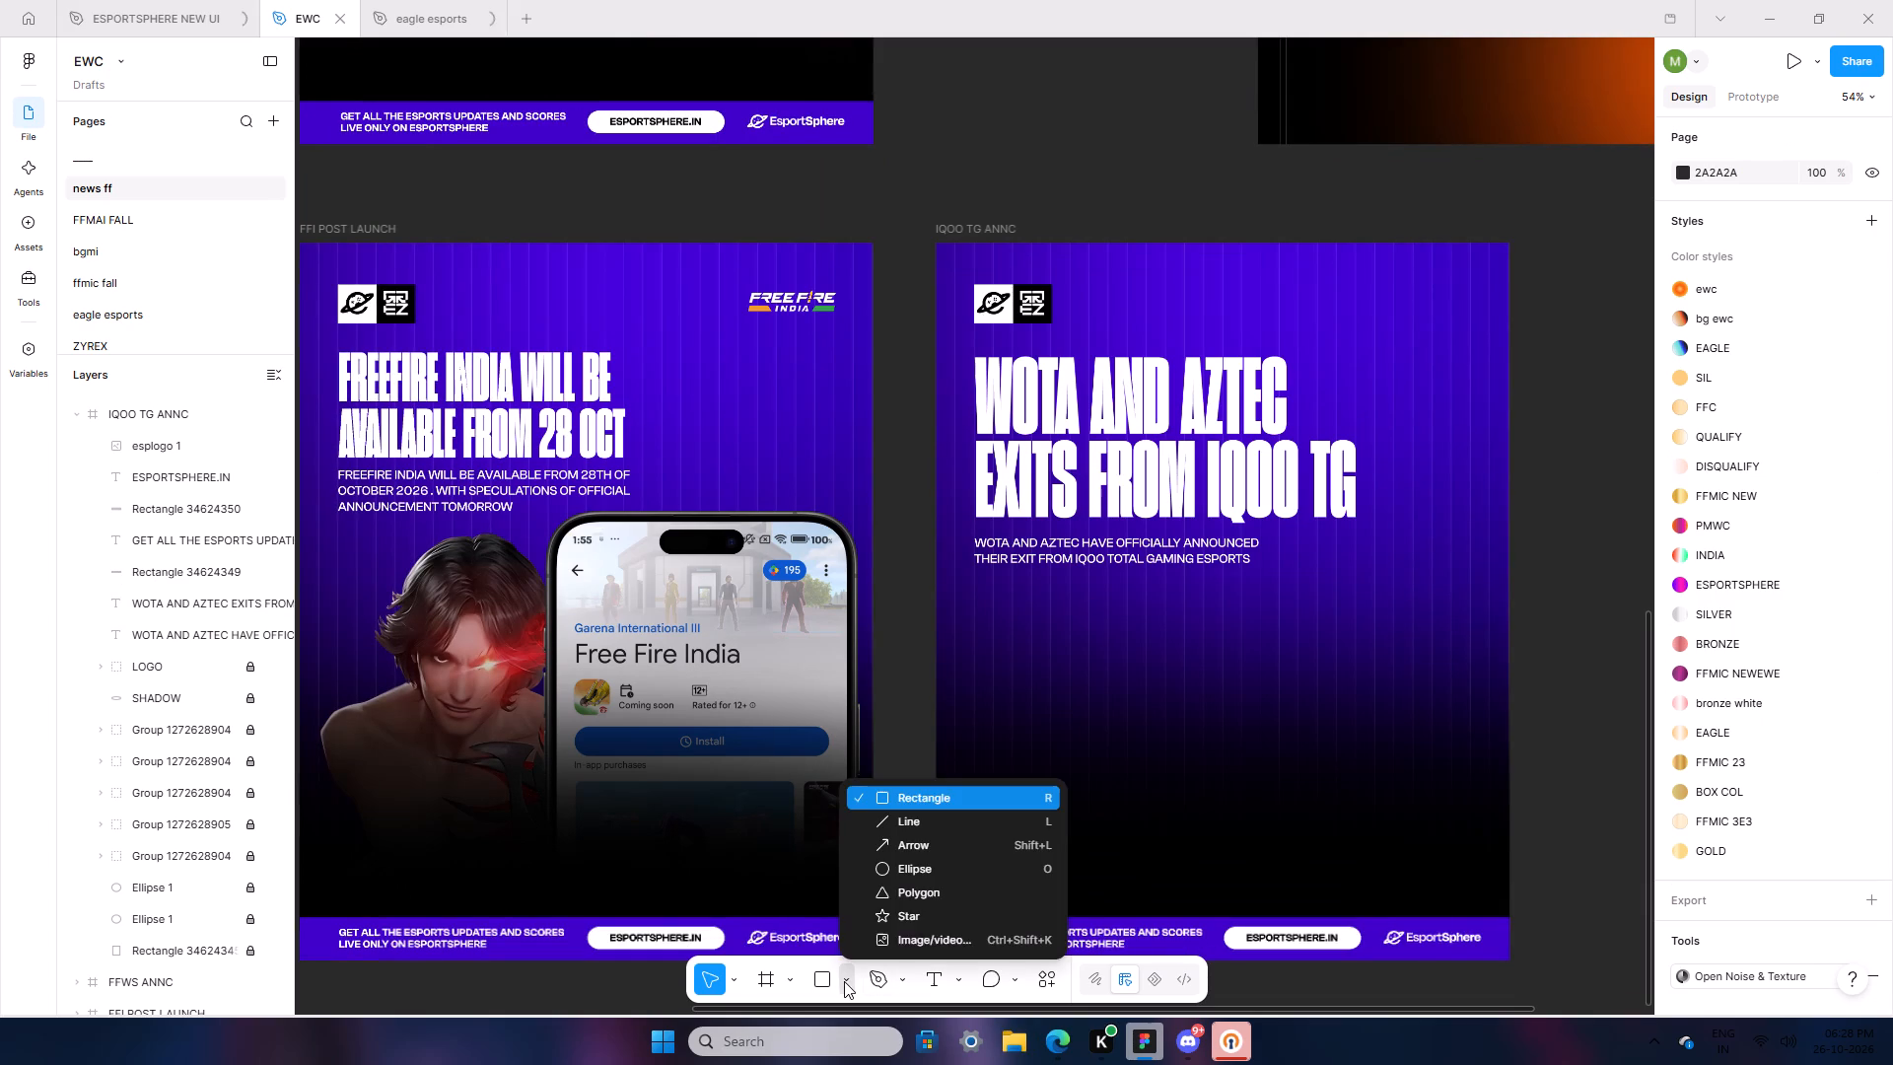
{"action": "left_click", "coordinate": [976, 932]}
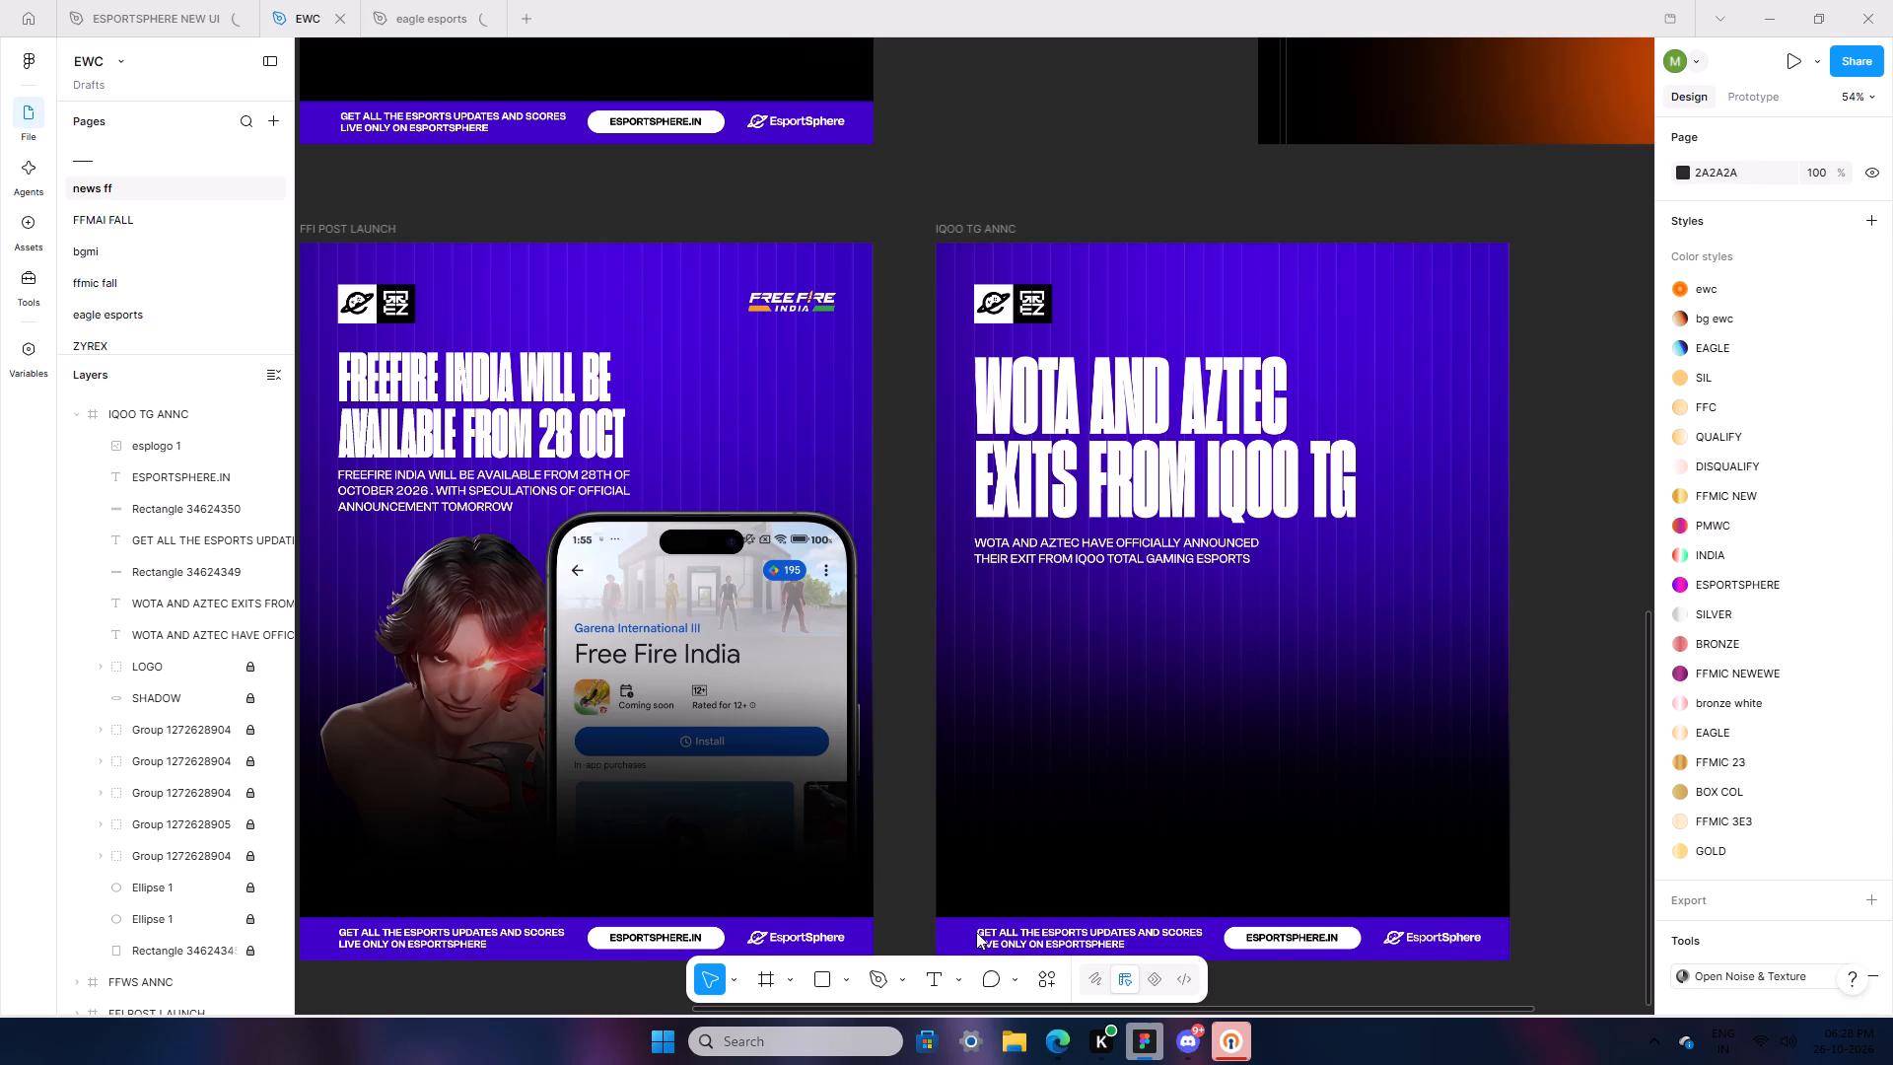
{"action": "left_click", "coordinate": [1194, 129]}
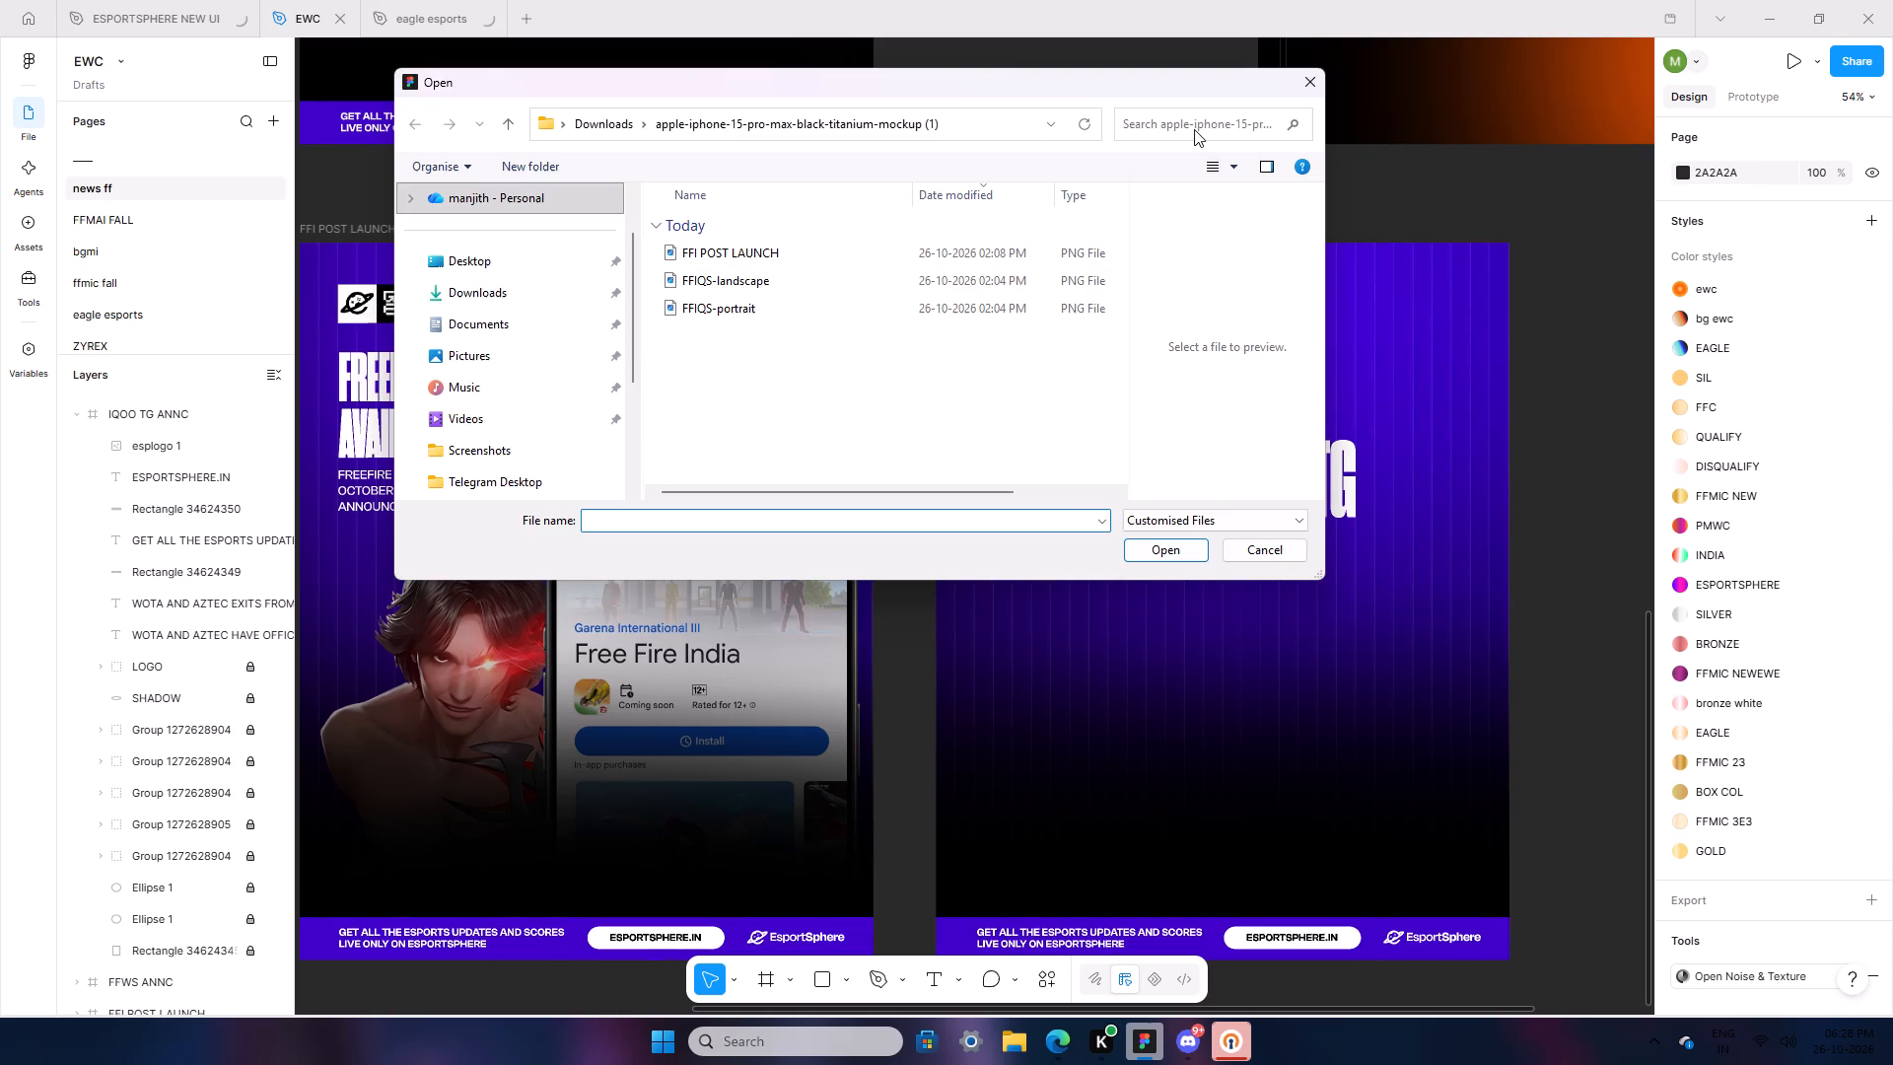
{"action": "double_click", "coordinate": [547, 290]}
{"action": "left_click", "coordinate": [1151, 126]}
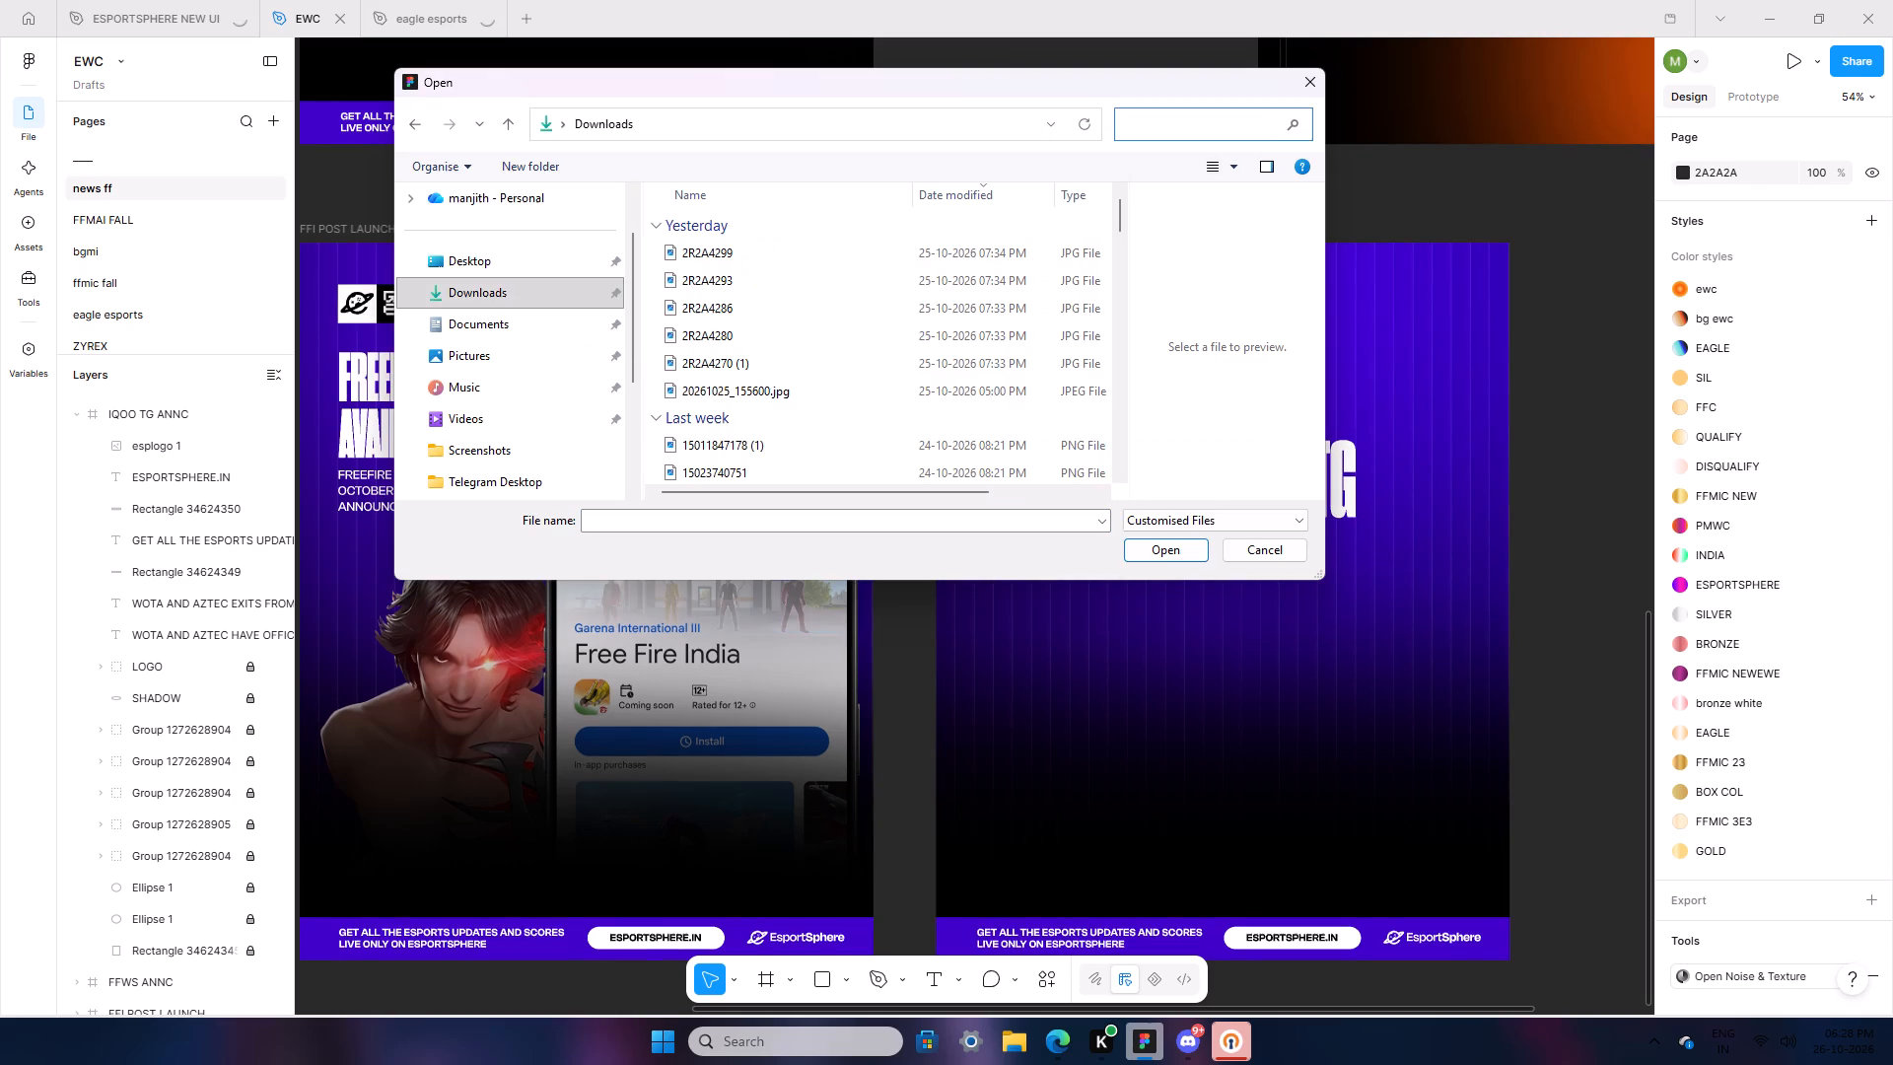
{"action": "type", "text": "IQOO"}
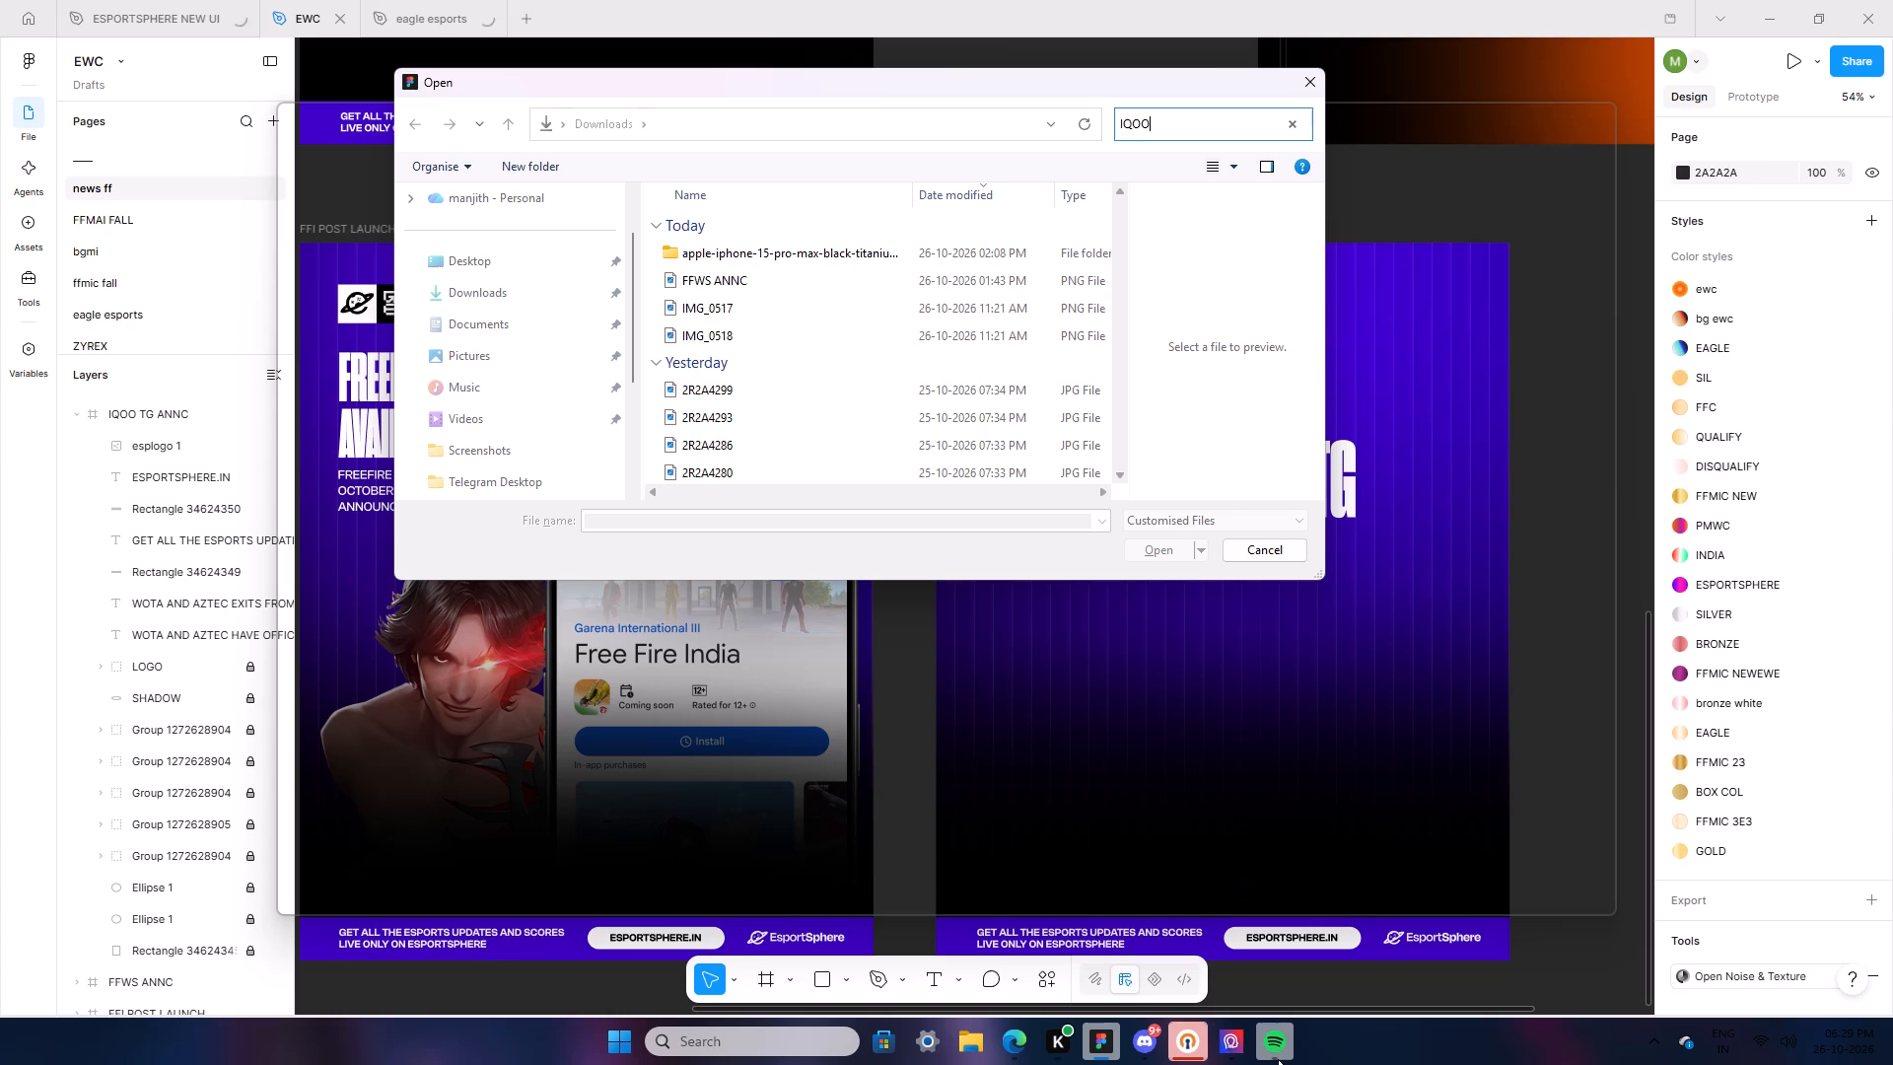
Close the Spotify, MSI Center and Discord windows that are starting up over the file picker.
{"action": "left_click", "coordinate": [1356, 830]}
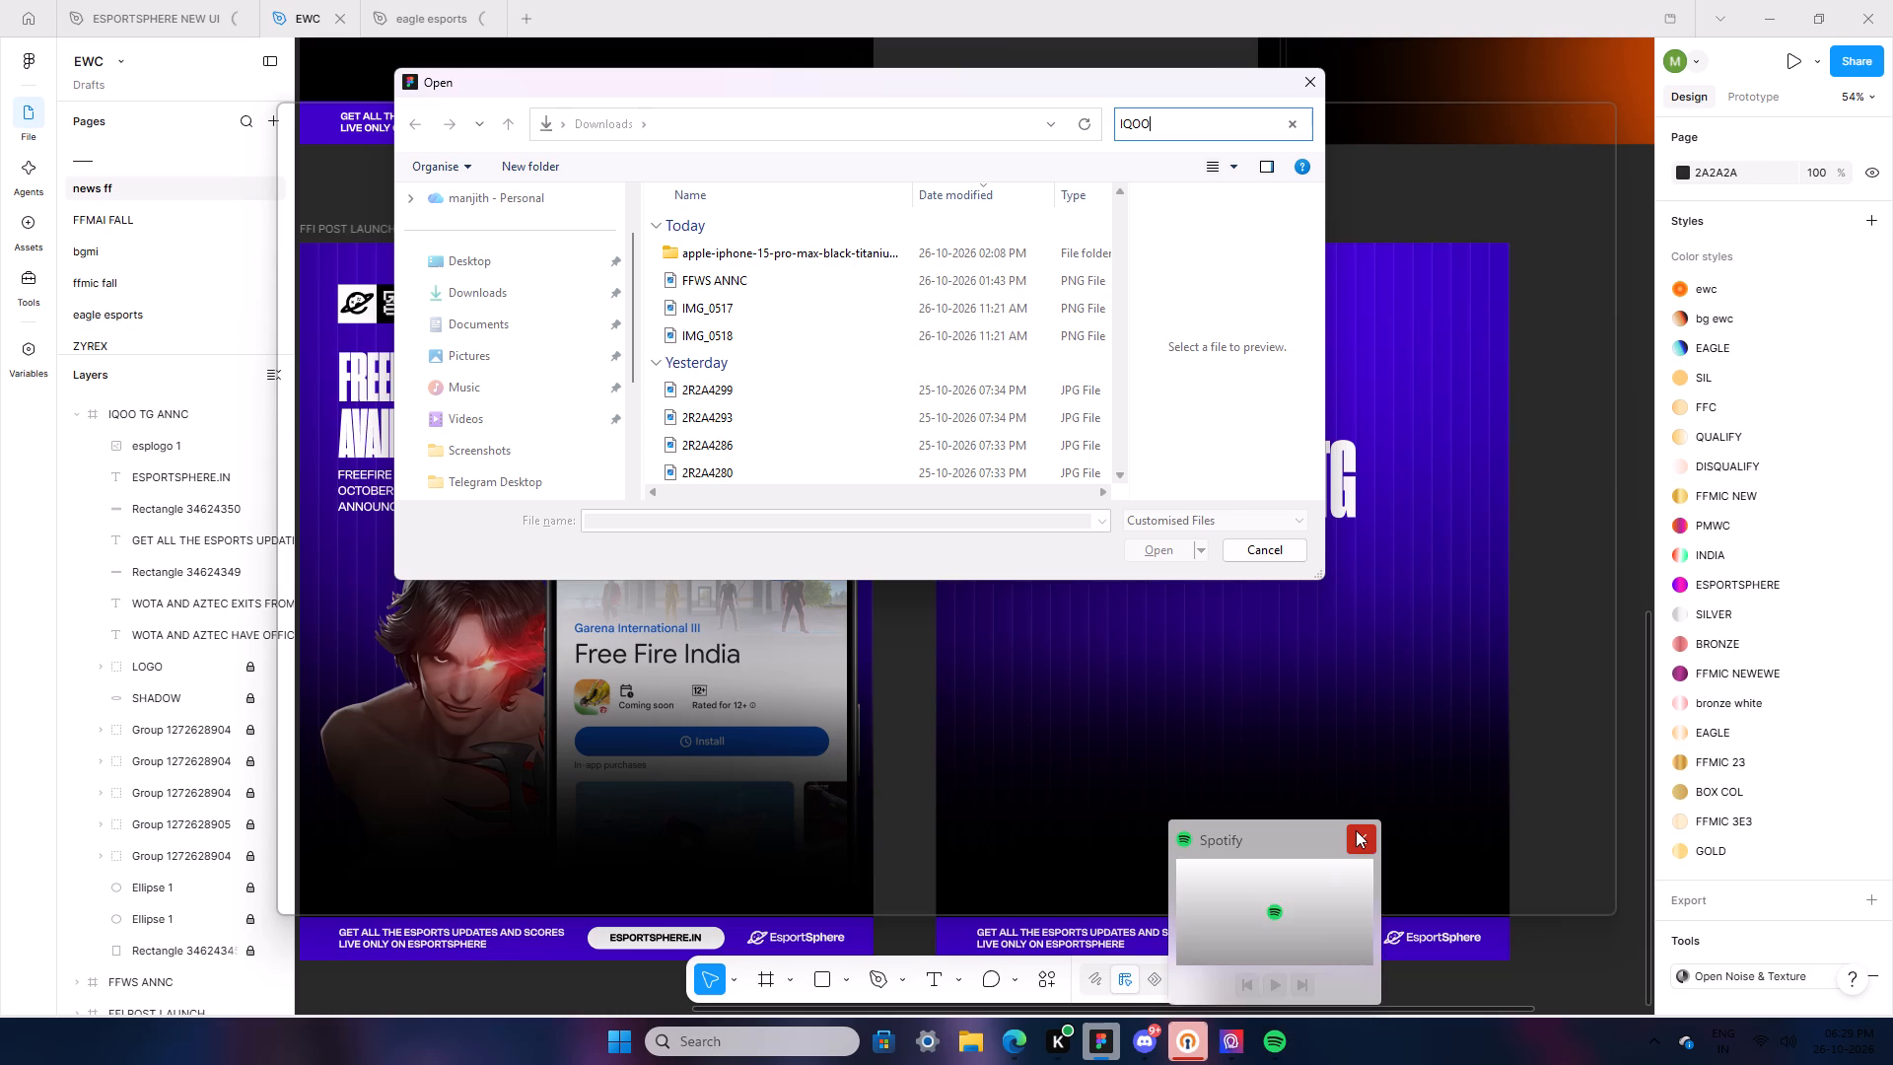
{"action": "left_click", "coordinate": [1235, 859]}
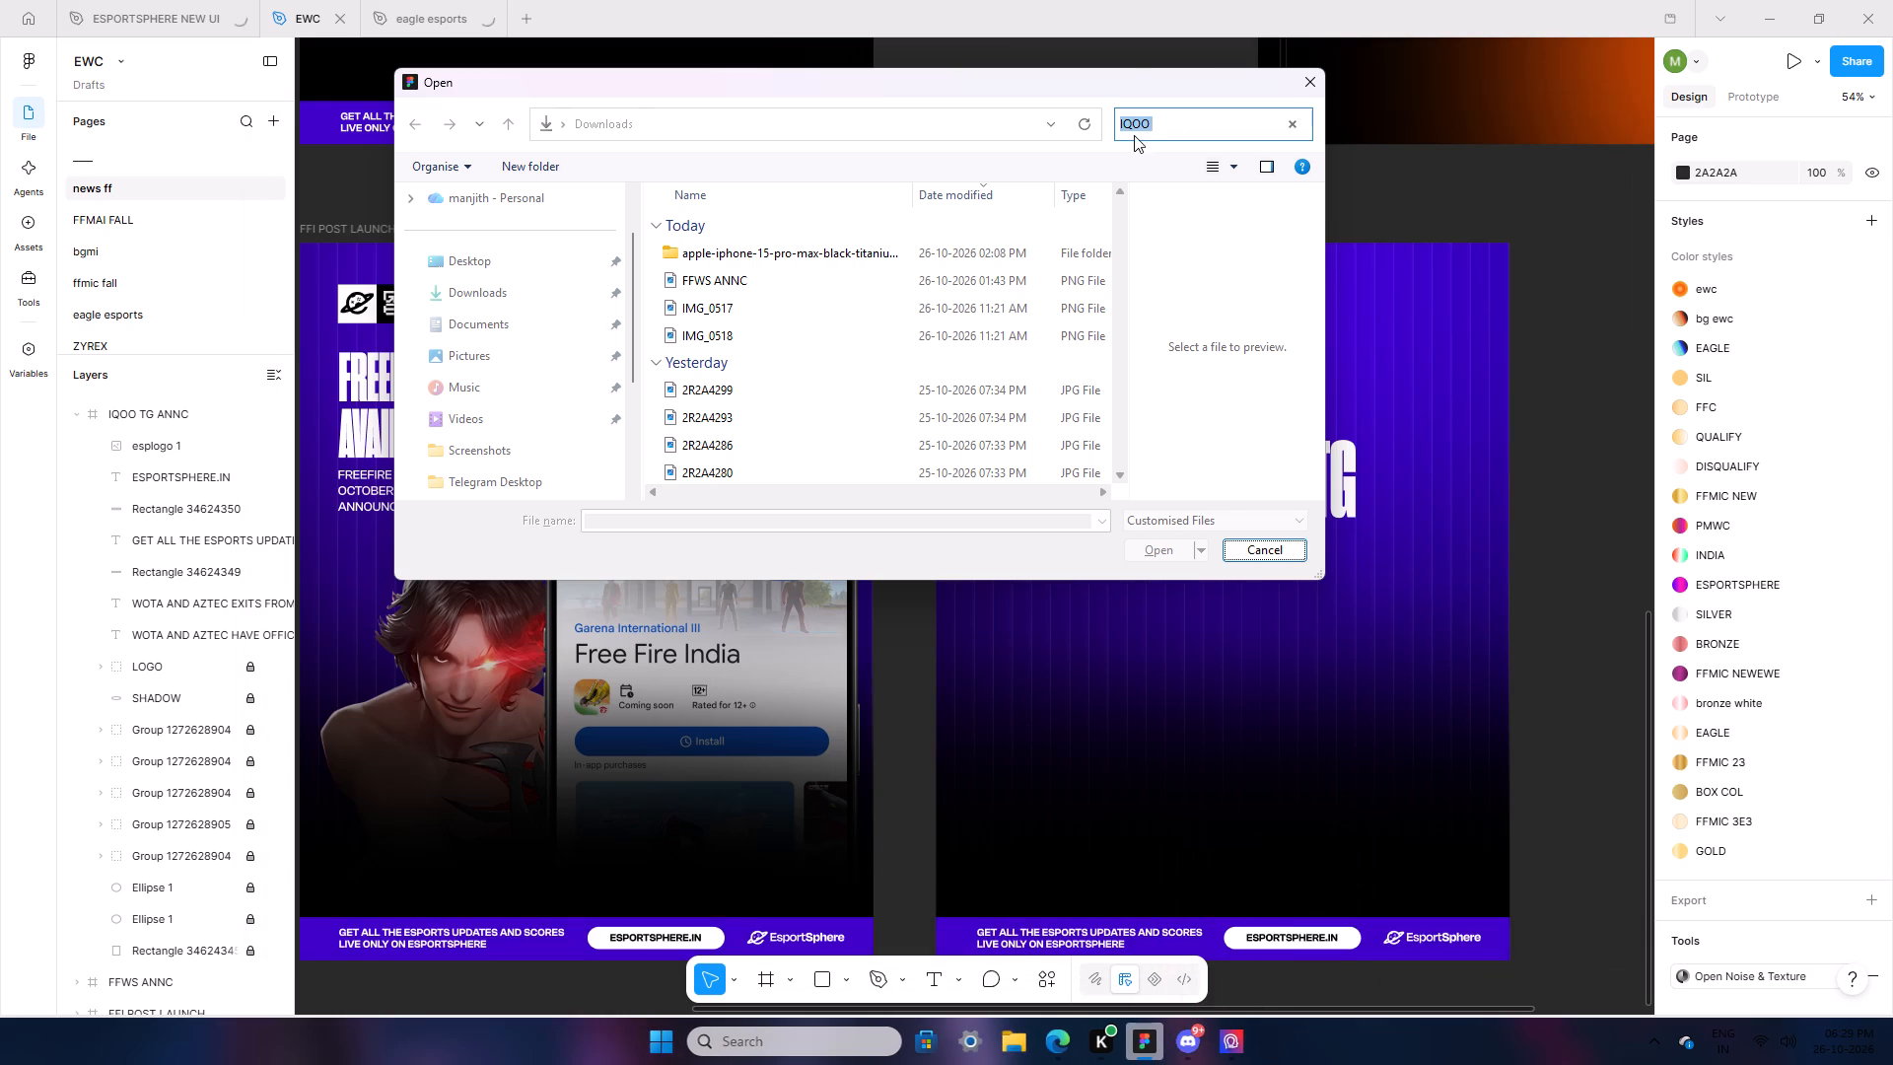
{"action": "left_click", "coordinate": [1180, 109]}
{"action": "left_click", "coordinate": [1183, 128]}
{"action": "triple_click", "coordinate": [1177, 119]}
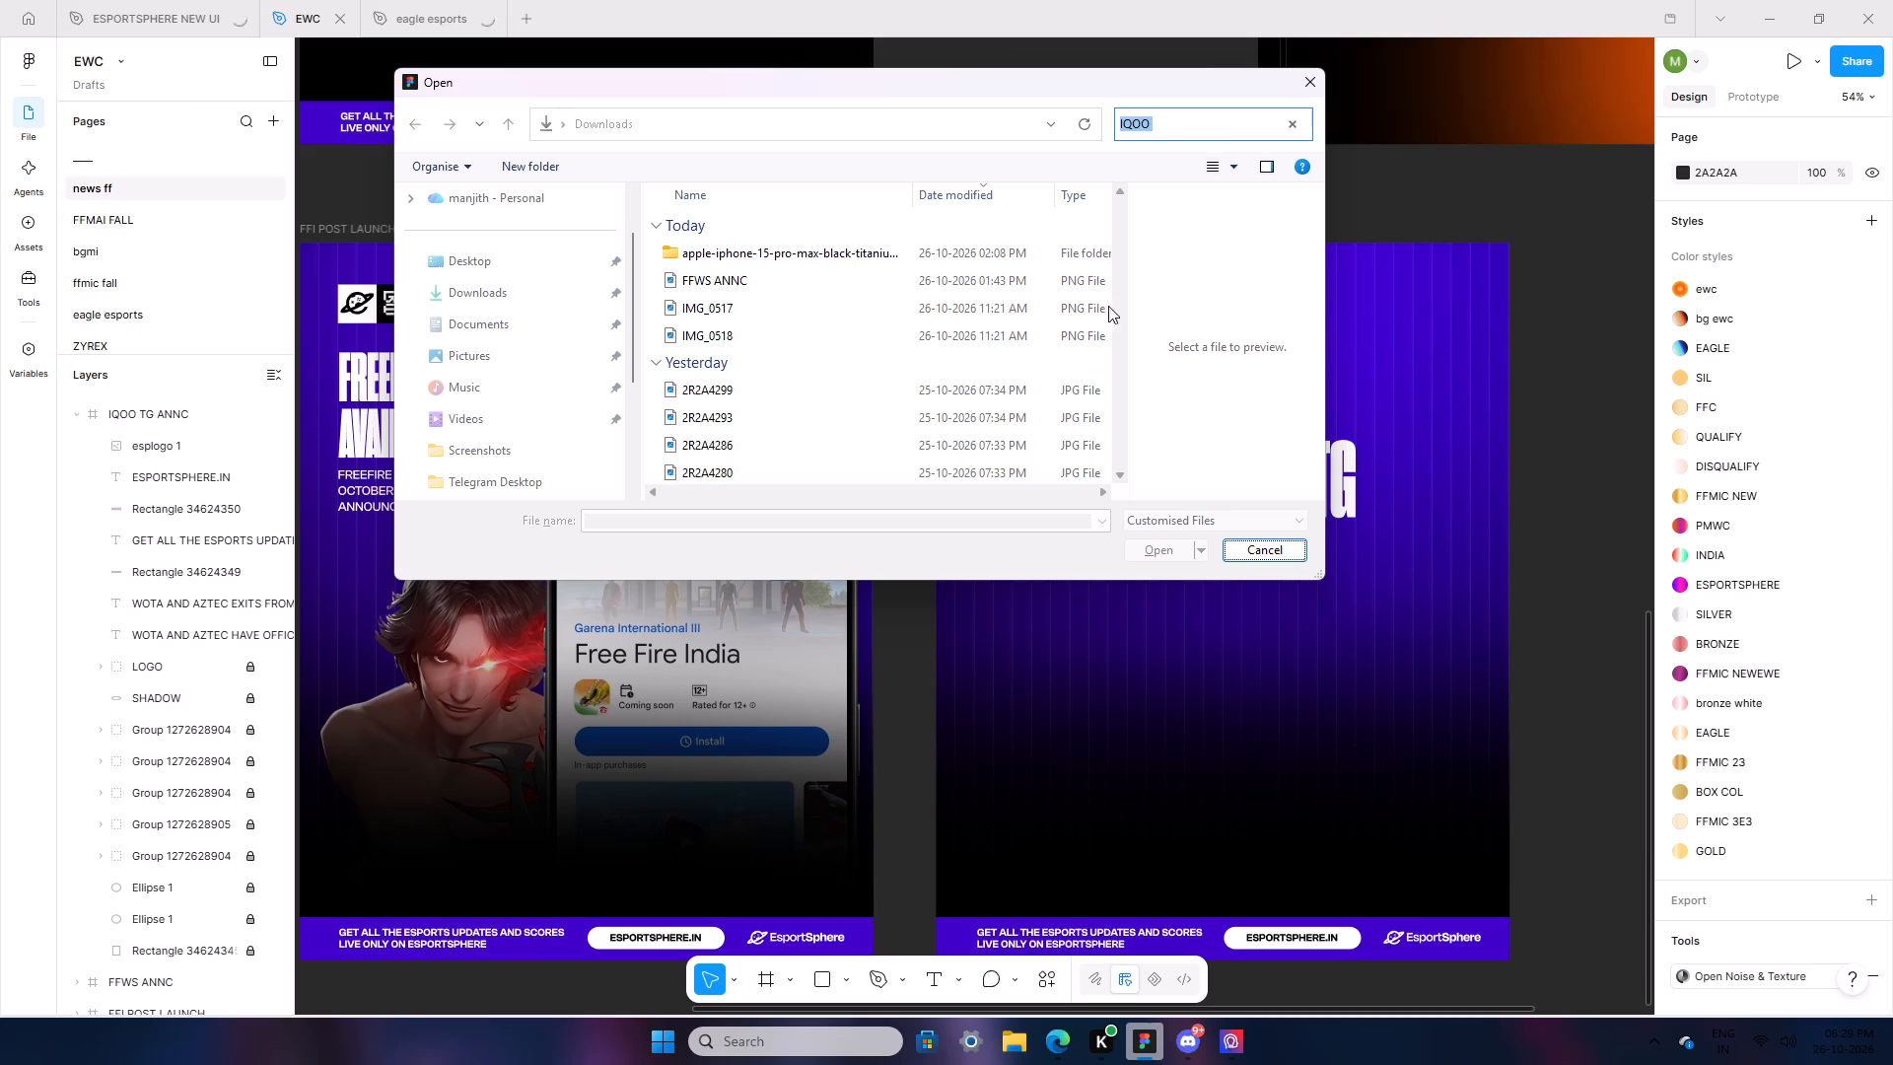
{"action": "left_click", "coordinate": [1167, 105]}
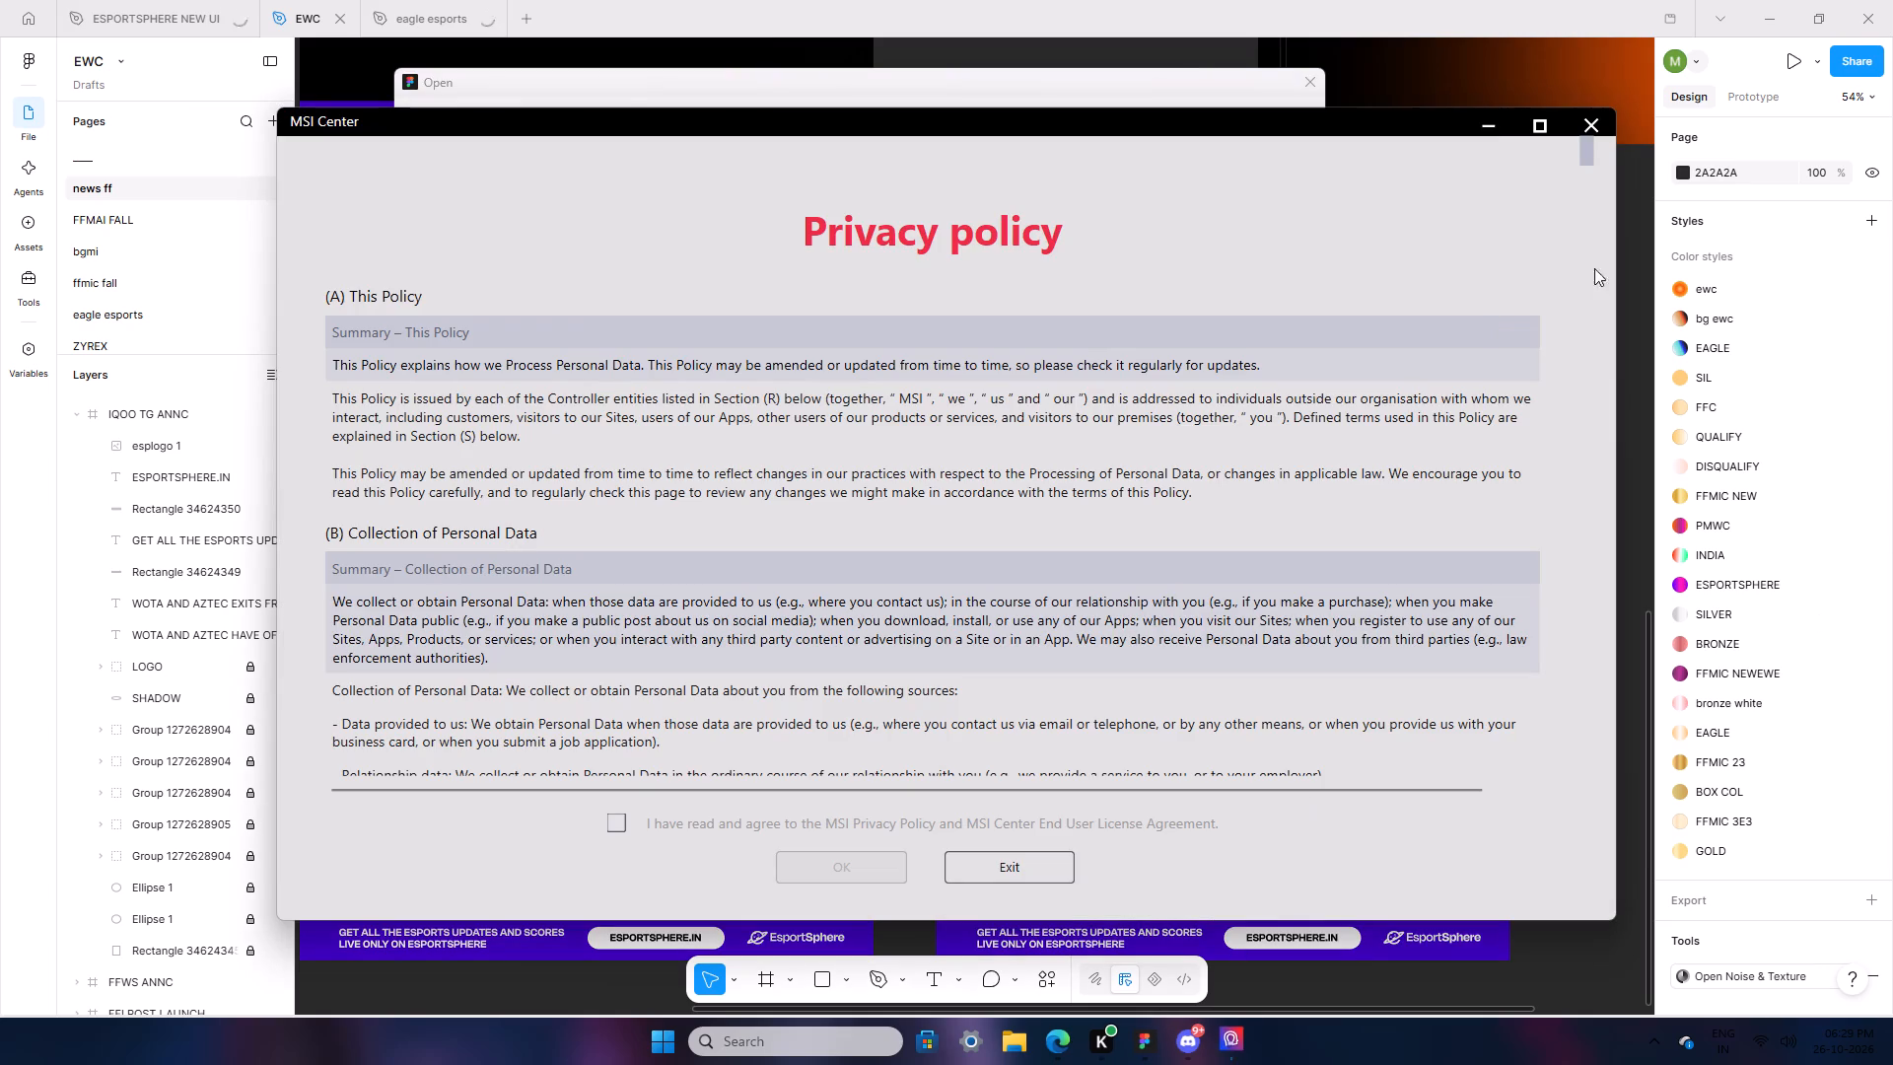
{"action": "left_click", "coordinate": [1602, 126]}
{"action": "left_click", "coordinate": [1217, 127]}
{"action": "left_click", "coordinate": [1210, 107]}
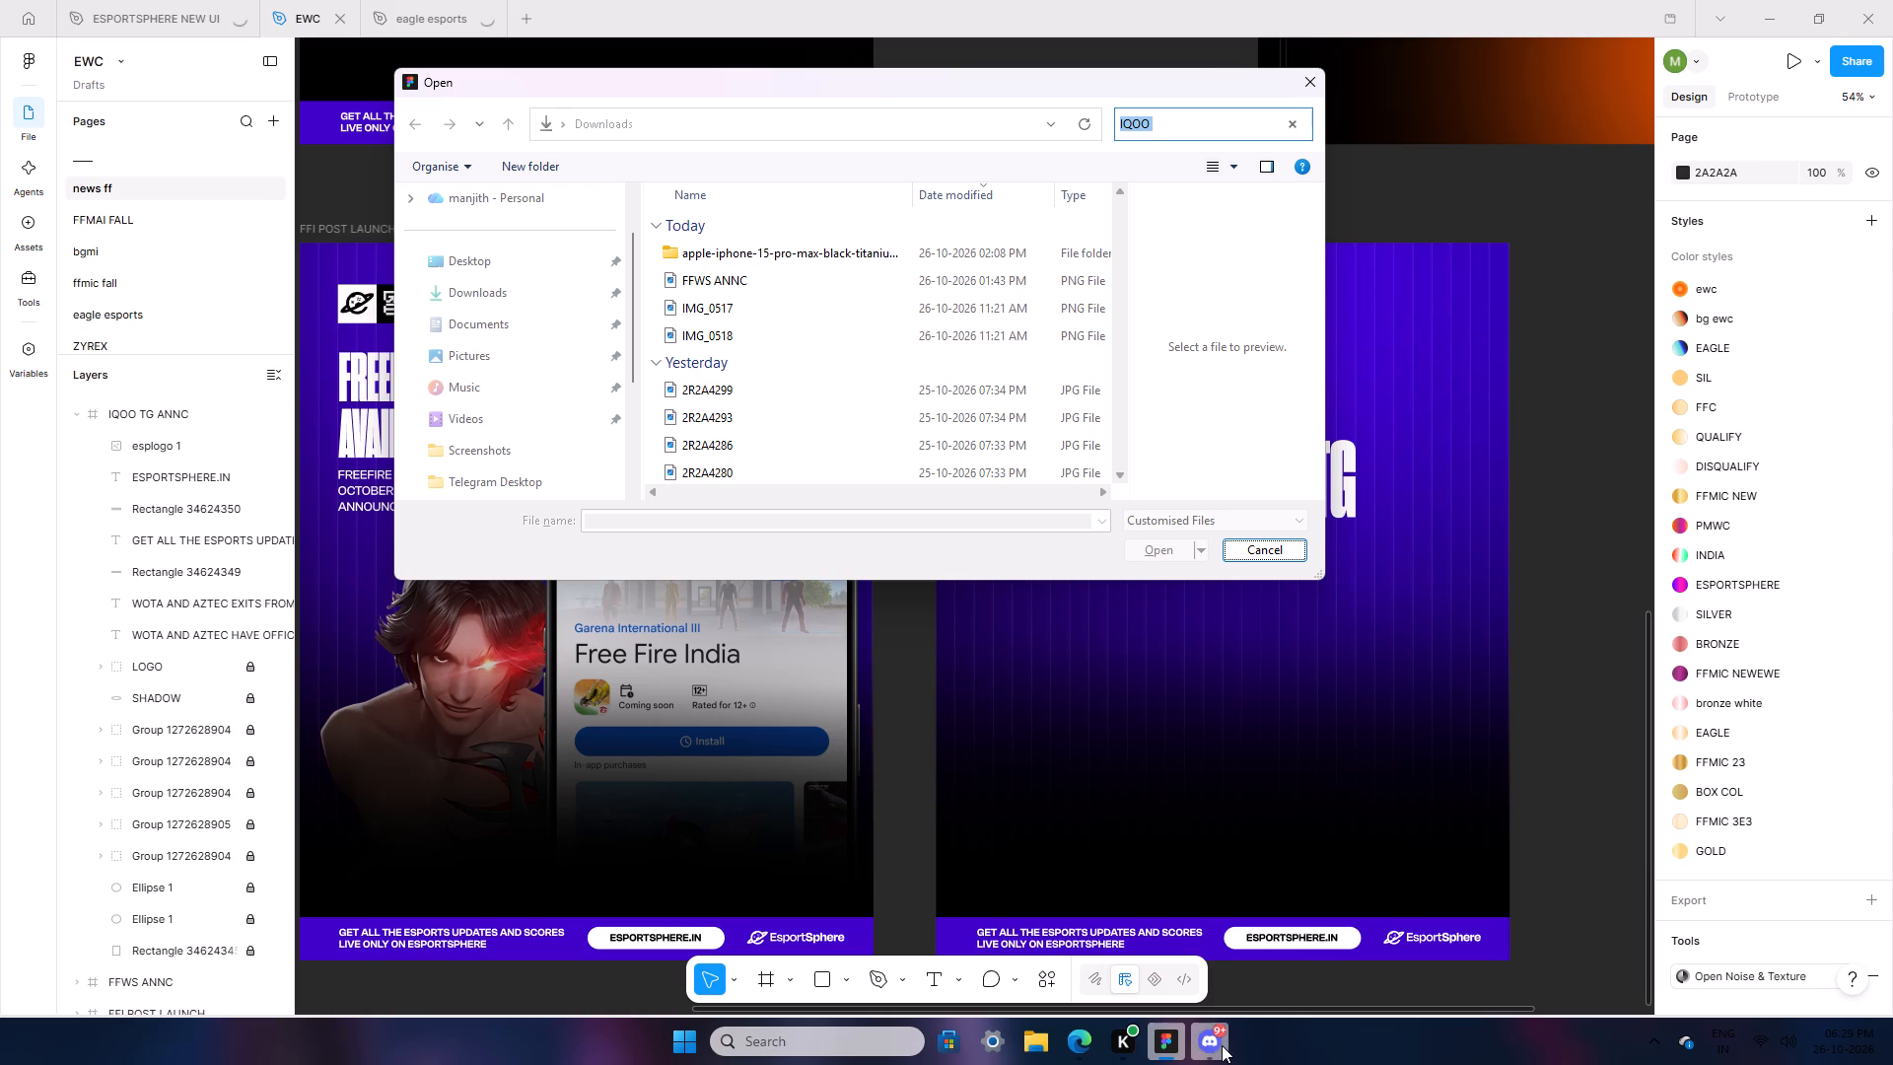
{"action": "left_click", "coordinate": [1298, 856]}
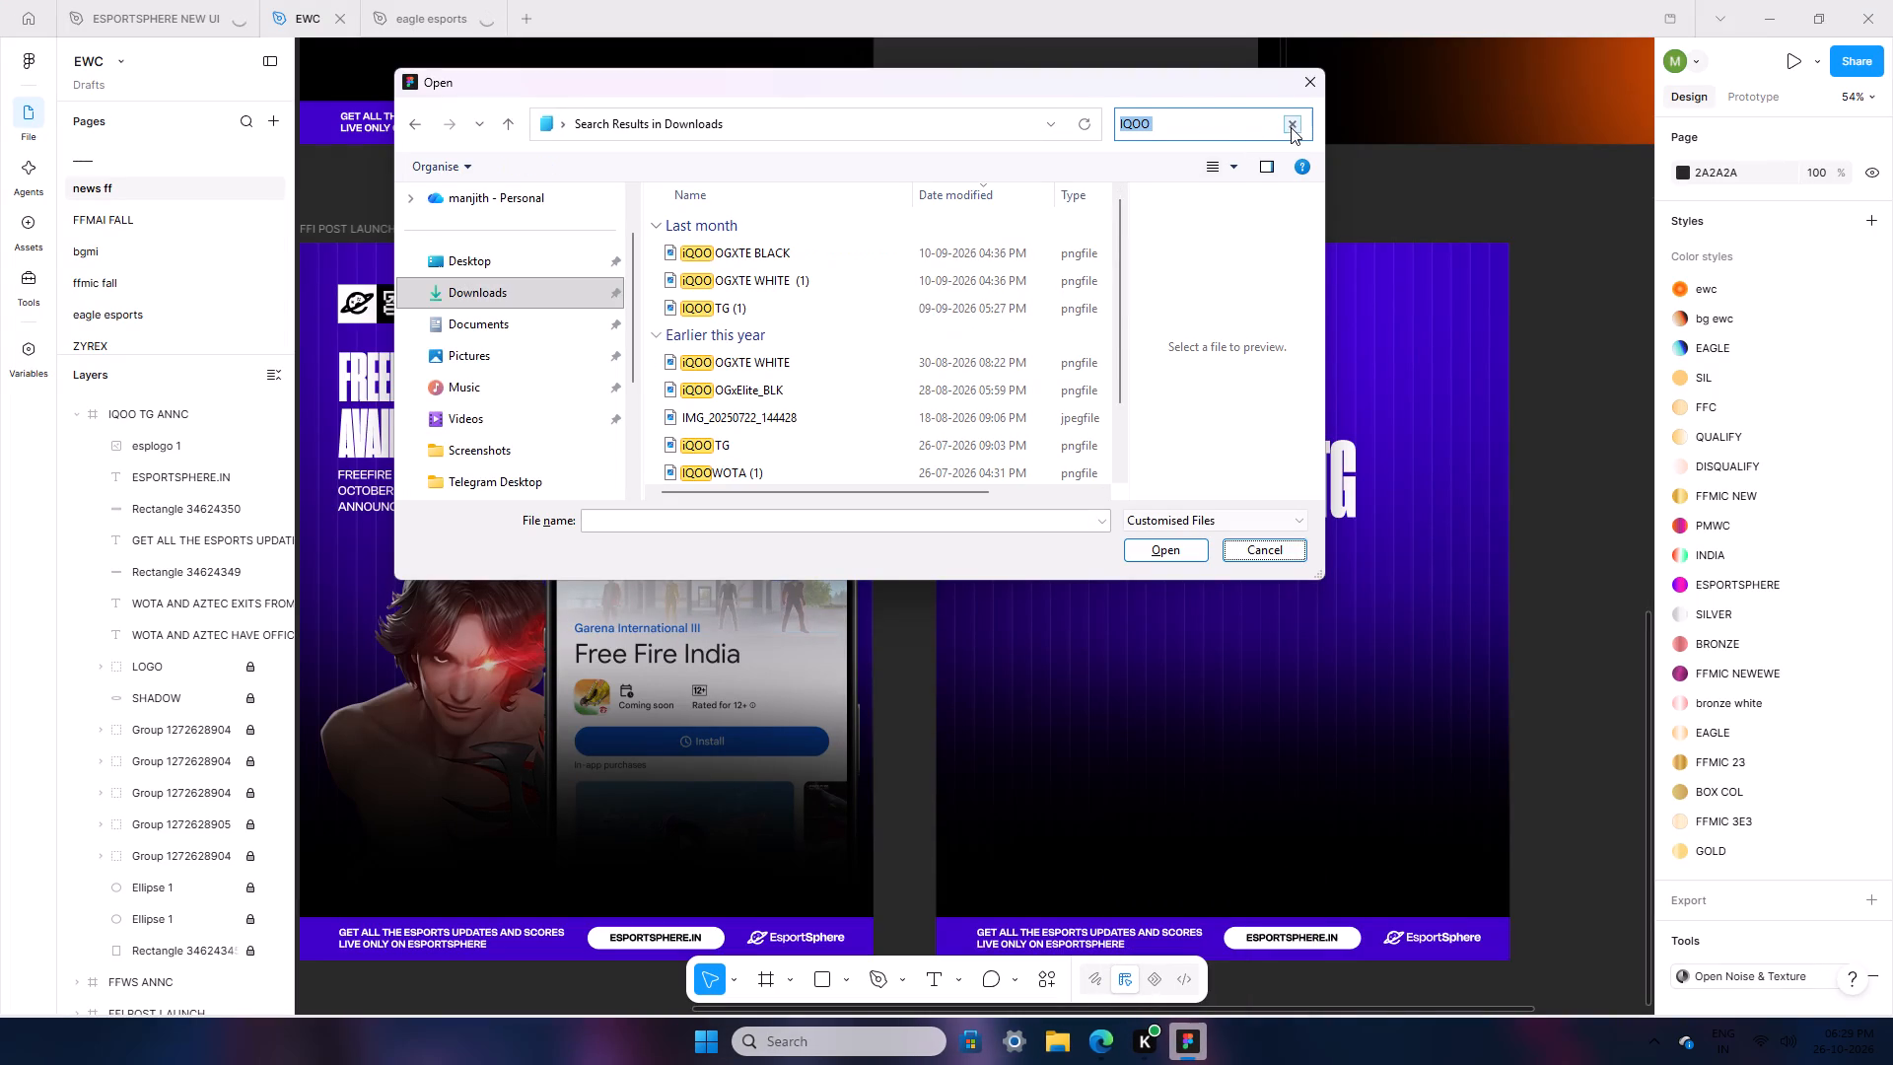
Import the "IQOO TG" logo image from the search results and place it on the empty canvas beside the IQOO TG ANNC frame.
{"action": "left_click", "coordinate": [802, 305]}
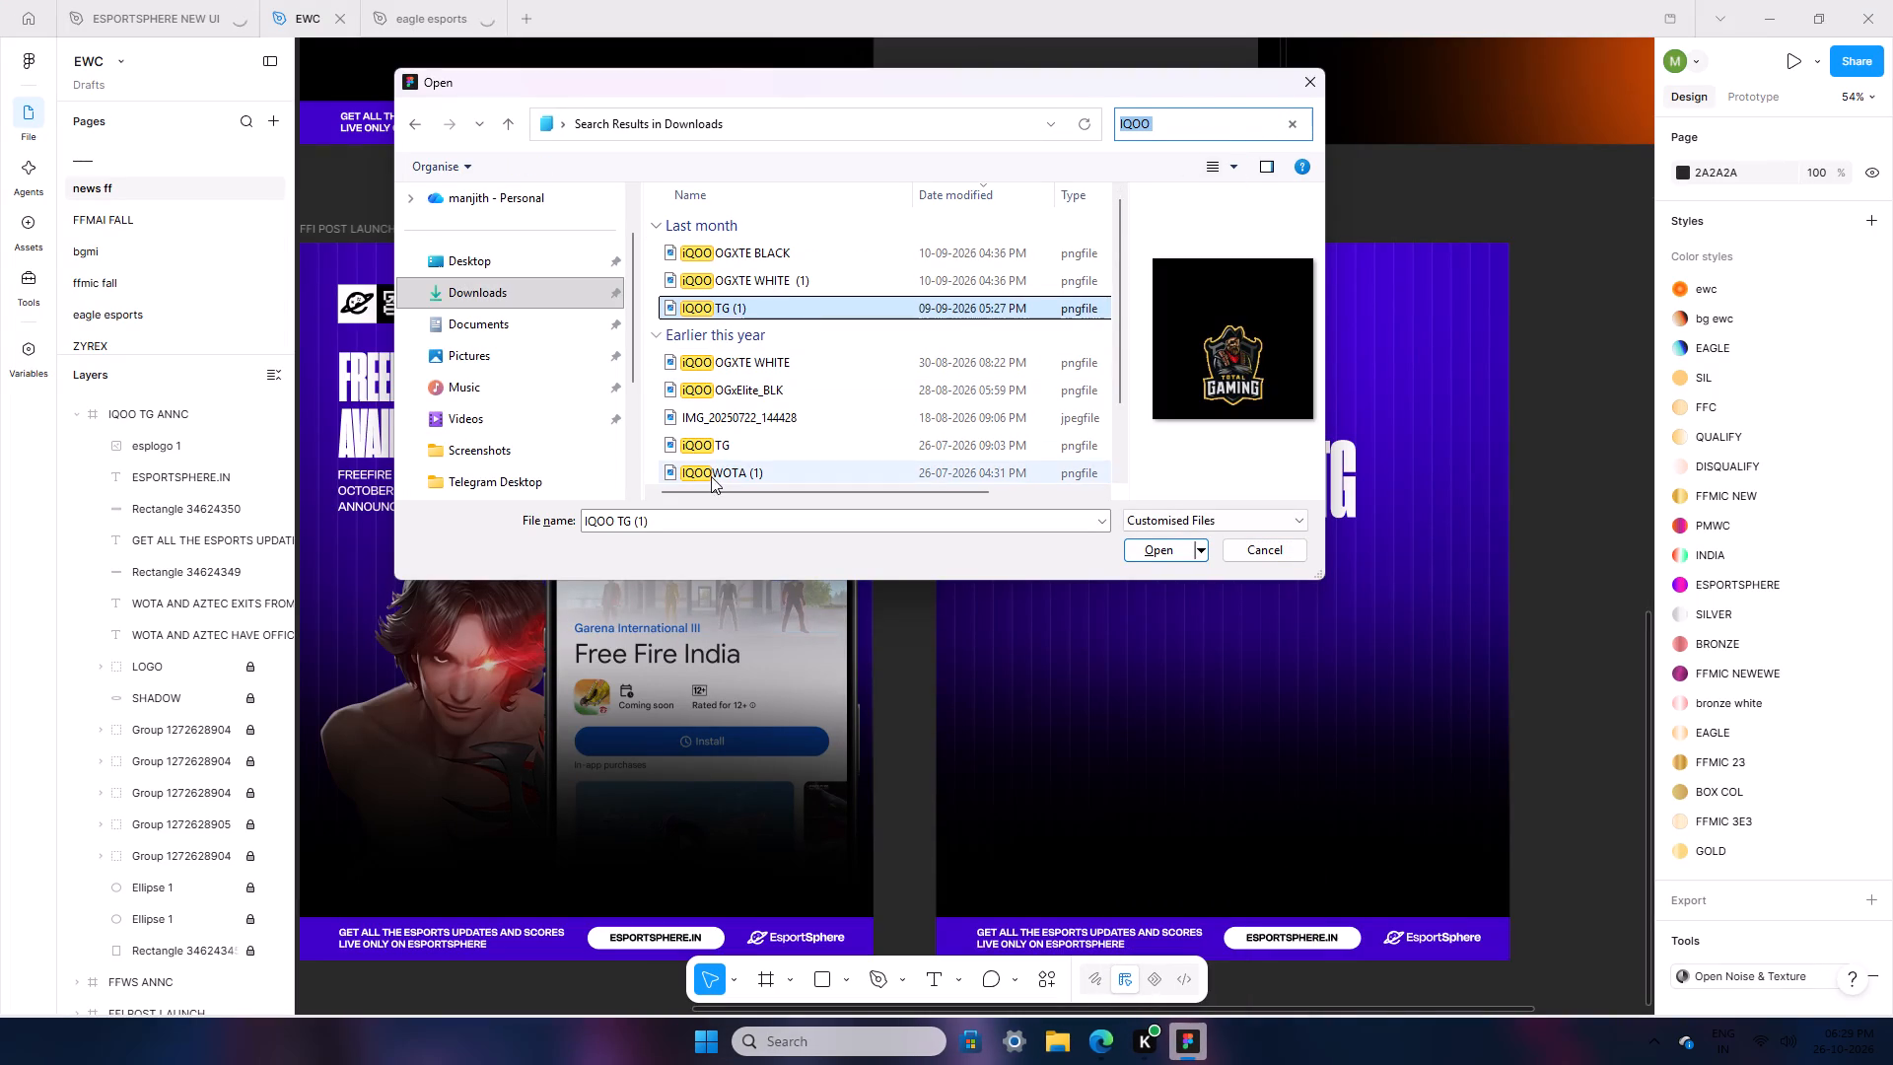
{"action": "left_click", "coordinate": [728, 433]}
{"action": "double_click", "coordinate": [729, 446]}
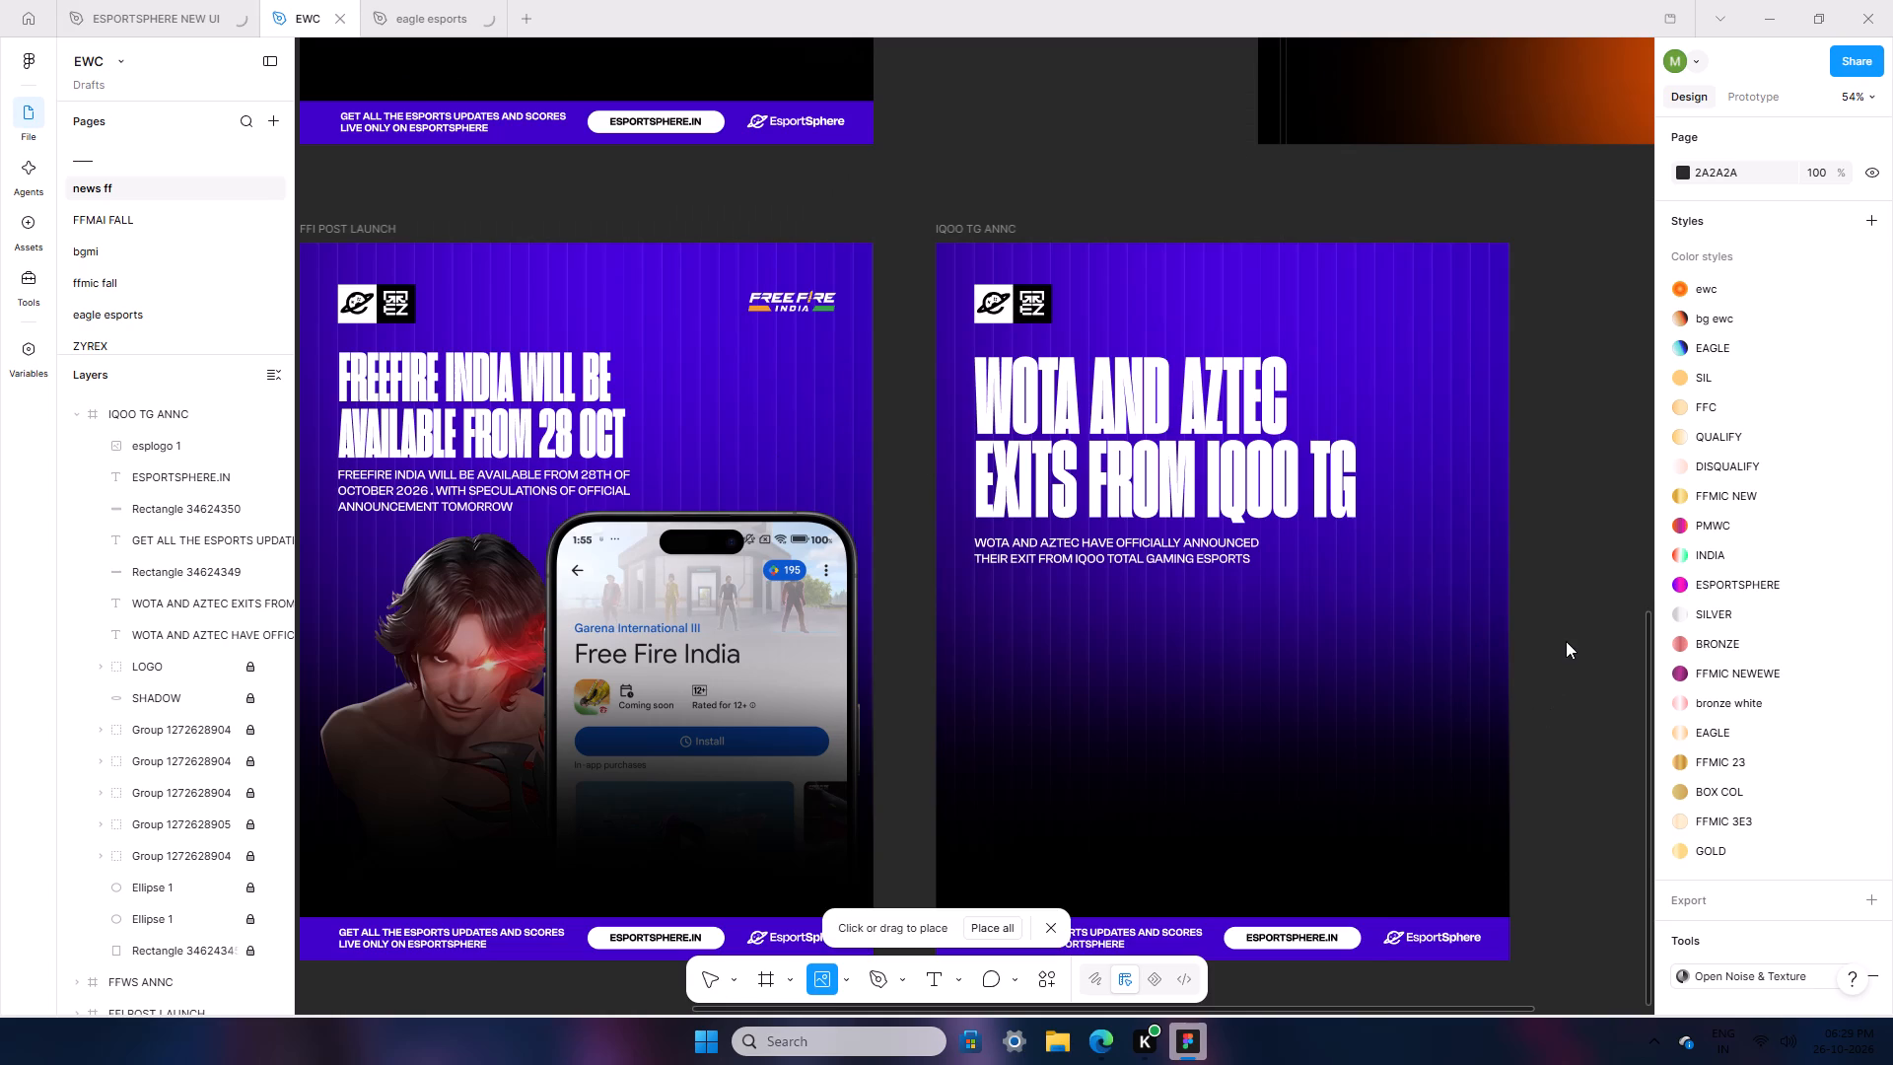
{"action": "left_click", "coordinate": [1590, 691]}
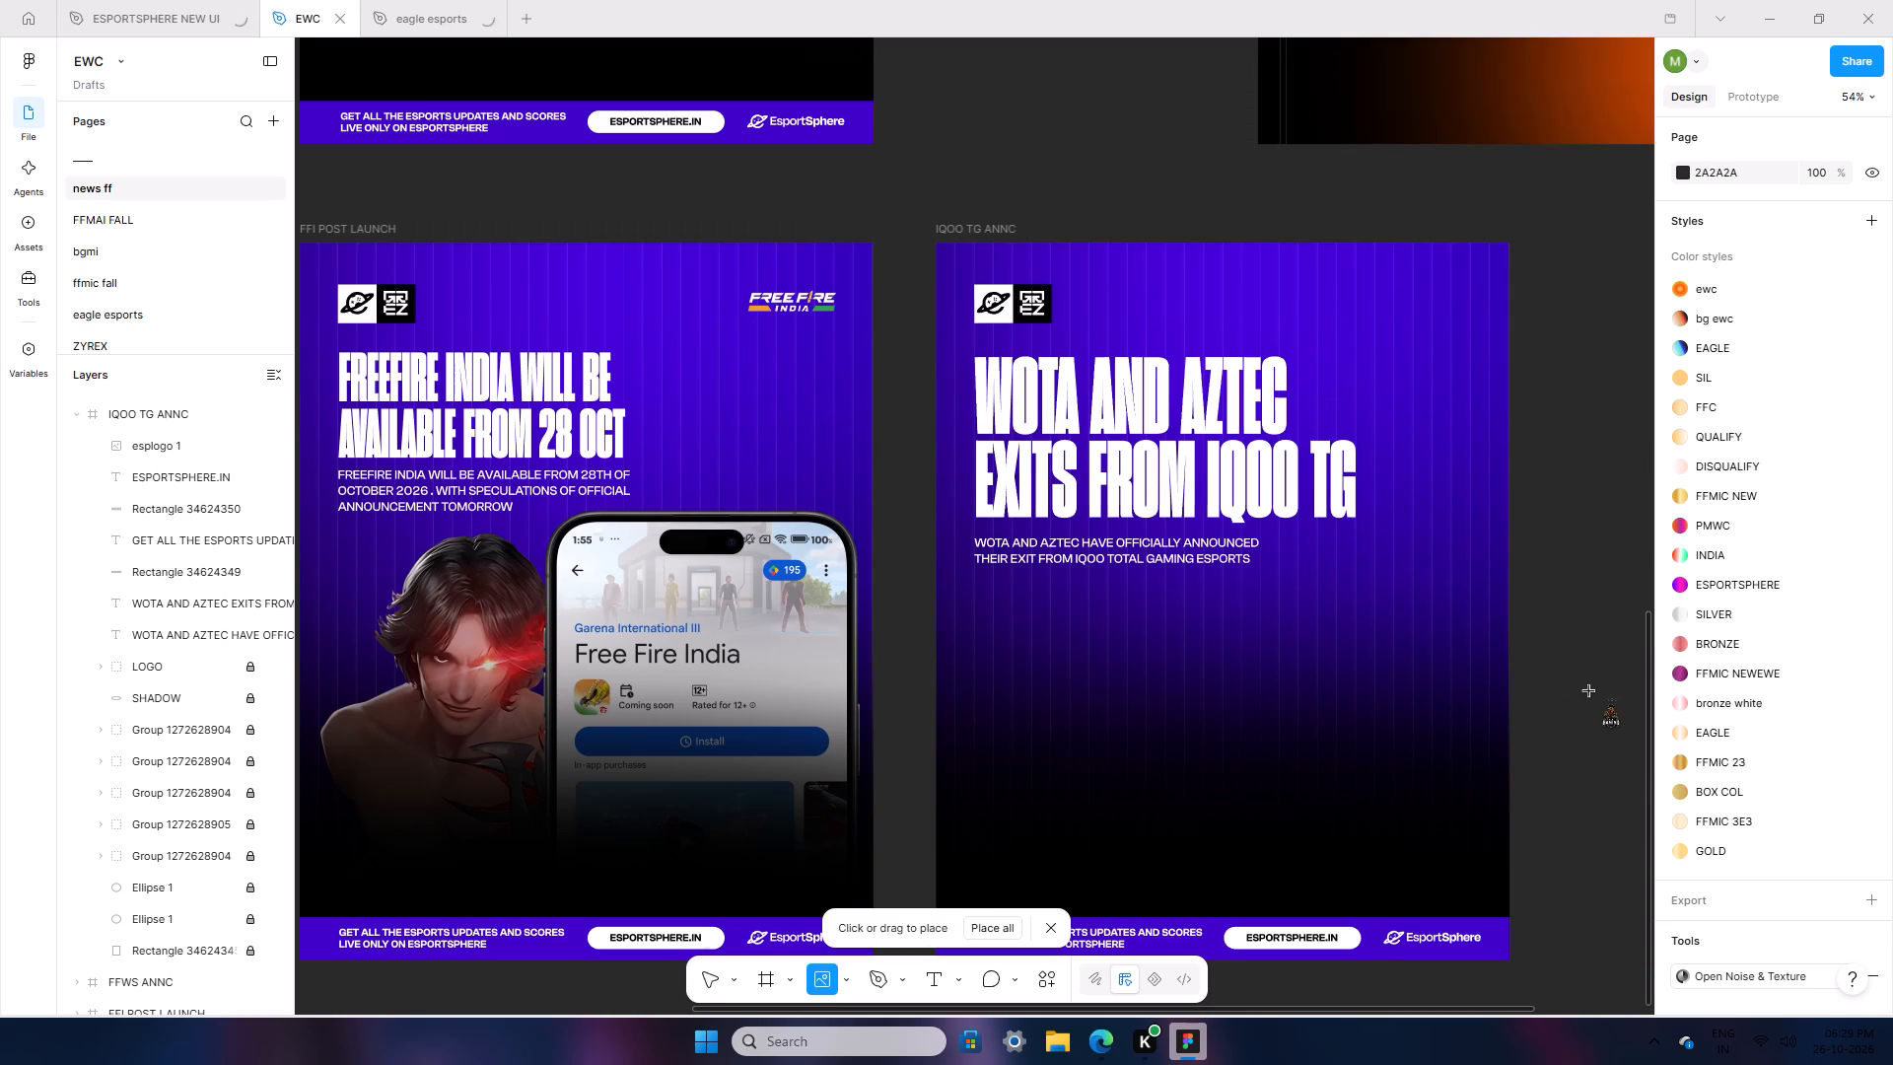
Move the IQOO TG logo into the IQOO TG ANNC frame and scale it down to 380 × 380.
{"action": "left_click_drag", "start_coordinate": [1302, 791], "coordinate": [1348, 802]}
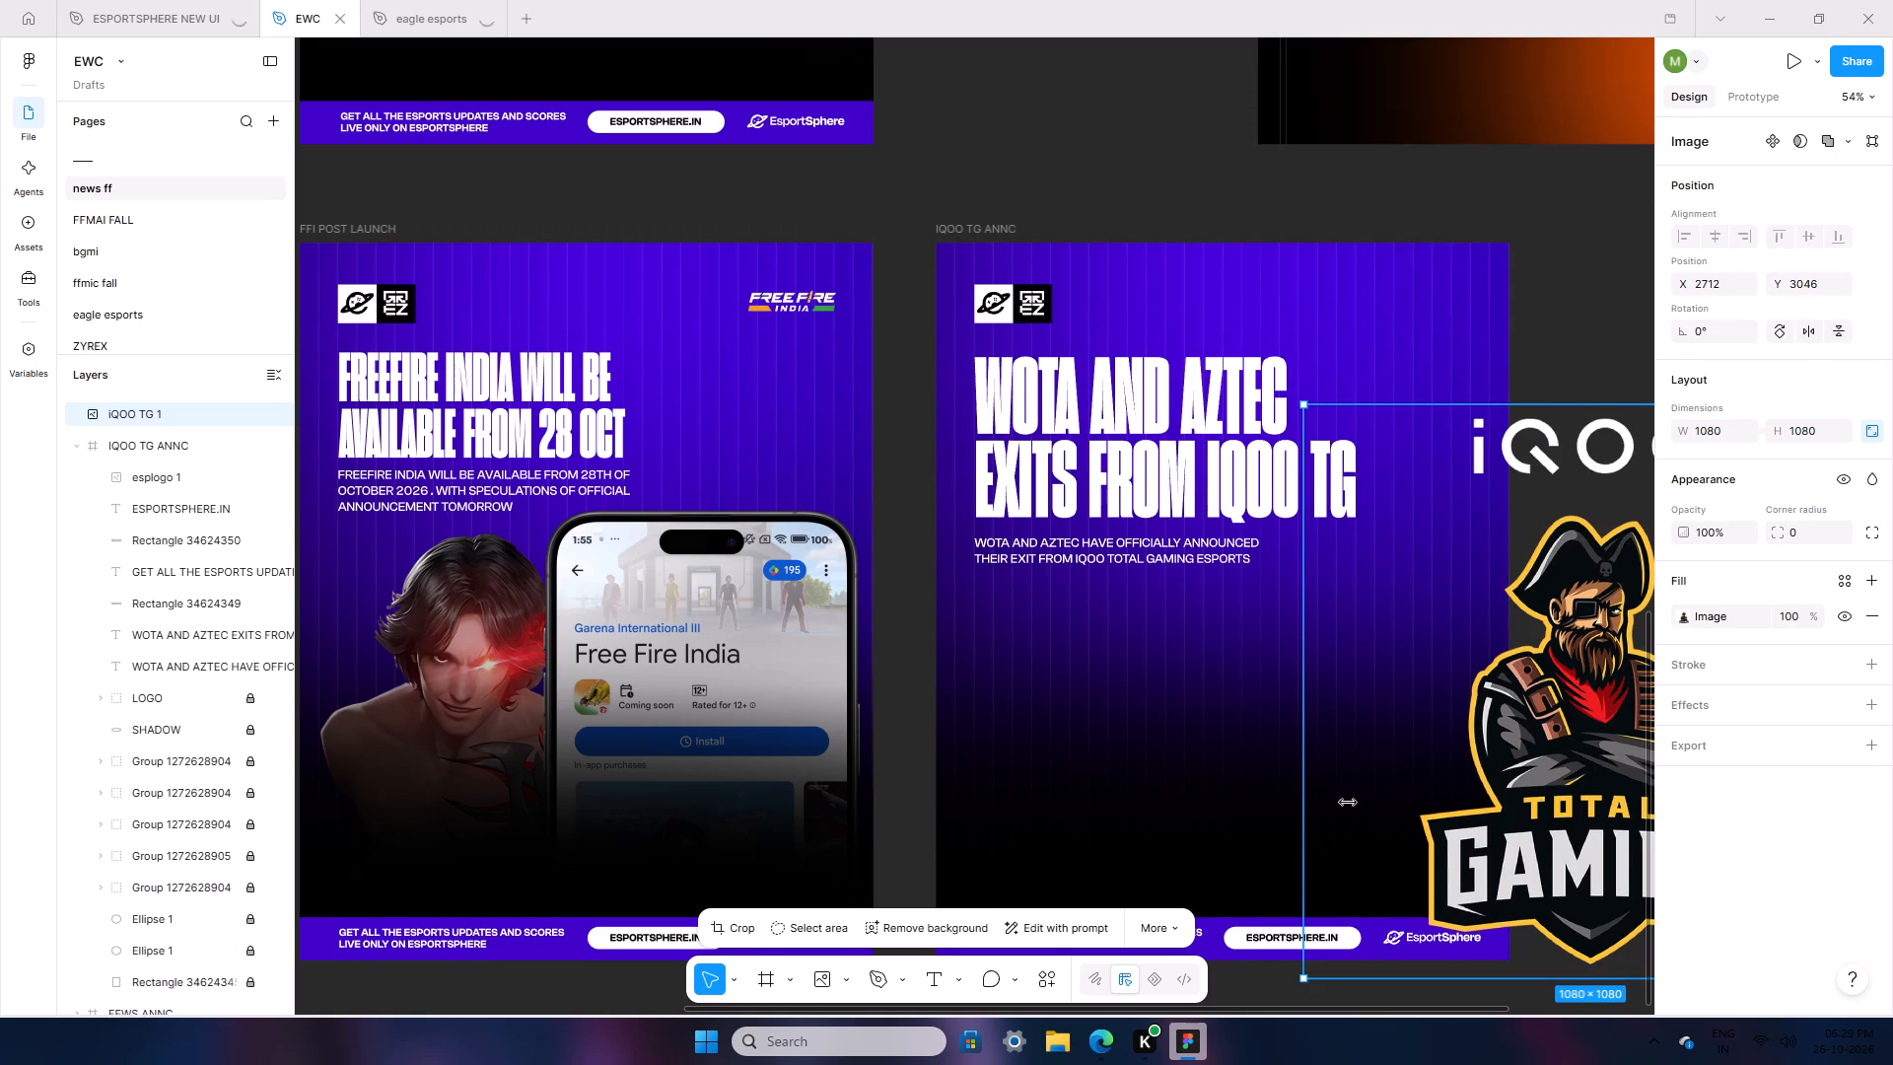
{"action": "left_click_drag", "start_coordinate": [1348, 802], "coordinate": [1566, 861]}
{"action": "left_click_drag", "start_coordinate": [1618, 765], "coordinate": [1456, 738]}
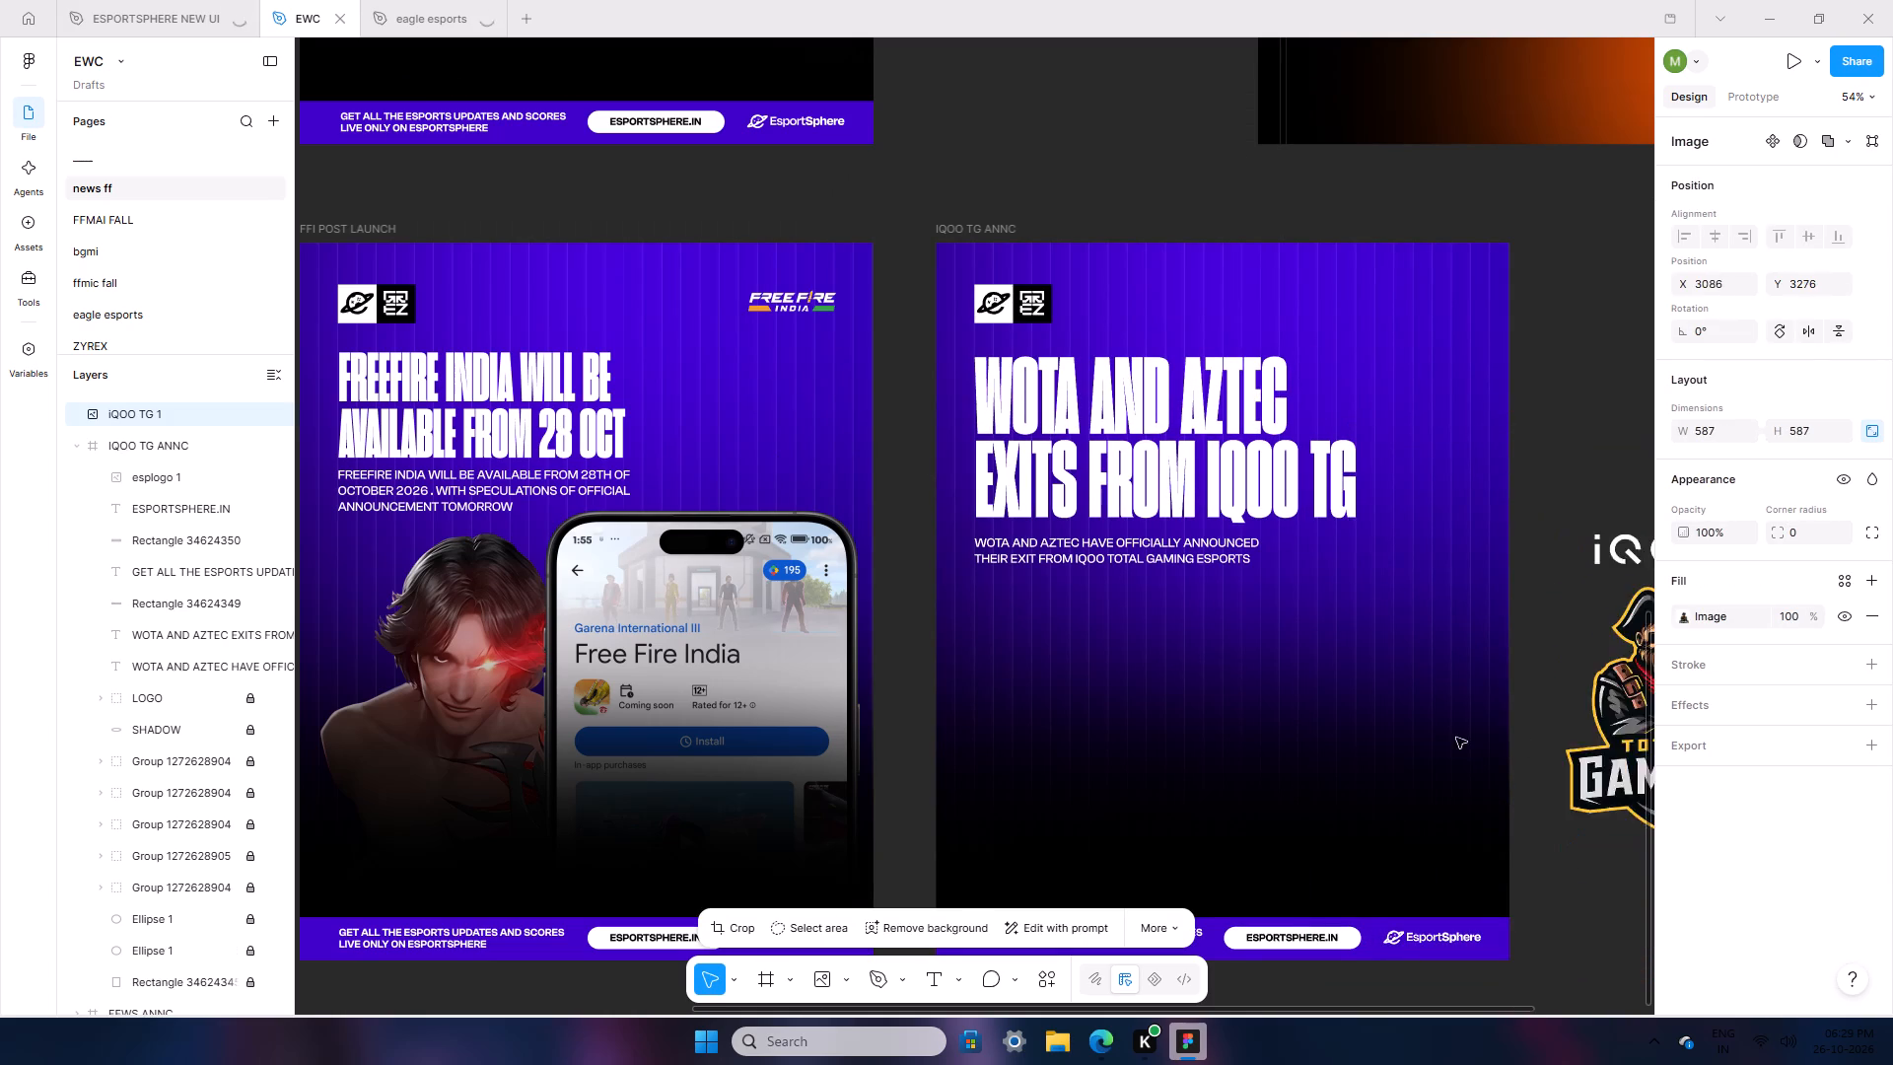
{"action": "left_click_drag", "start_coordinate": [1456, 738], "coordinate": [1096, 729]}
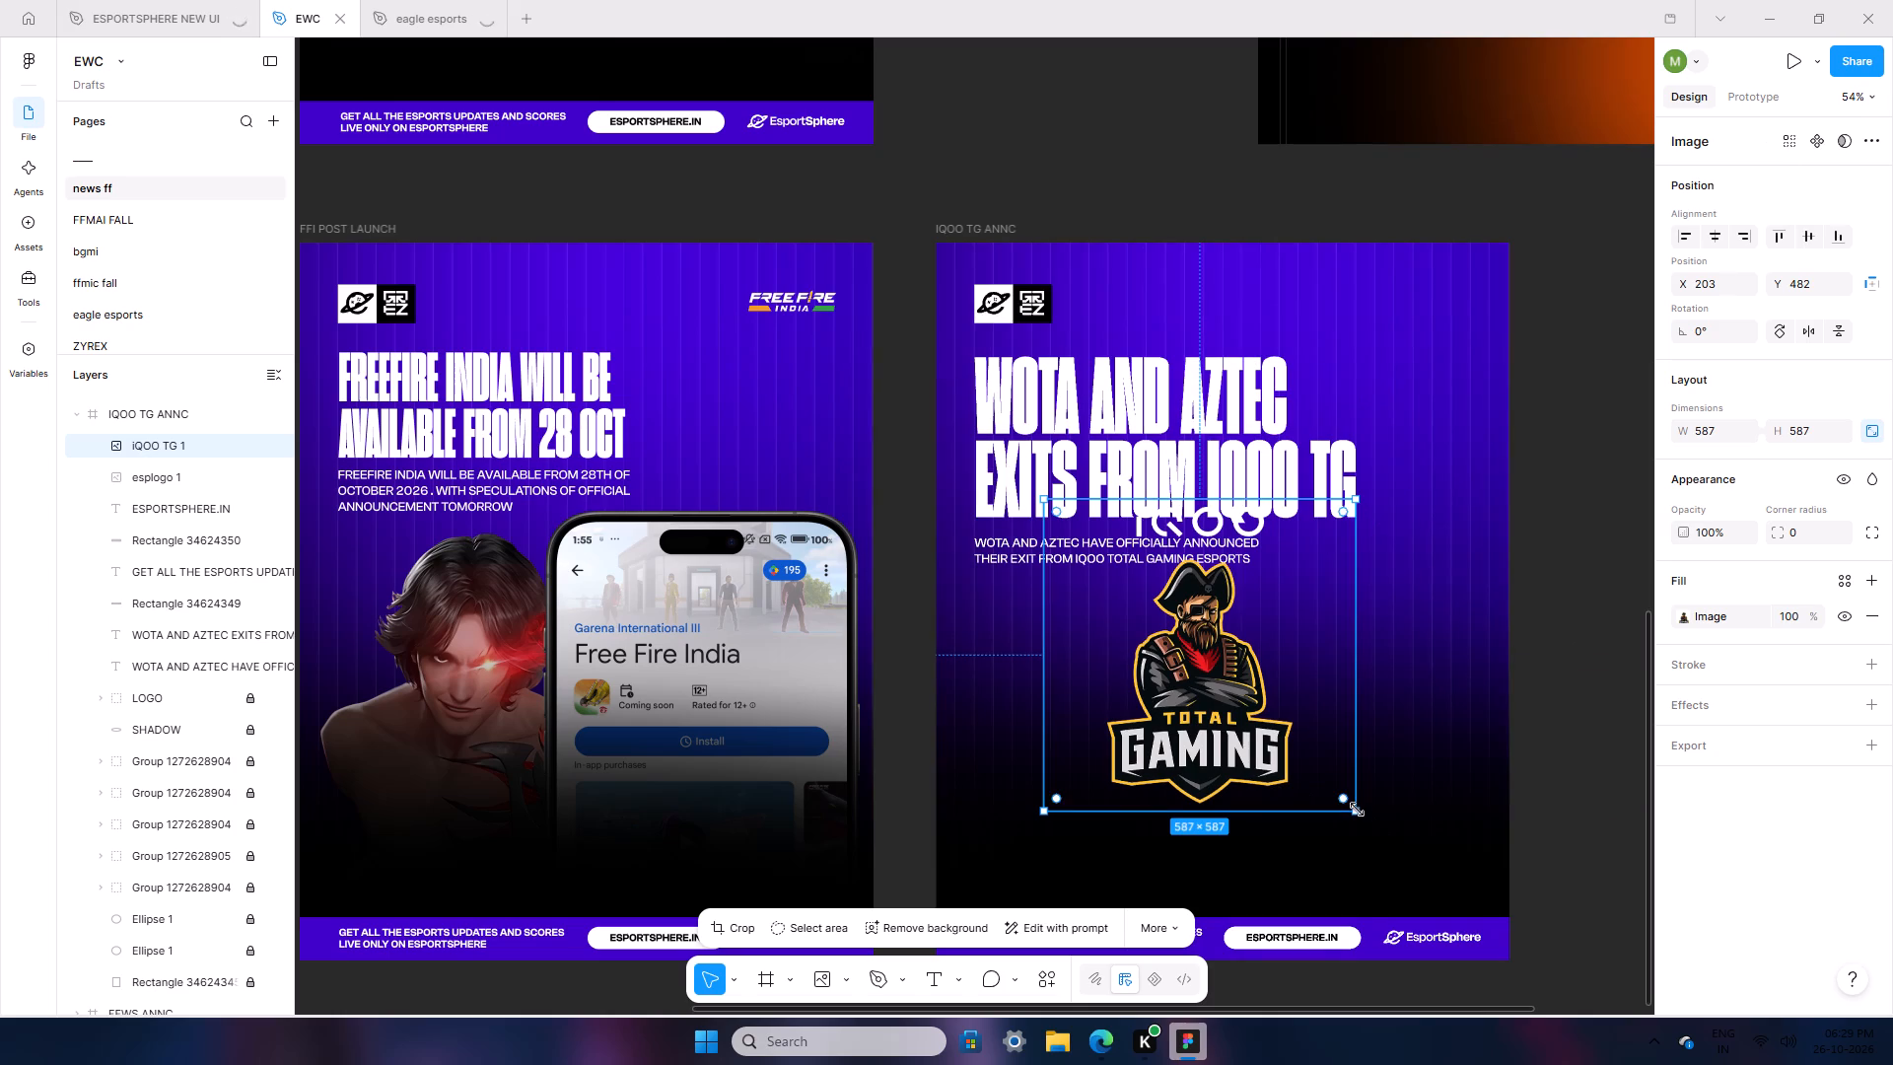
{"action": "left_click_drag", "start_coordinate": [1357, 810], "coordinate": [1221, 701]}
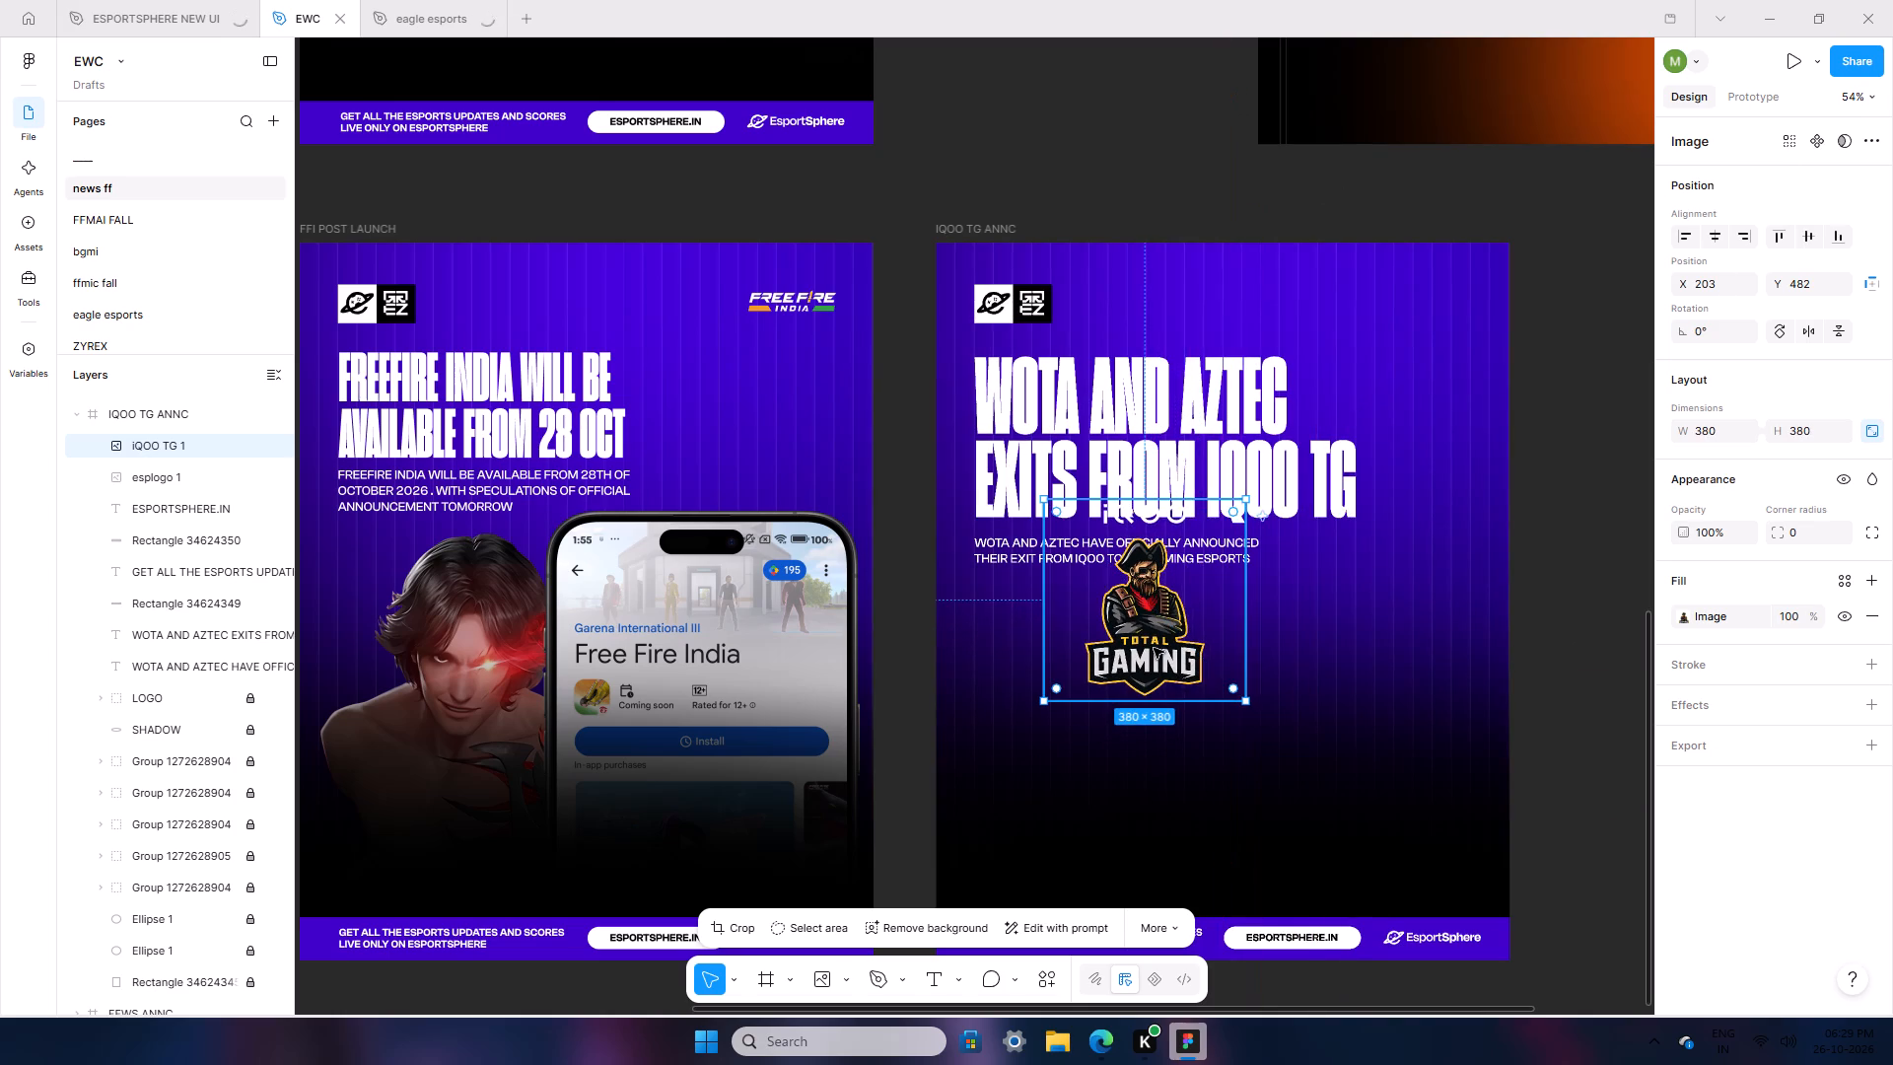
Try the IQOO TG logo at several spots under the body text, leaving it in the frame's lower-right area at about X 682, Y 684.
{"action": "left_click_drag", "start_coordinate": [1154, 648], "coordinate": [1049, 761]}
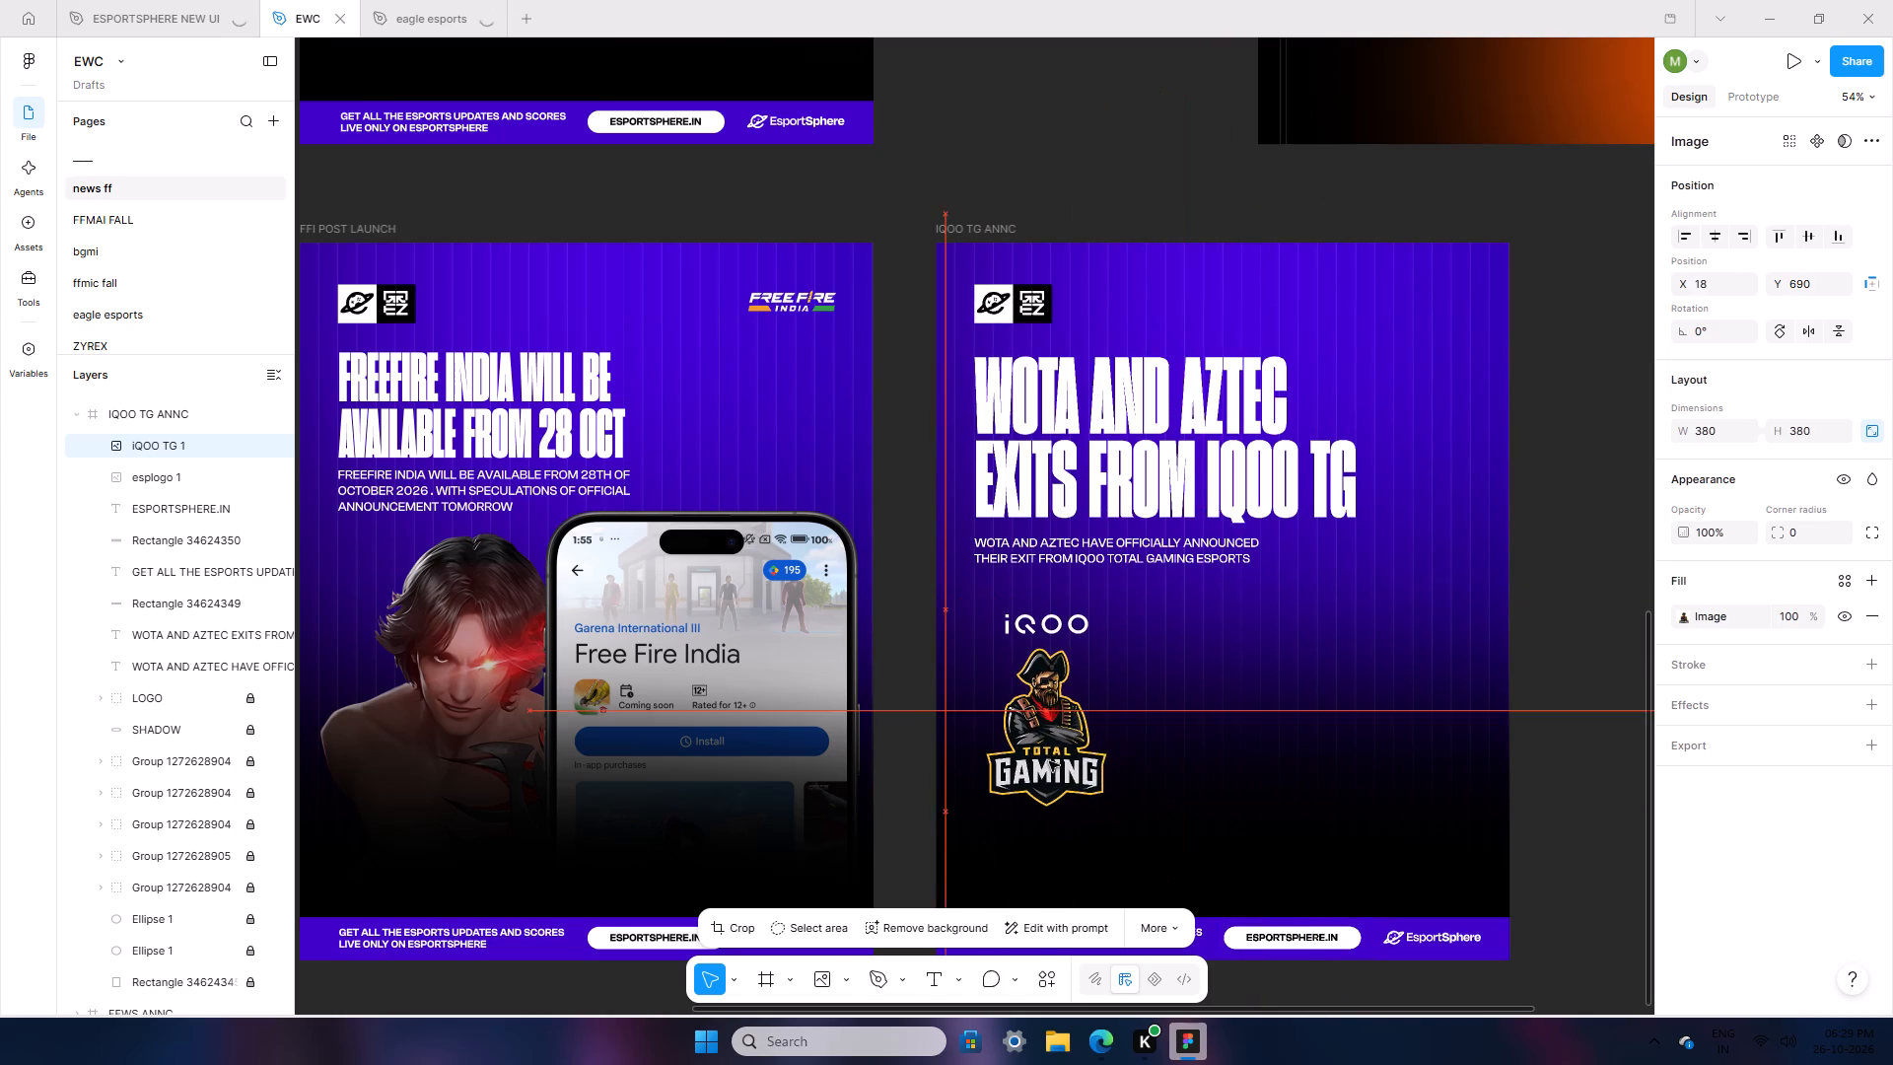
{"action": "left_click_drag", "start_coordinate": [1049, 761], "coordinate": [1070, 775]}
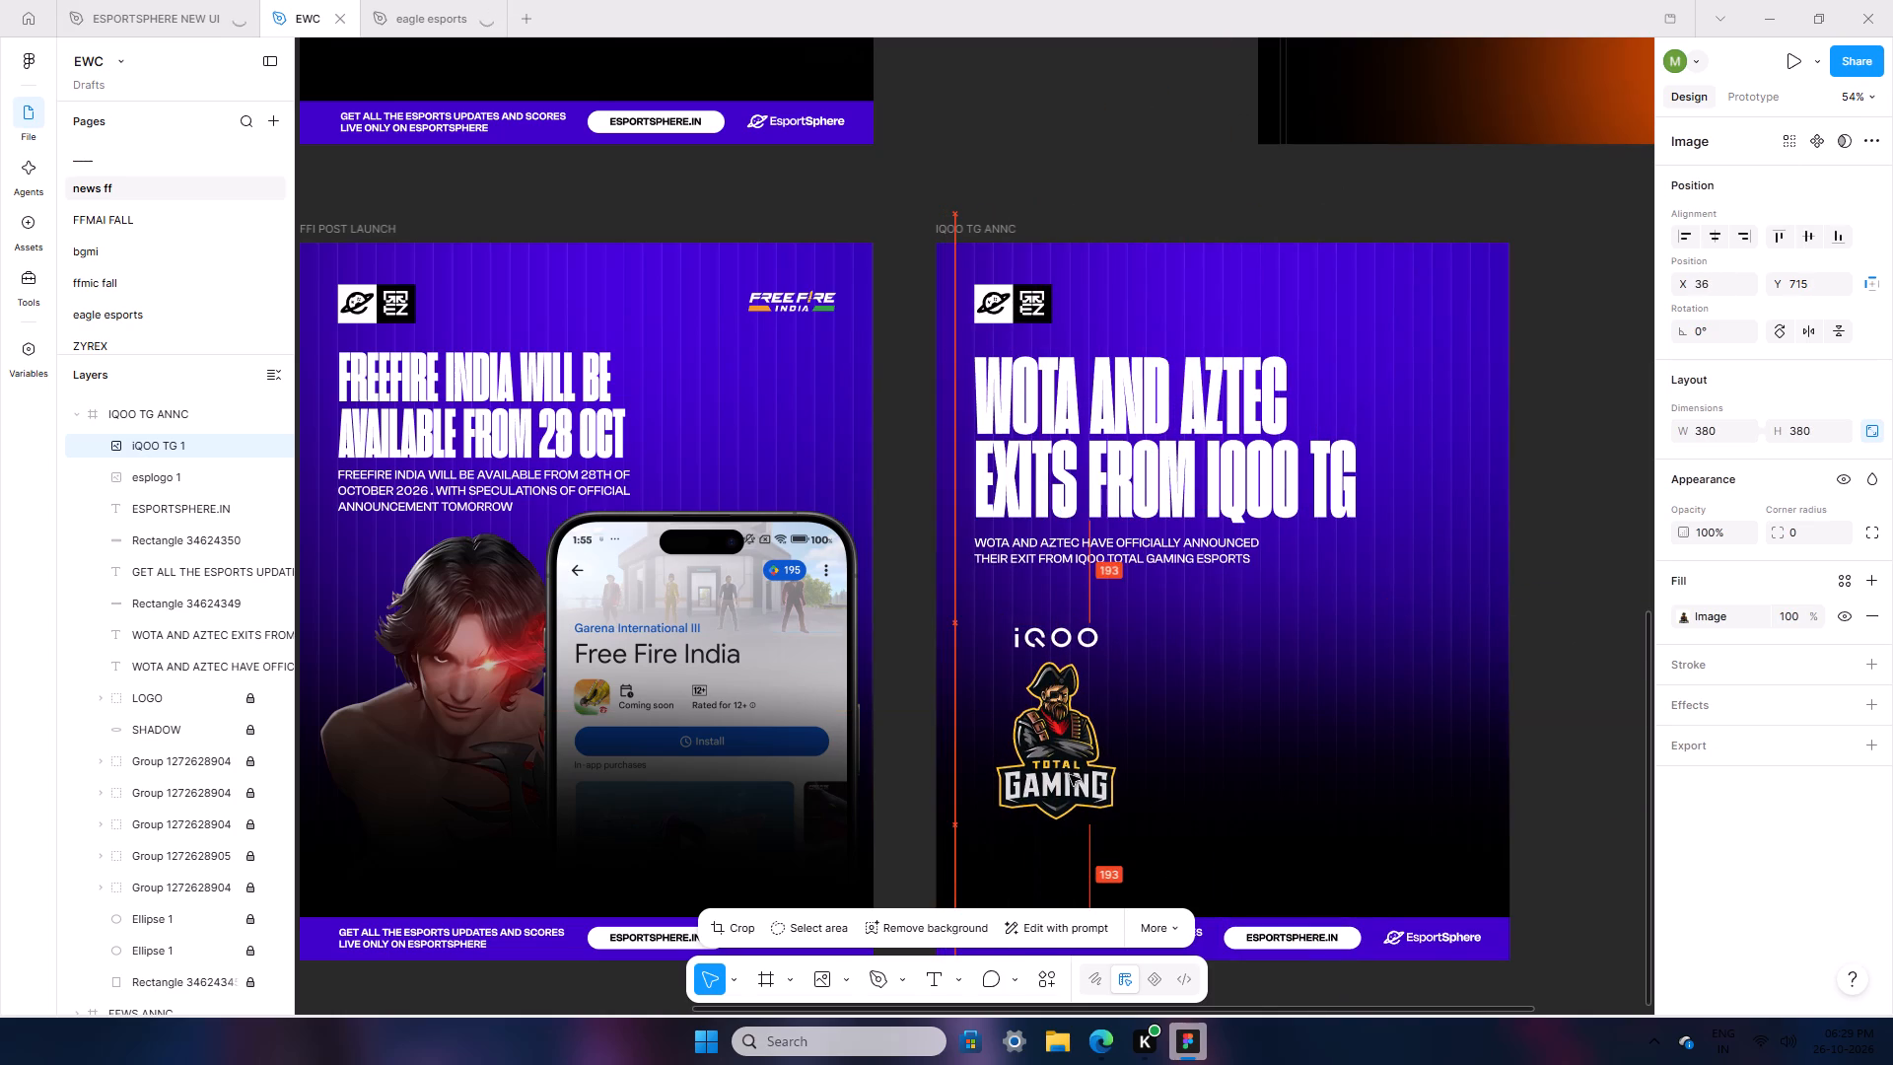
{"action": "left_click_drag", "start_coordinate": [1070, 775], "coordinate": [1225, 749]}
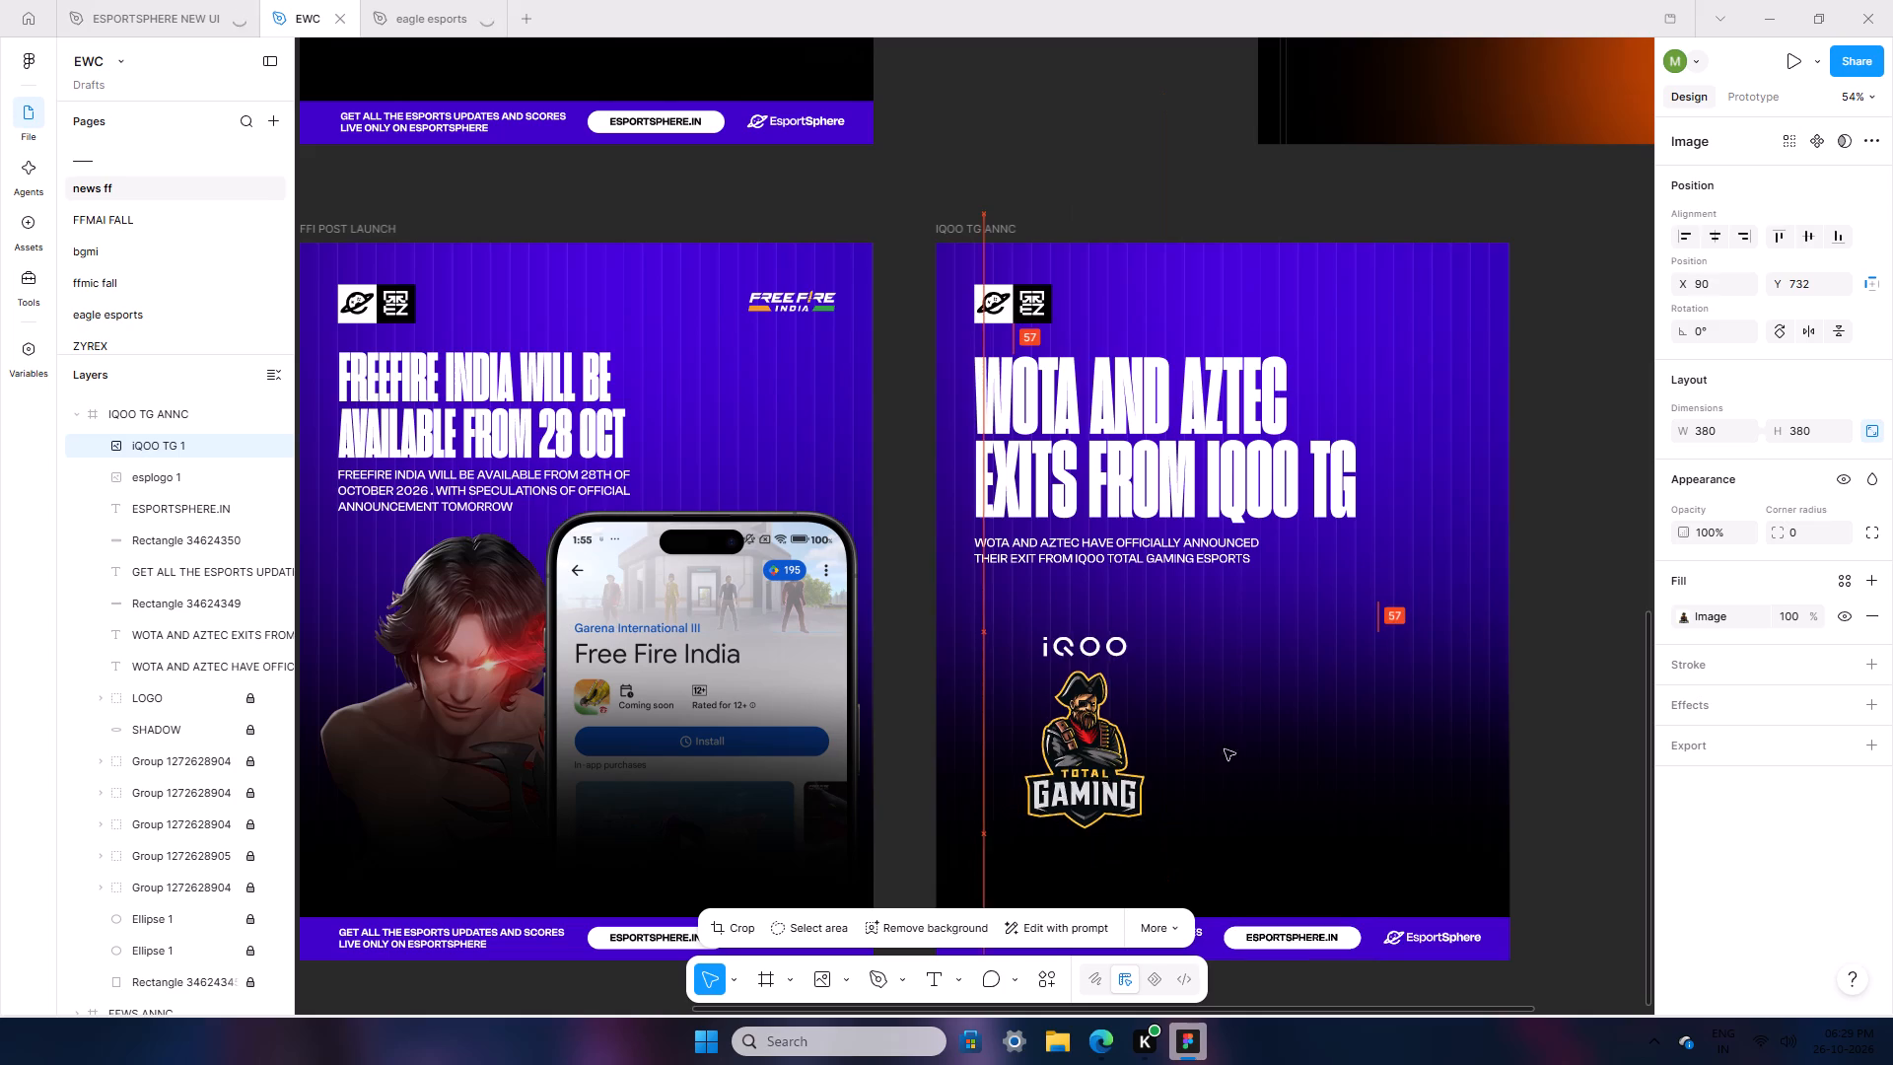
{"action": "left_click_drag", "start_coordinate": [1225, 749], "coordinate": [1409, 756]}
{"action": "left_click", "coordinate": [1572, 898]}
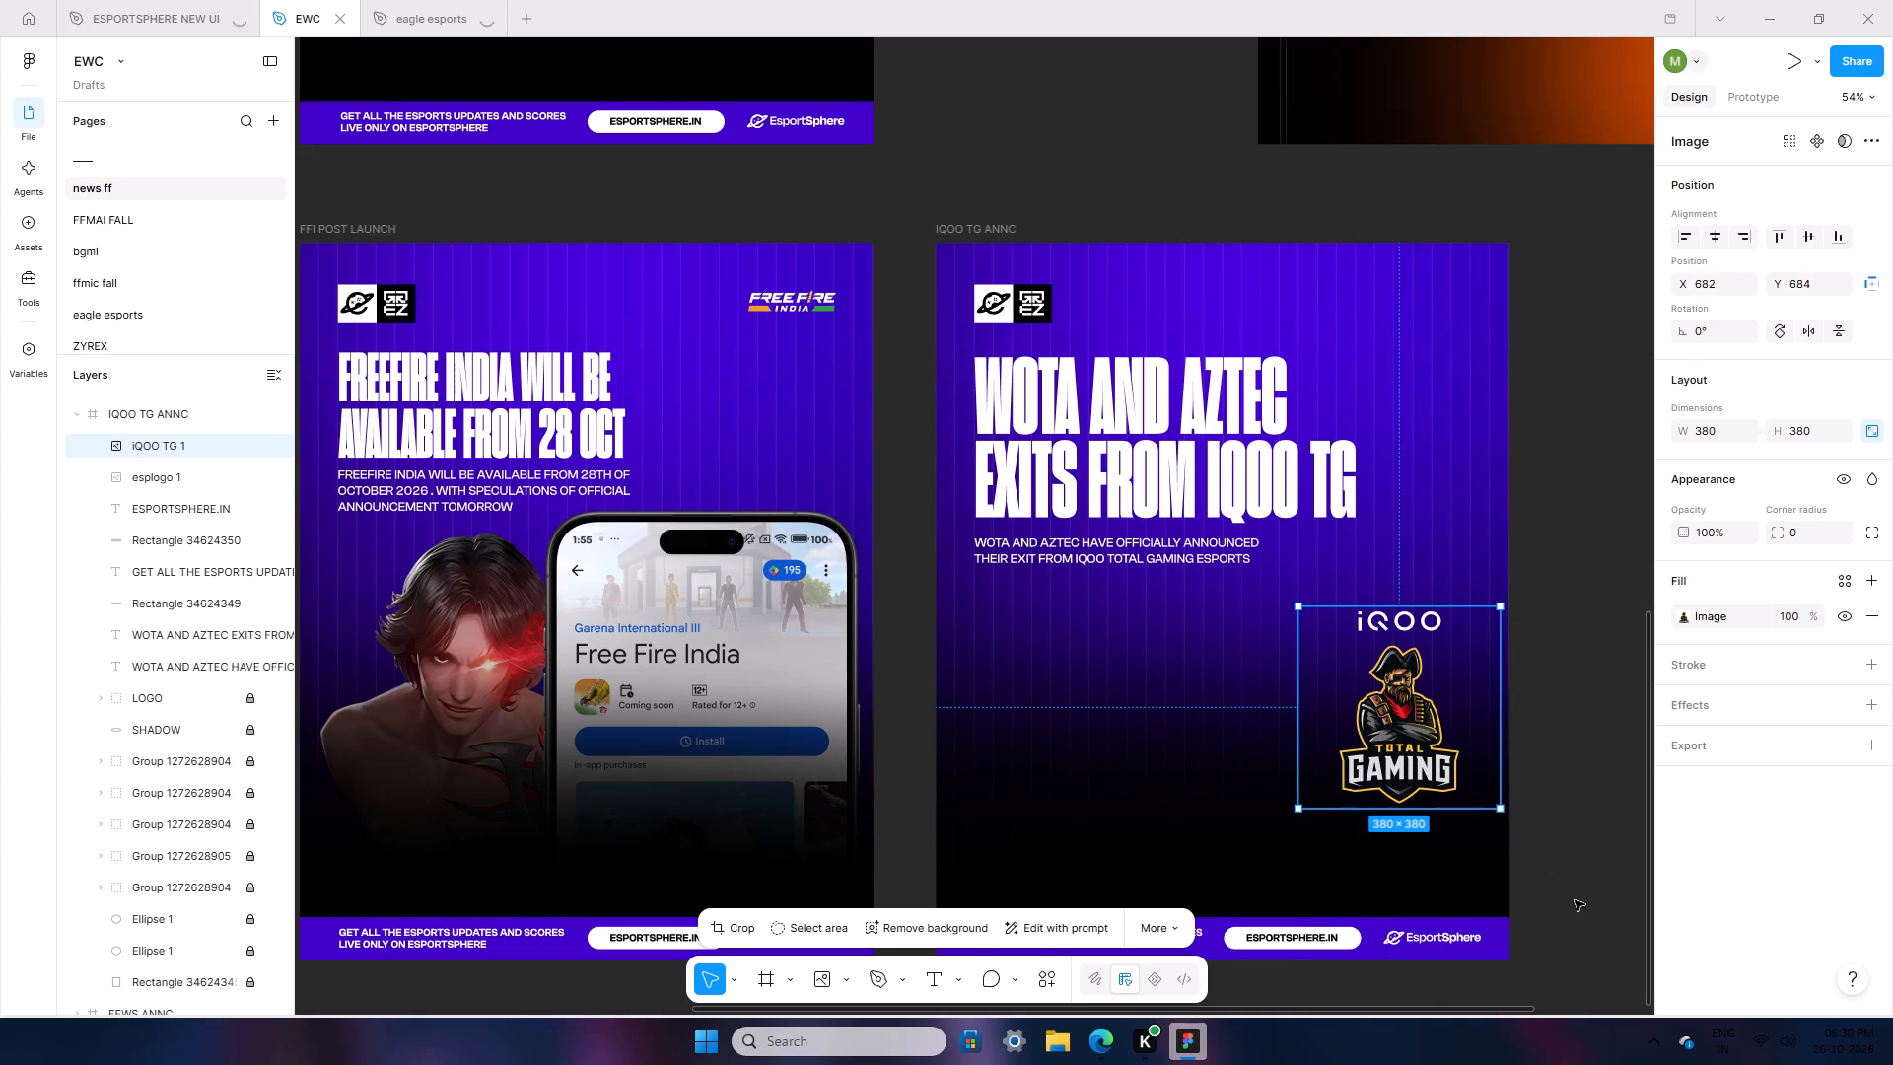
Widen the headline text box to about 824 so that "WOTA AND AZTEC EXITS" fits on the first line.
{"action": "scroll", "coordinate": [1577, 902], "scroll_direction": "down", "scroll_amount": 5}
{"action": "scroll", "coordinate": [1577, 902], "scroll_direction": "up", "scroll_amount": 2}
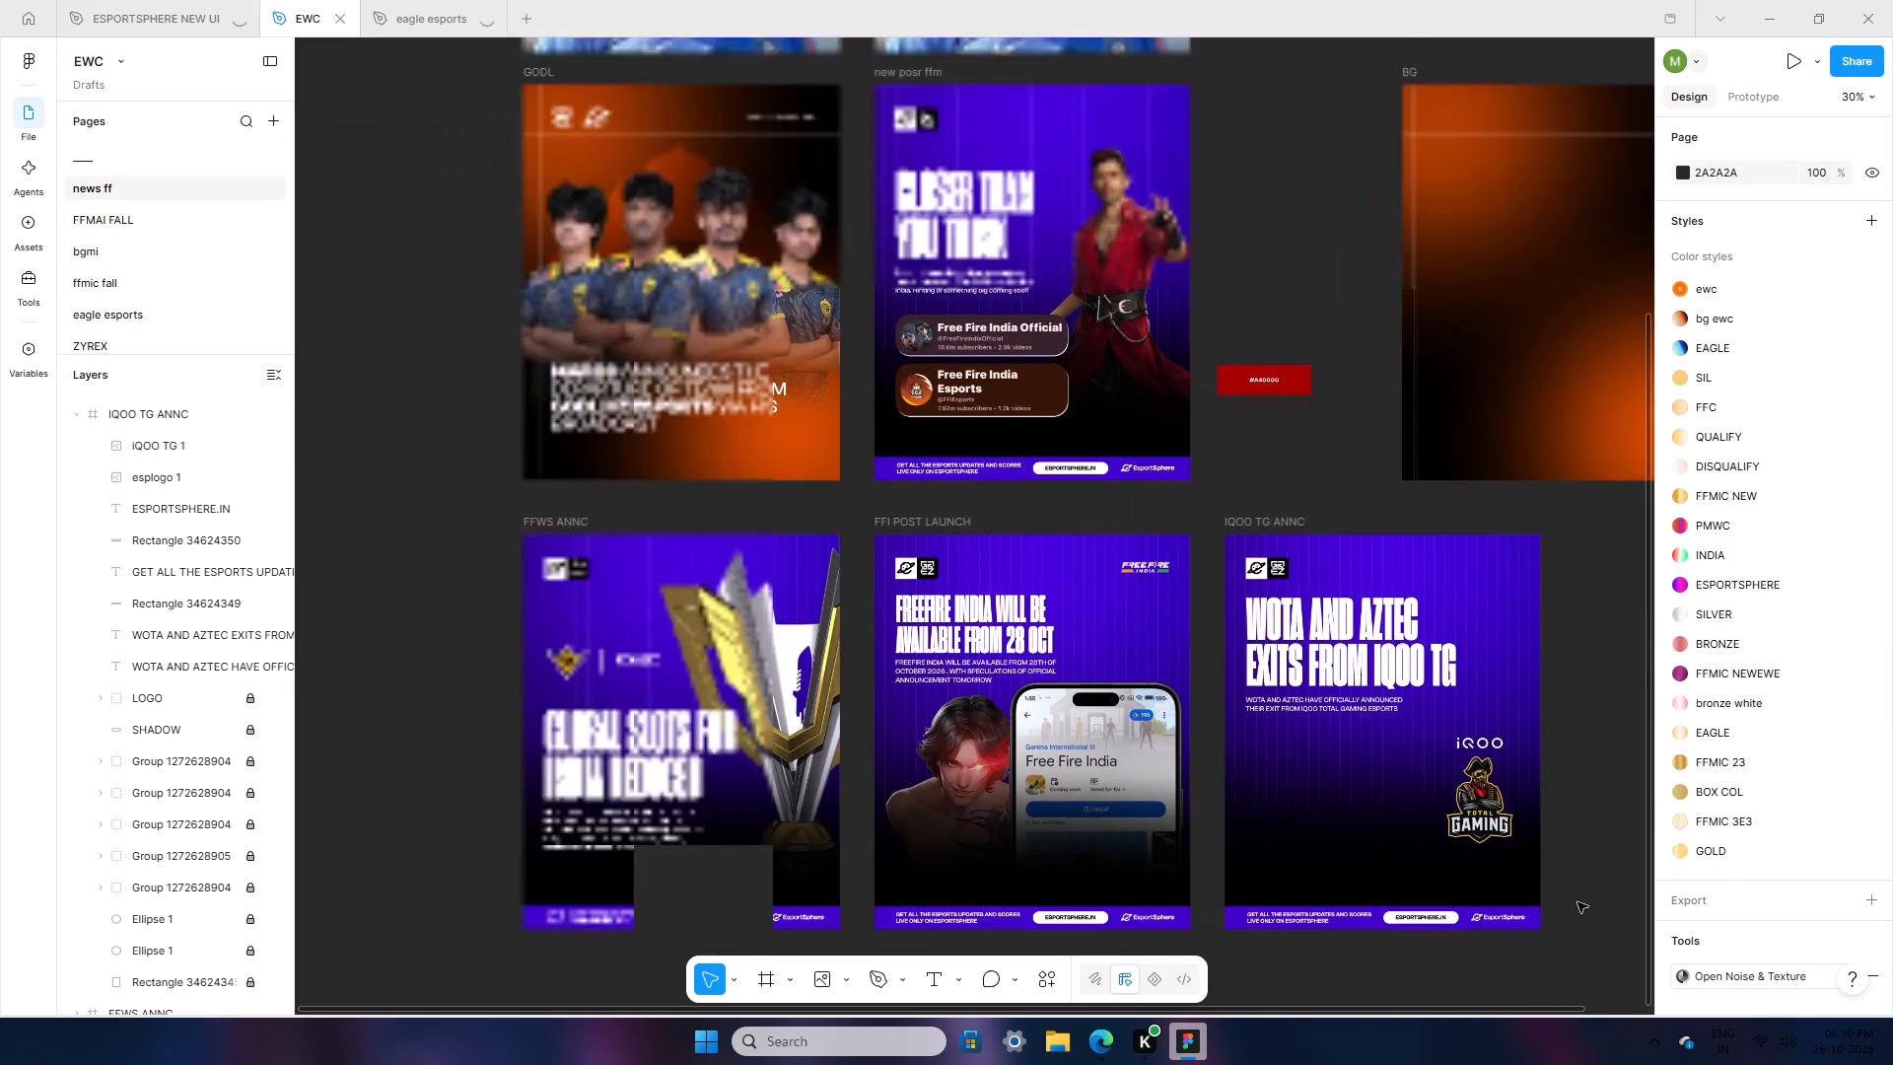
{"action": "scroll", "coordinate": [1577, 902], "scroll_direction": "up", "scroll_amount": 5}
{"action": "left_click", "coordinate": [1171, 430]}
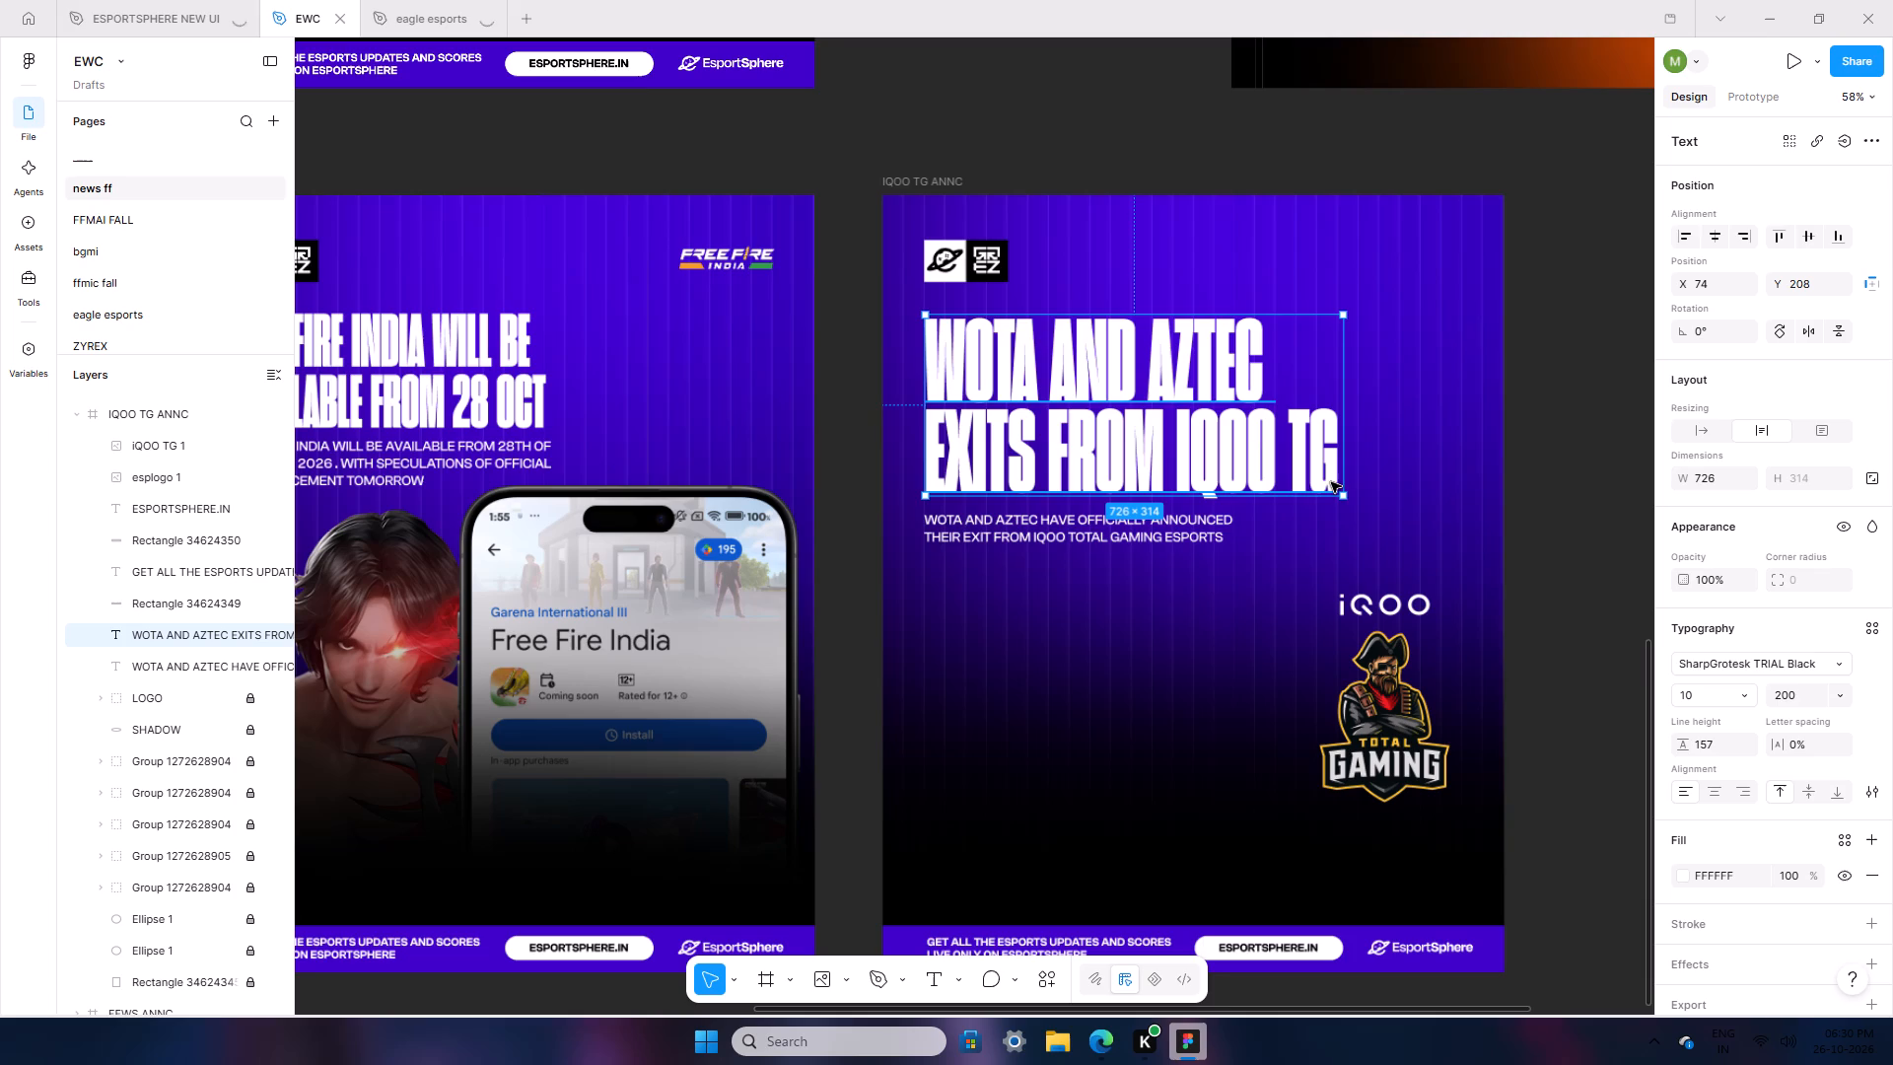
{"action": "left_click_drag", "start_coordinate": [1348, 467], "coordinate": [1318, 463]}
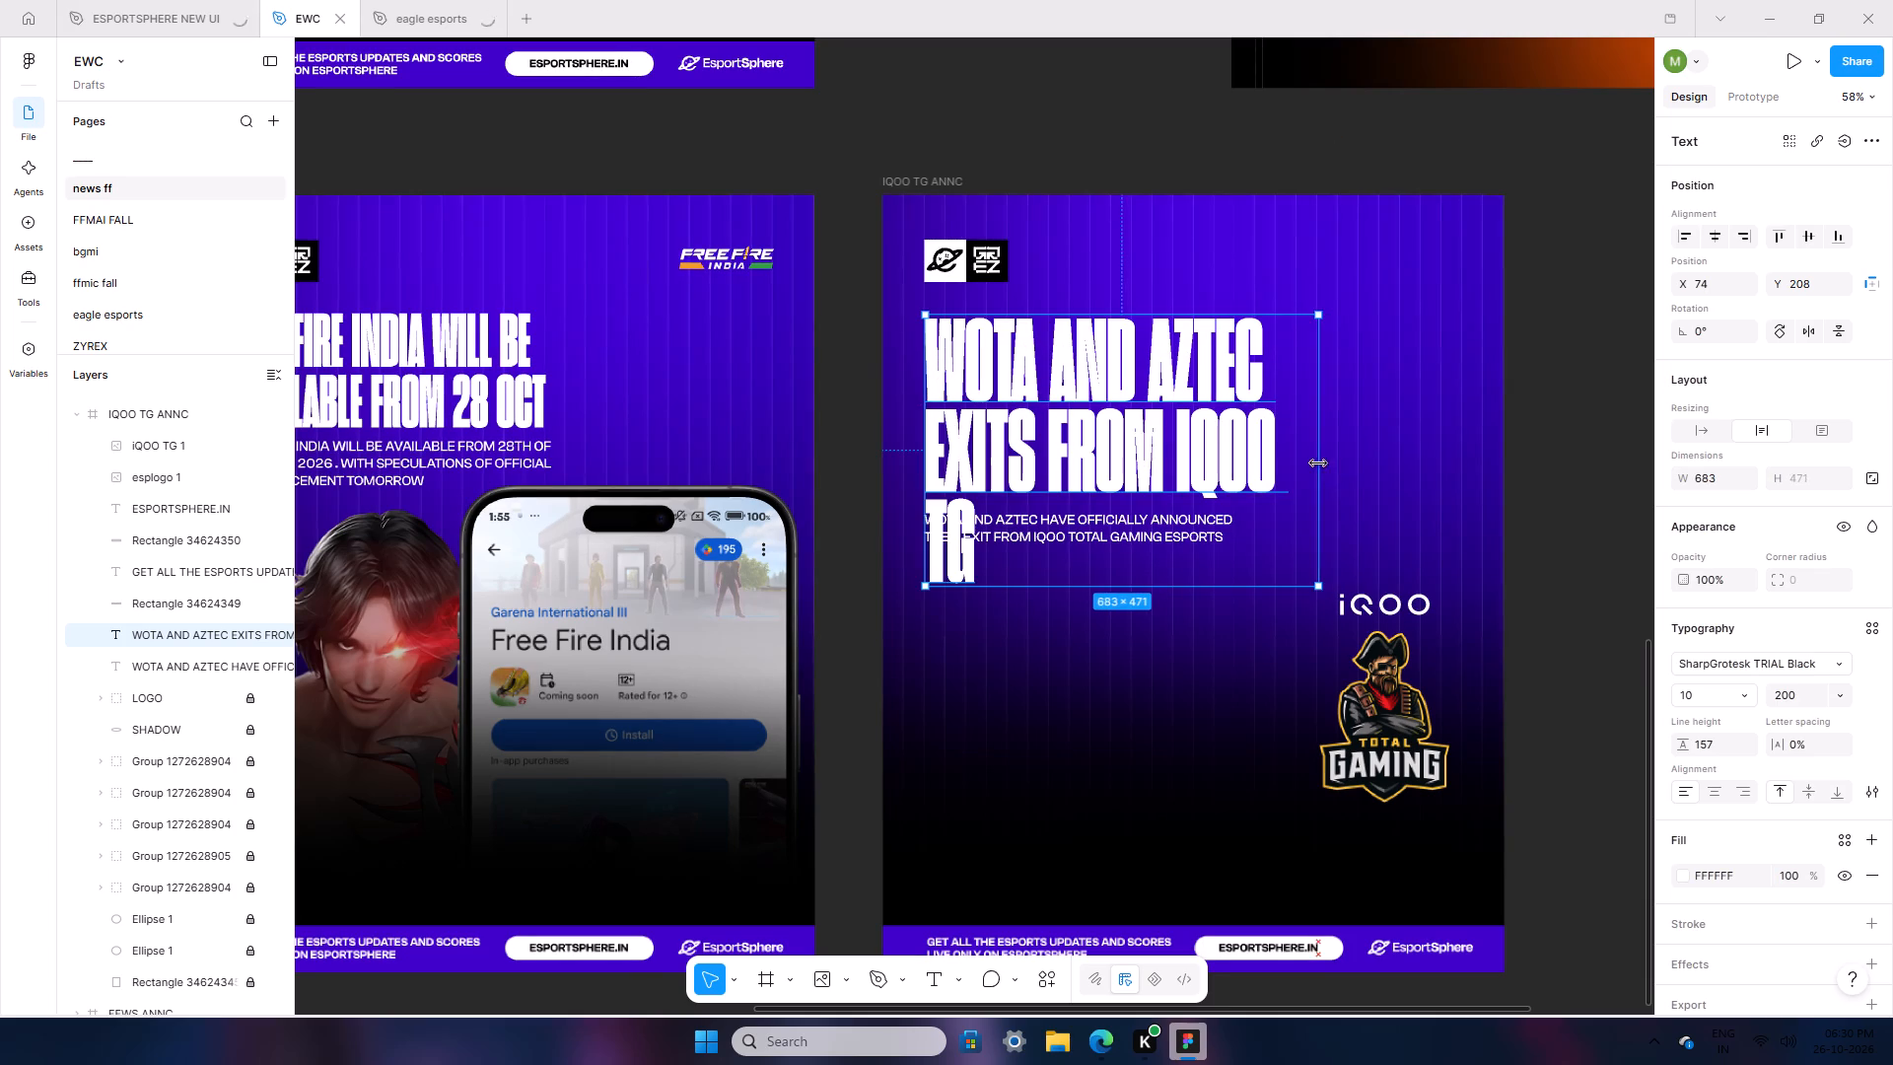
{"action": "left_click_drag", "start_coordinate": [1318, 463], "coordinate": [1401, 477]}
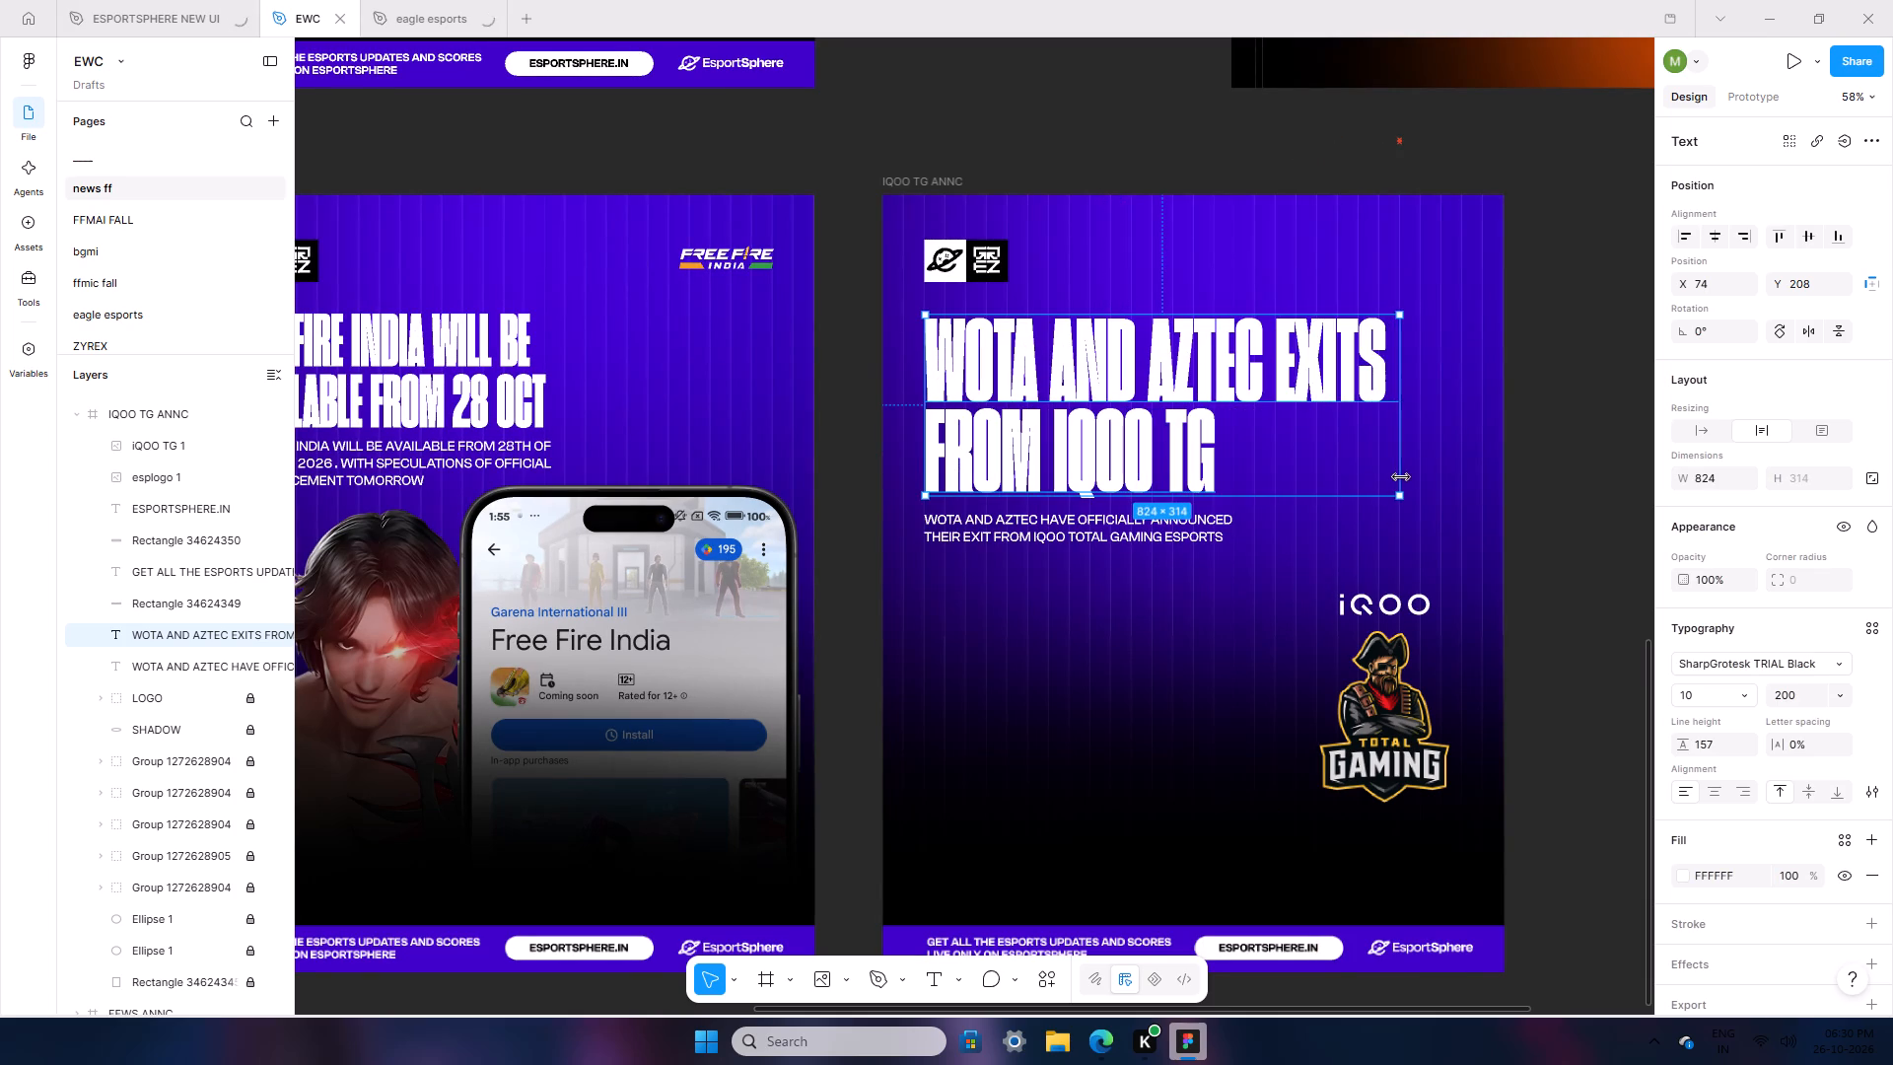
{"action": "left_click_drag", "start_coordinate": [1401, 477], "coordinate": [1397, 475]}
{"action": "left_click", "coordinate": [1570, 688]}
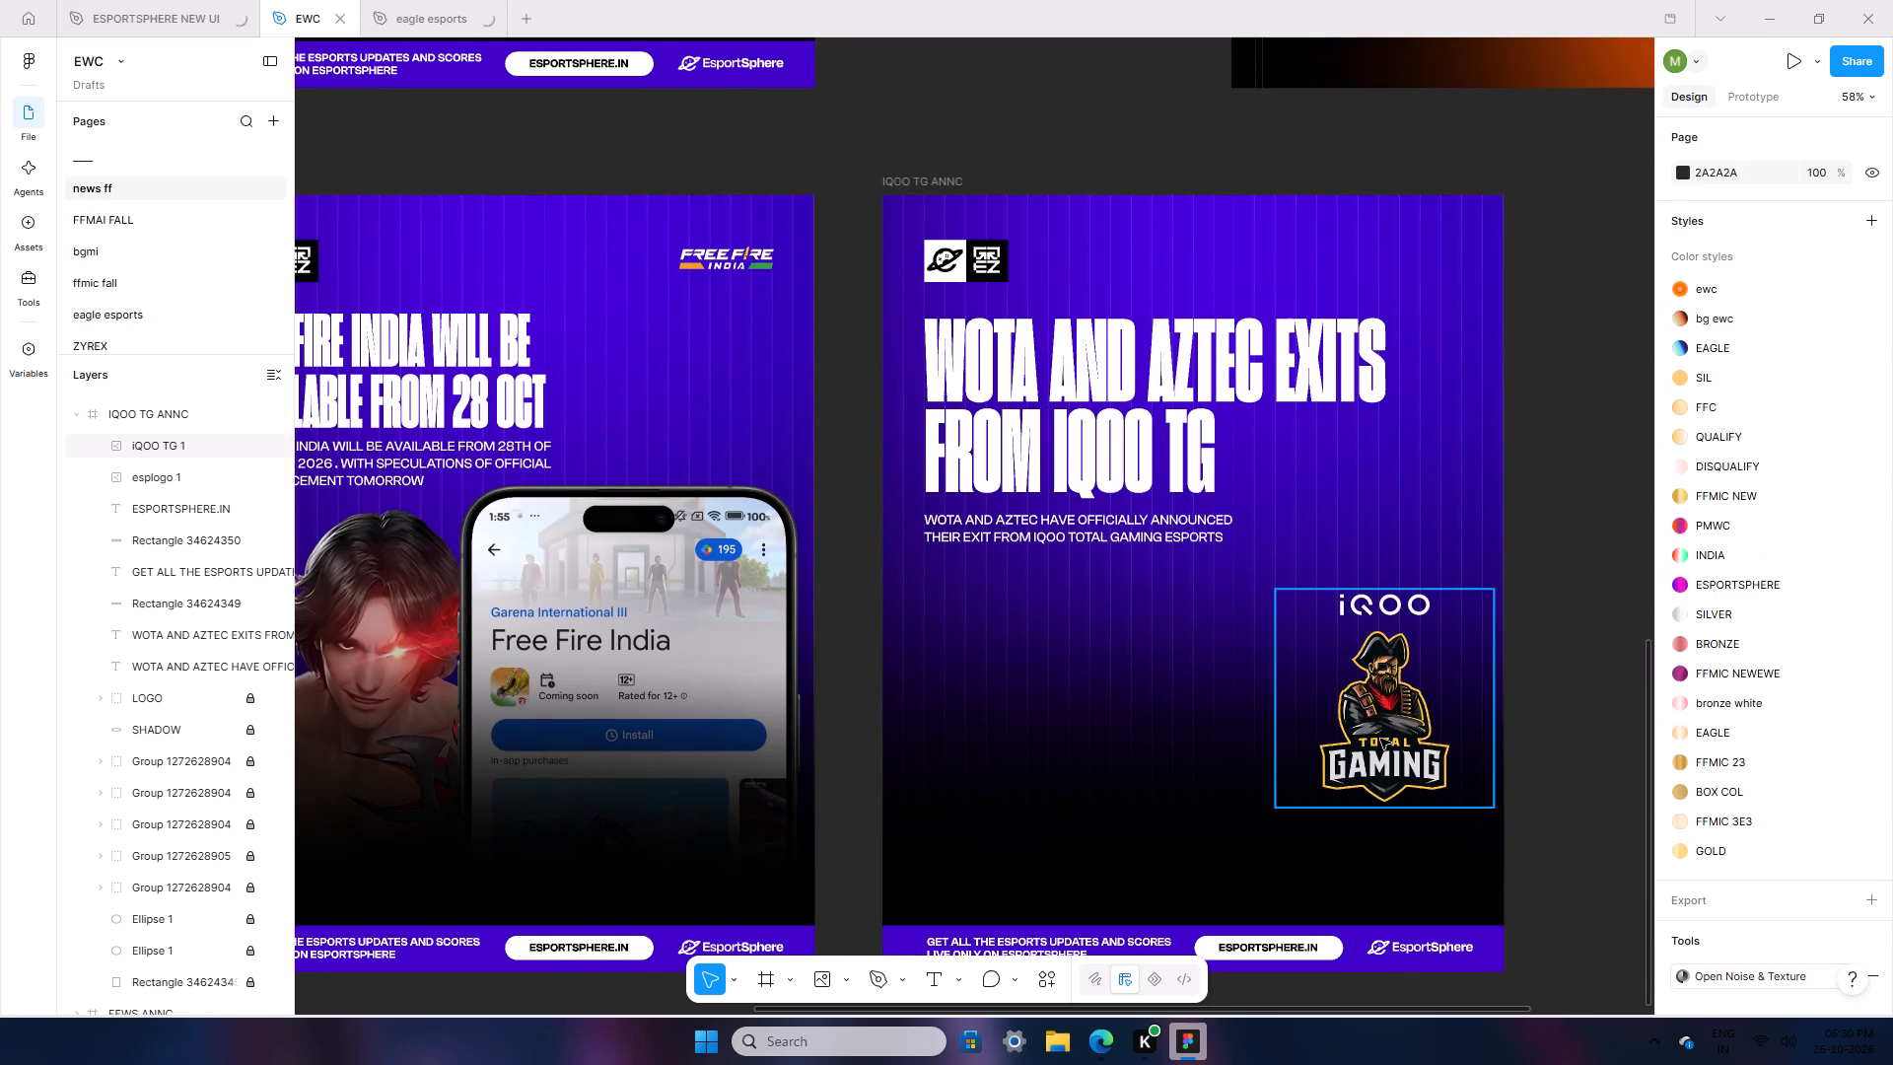
Scale the IQOO TG logo down to 255 × 255 and place it beside the headline, at about X 826, Y 237.
{"action": "left_click", "coordinate": [1380, 739]}
{"action": "left_click_drag", "start_coordinate": [1434, 808], "coordinate": [1412, 736]}
{"action": "left_click_drag", "start_coordinate": [1403, 675], "coordinate": [1405, 501]}
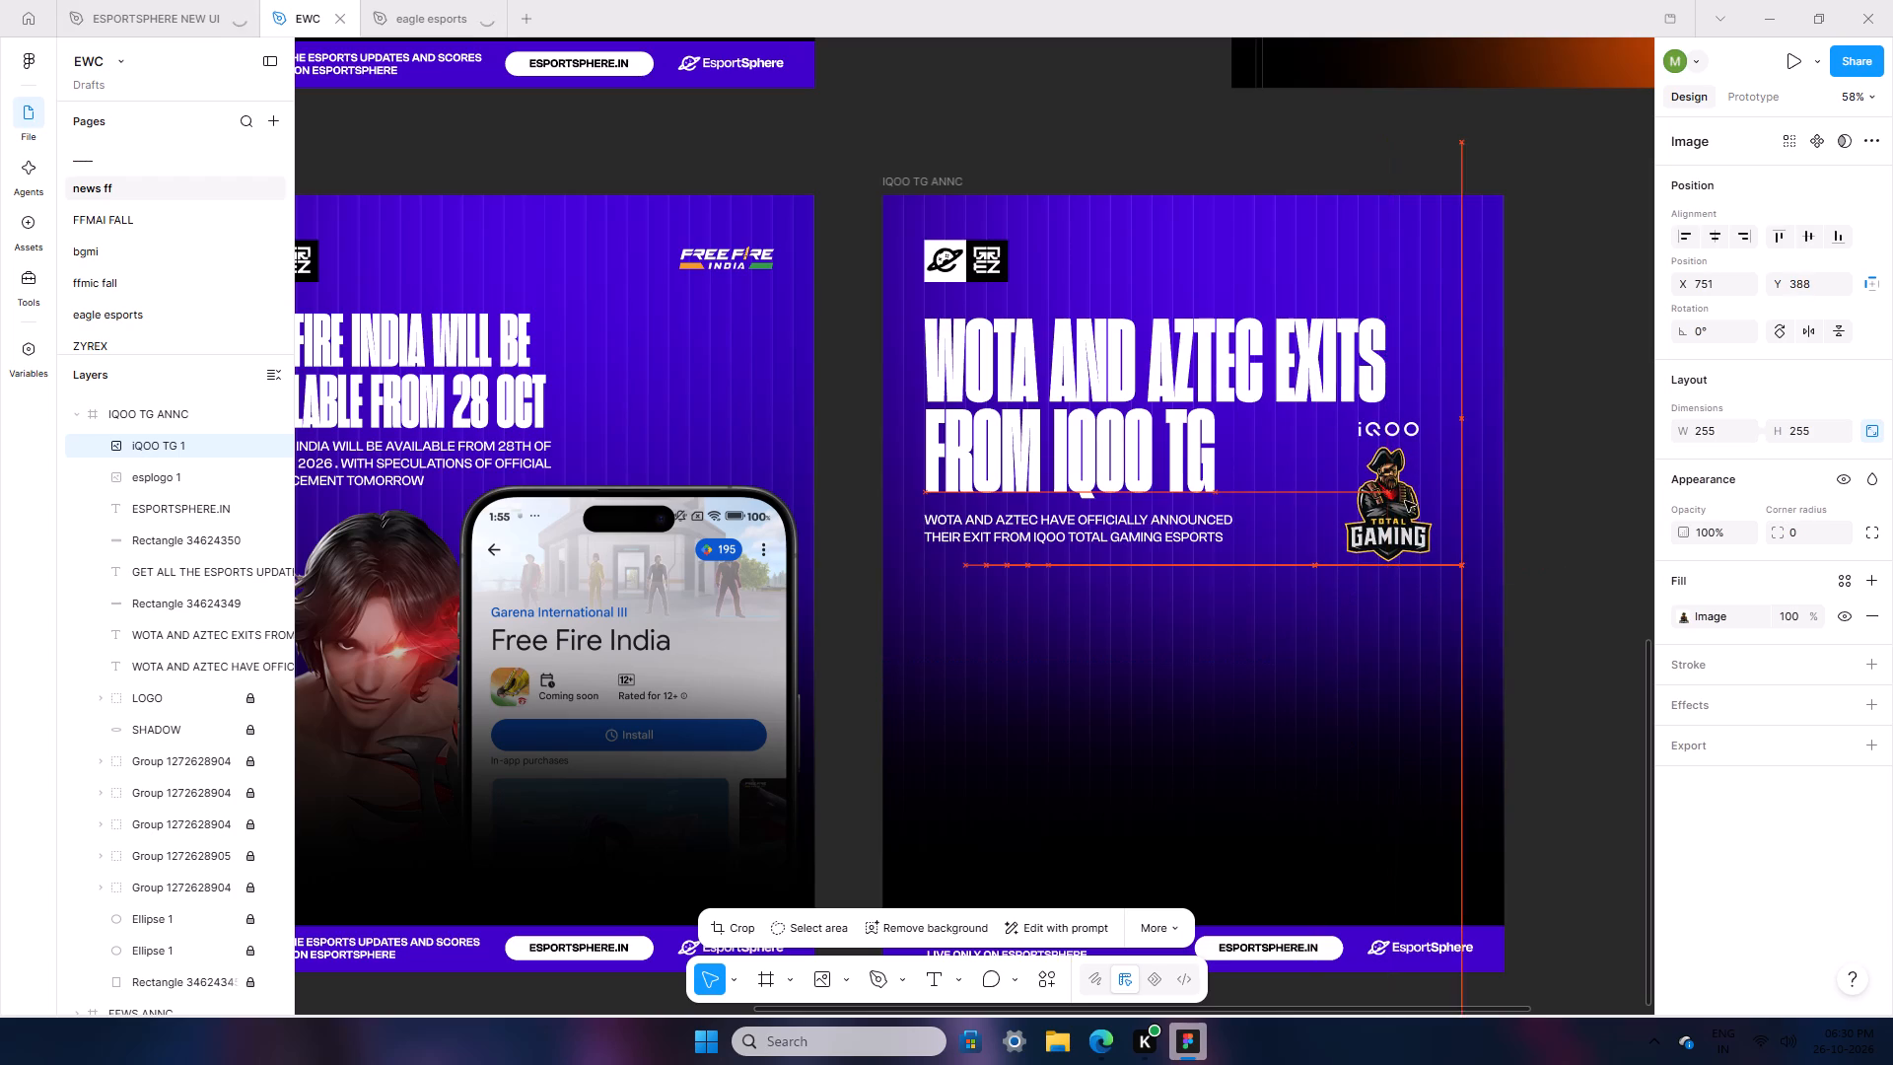
{"action": "left_click_drag", "start_coordinate": [1405, 501], "coordinate": [1453, 422]}
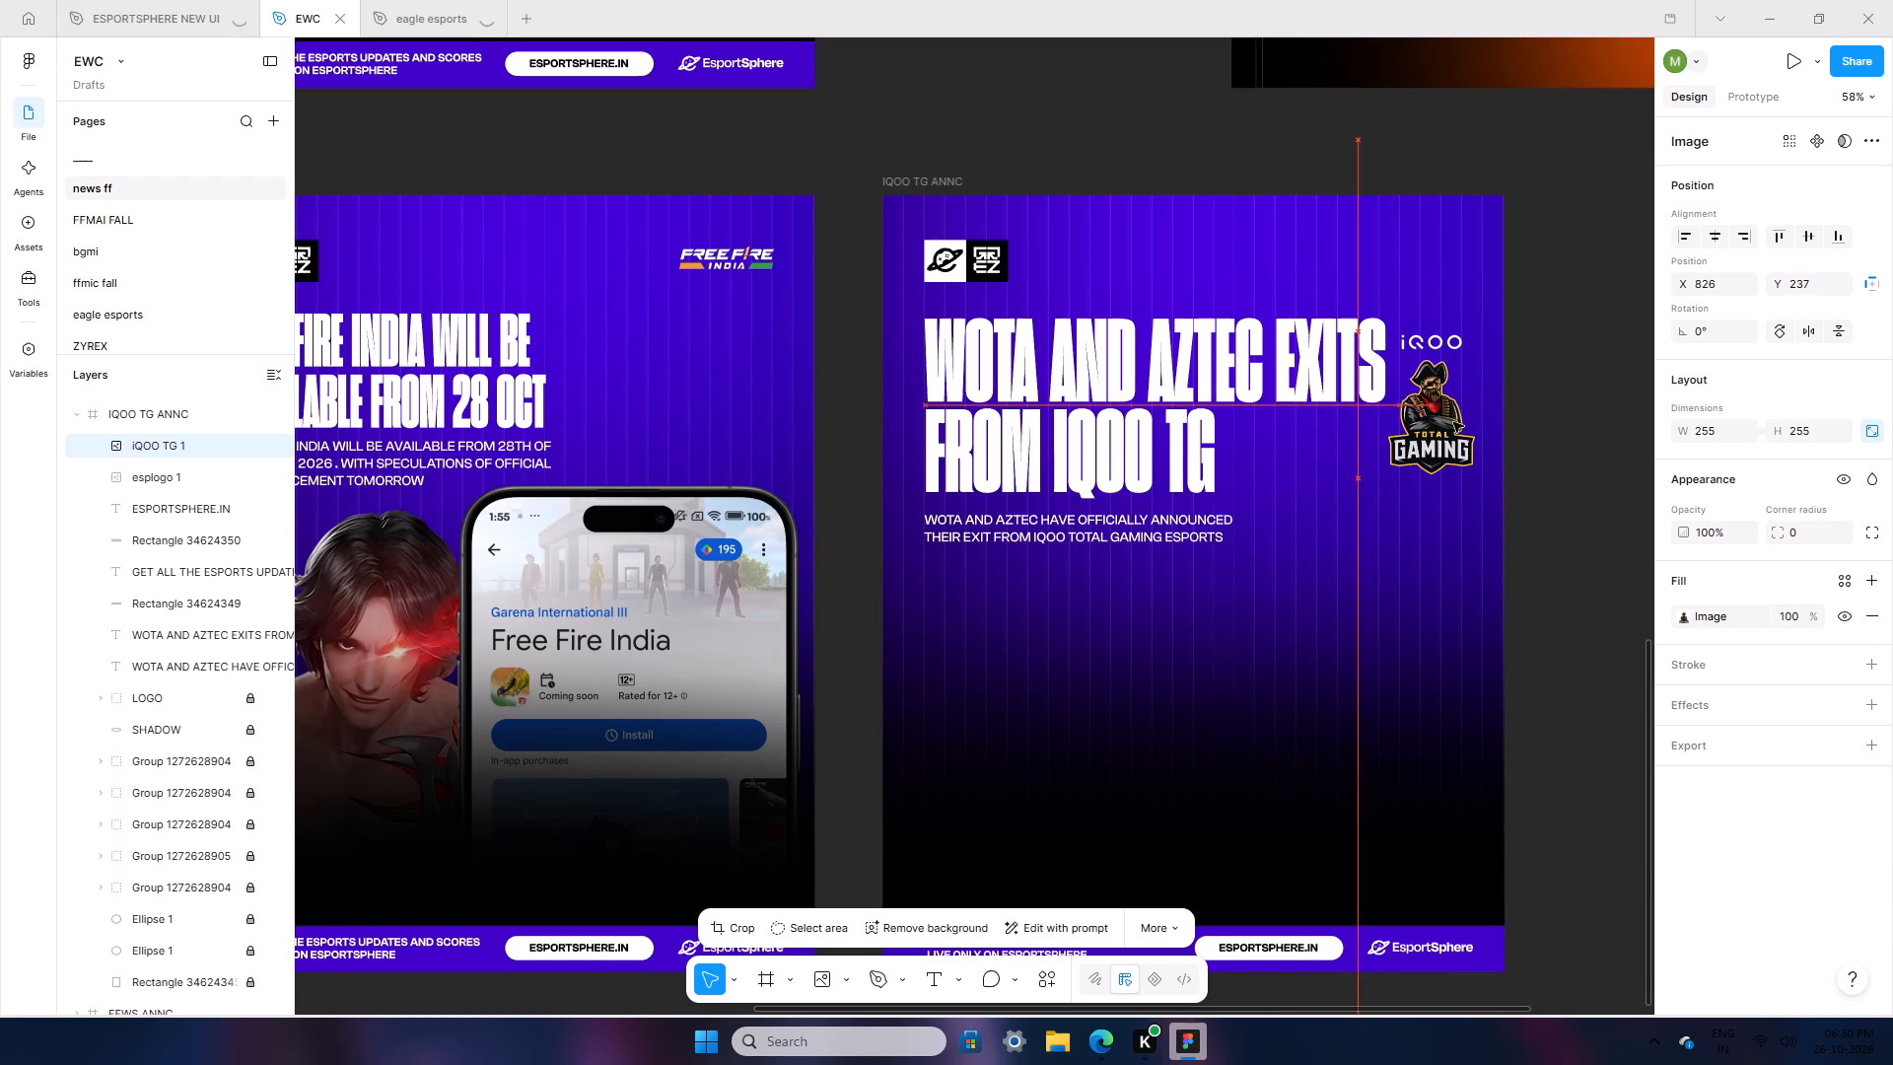
Narrow the headline text box to about 788 so that "EXITS FROM IQOO TG" forms the second line.
{"action": "left_click", "coordinate": [1243, 366]}
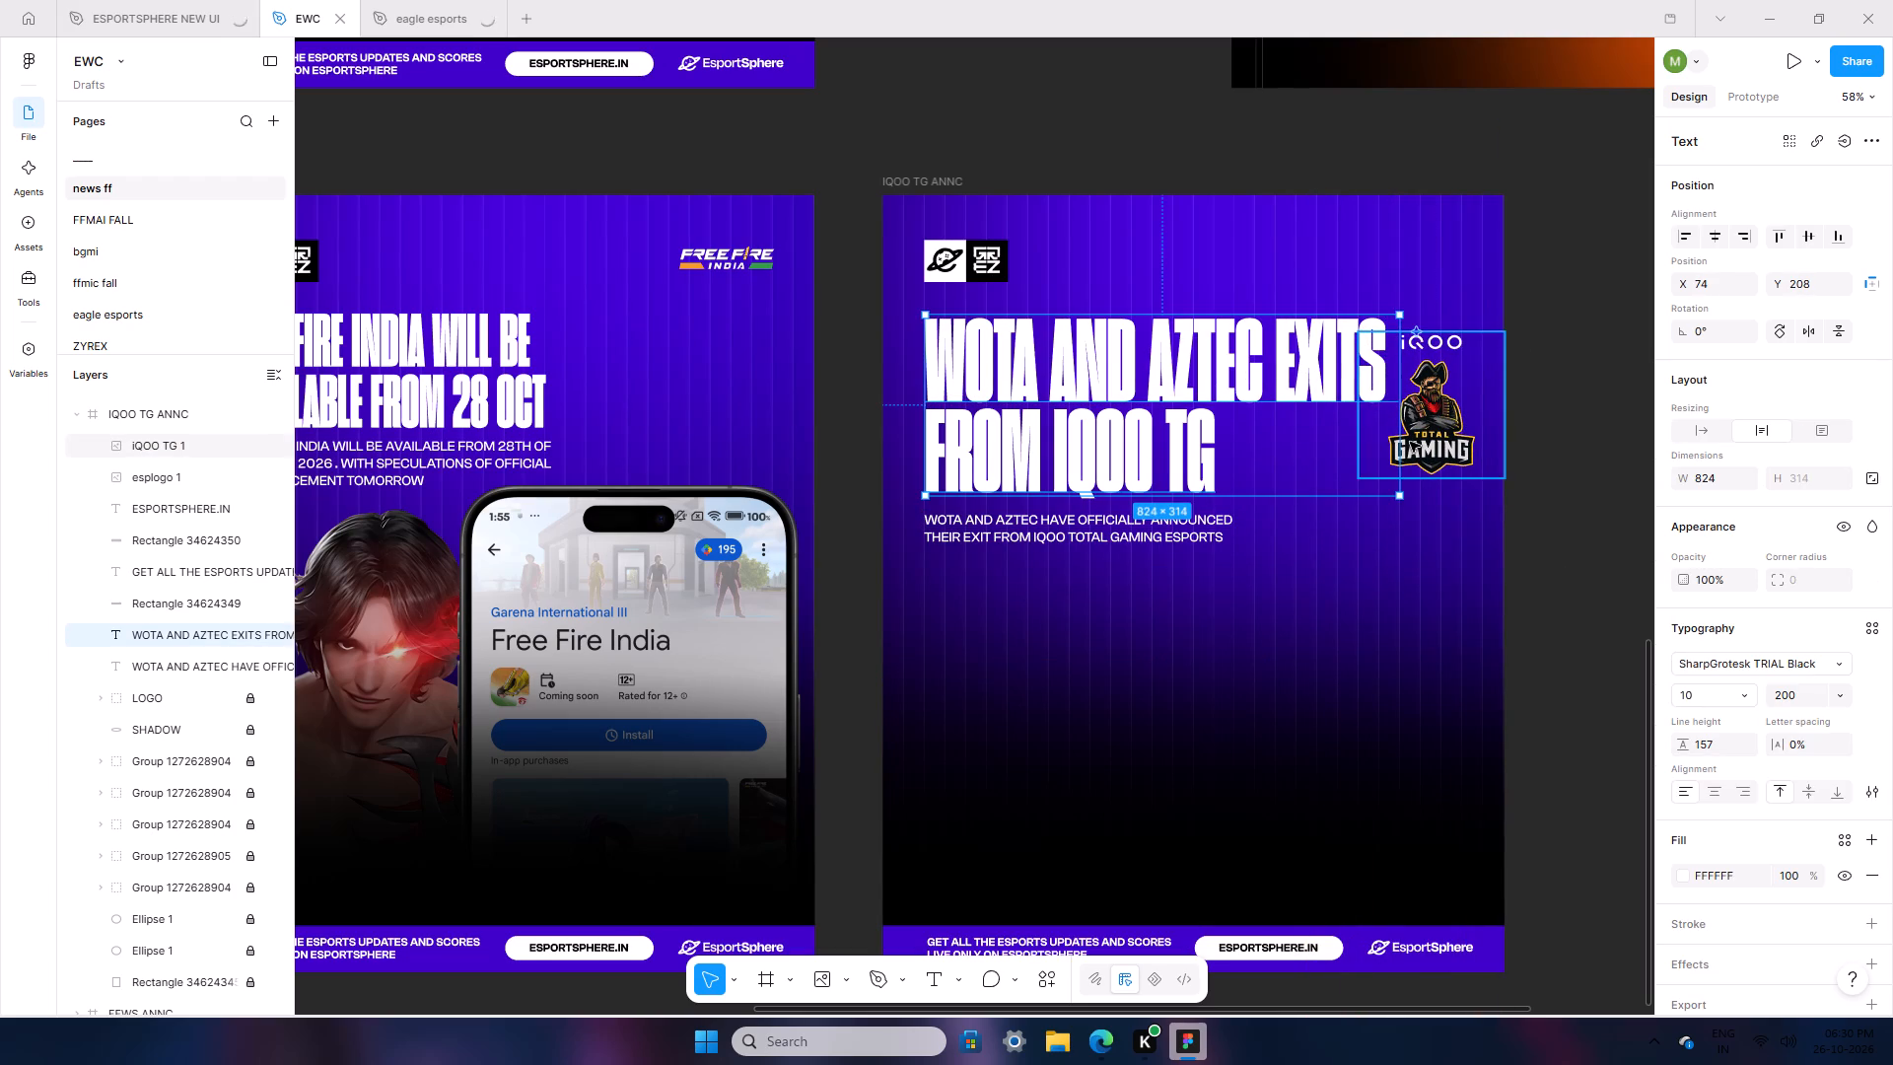
{"action": "left_click_drag", "start_coordinate": [1403, 441], "coordinate": [1377, 435]}
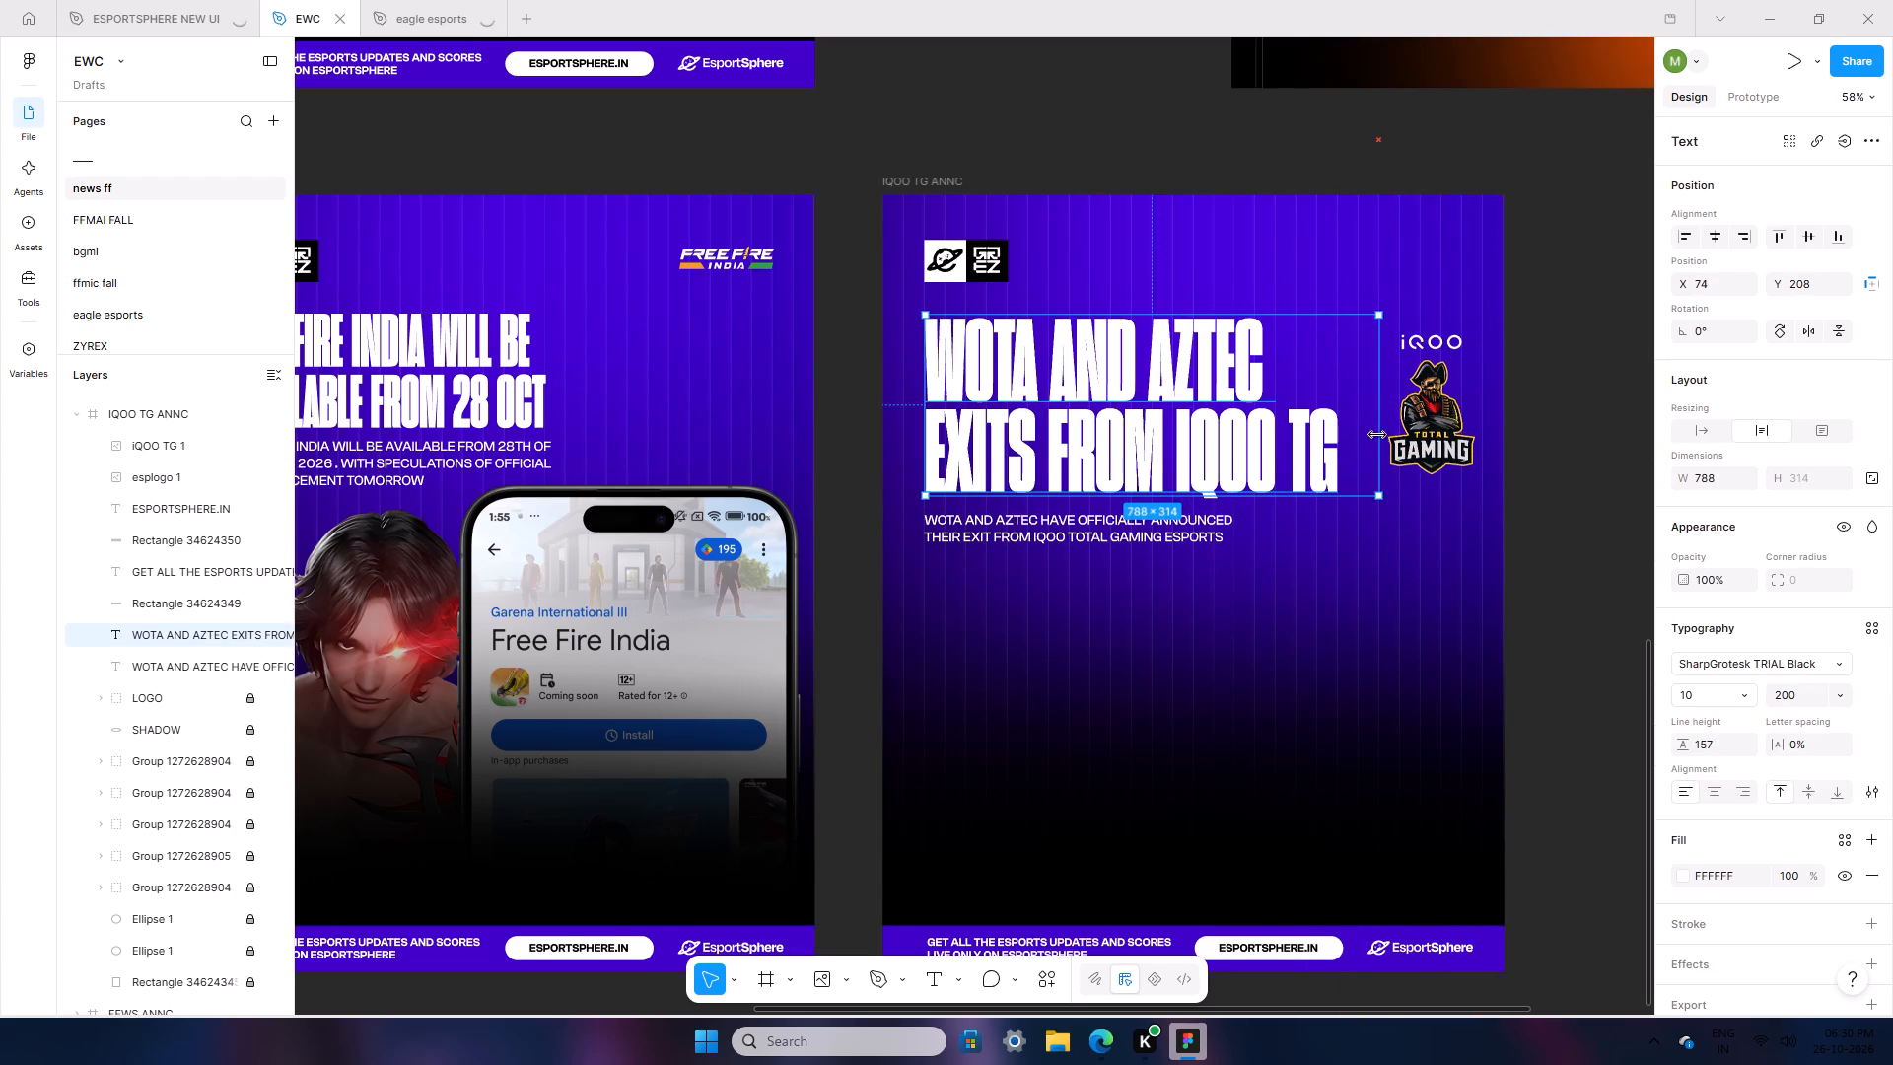
Move the IQOO TG logo to the bottom centre of the frame above the footer bar, at about X 412, Y 911.
{"action": "left_click", "coordinate": [1433, 456]}
{"action": "left_click_drag", "start_coordinate": [1429, 447], "coordinate": [1372, 389]}
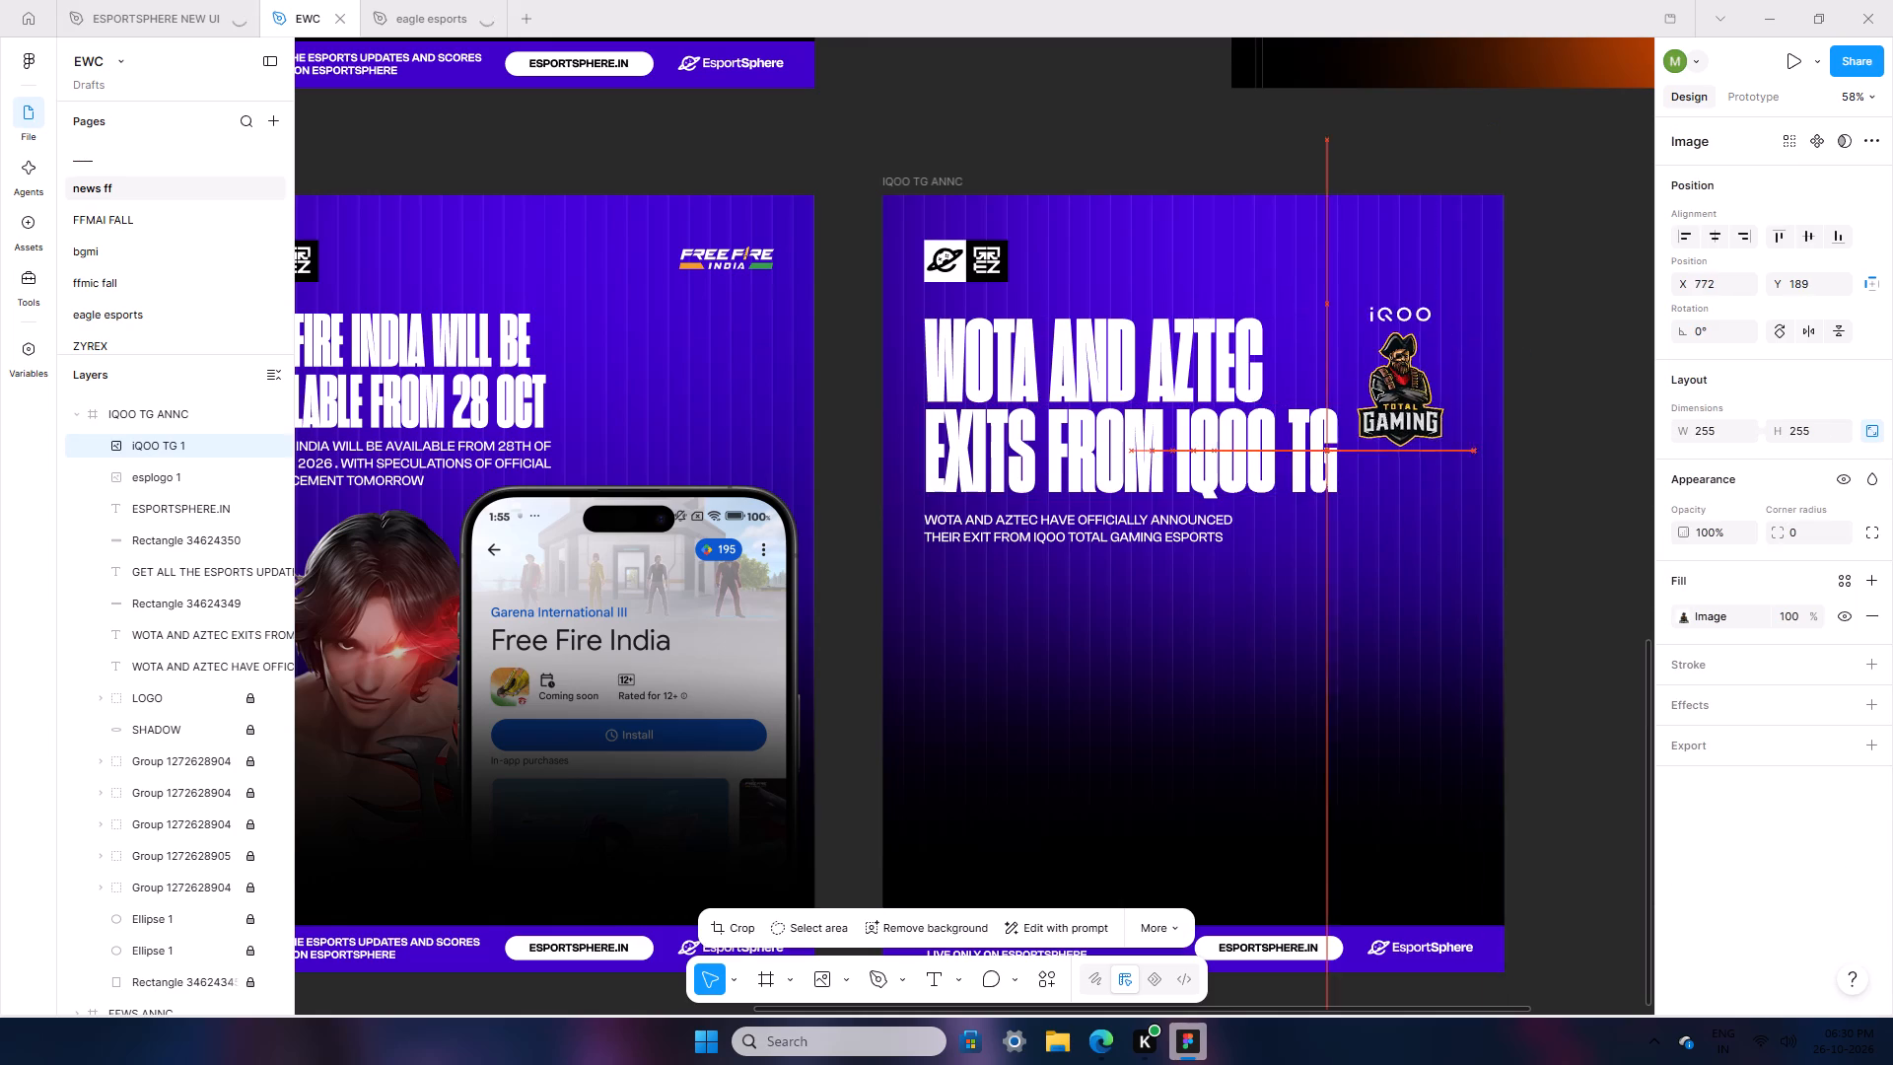
{"action": "left_click_drag", "start_coordinate": [1372, 389], "coordinate": [1373, 747]}
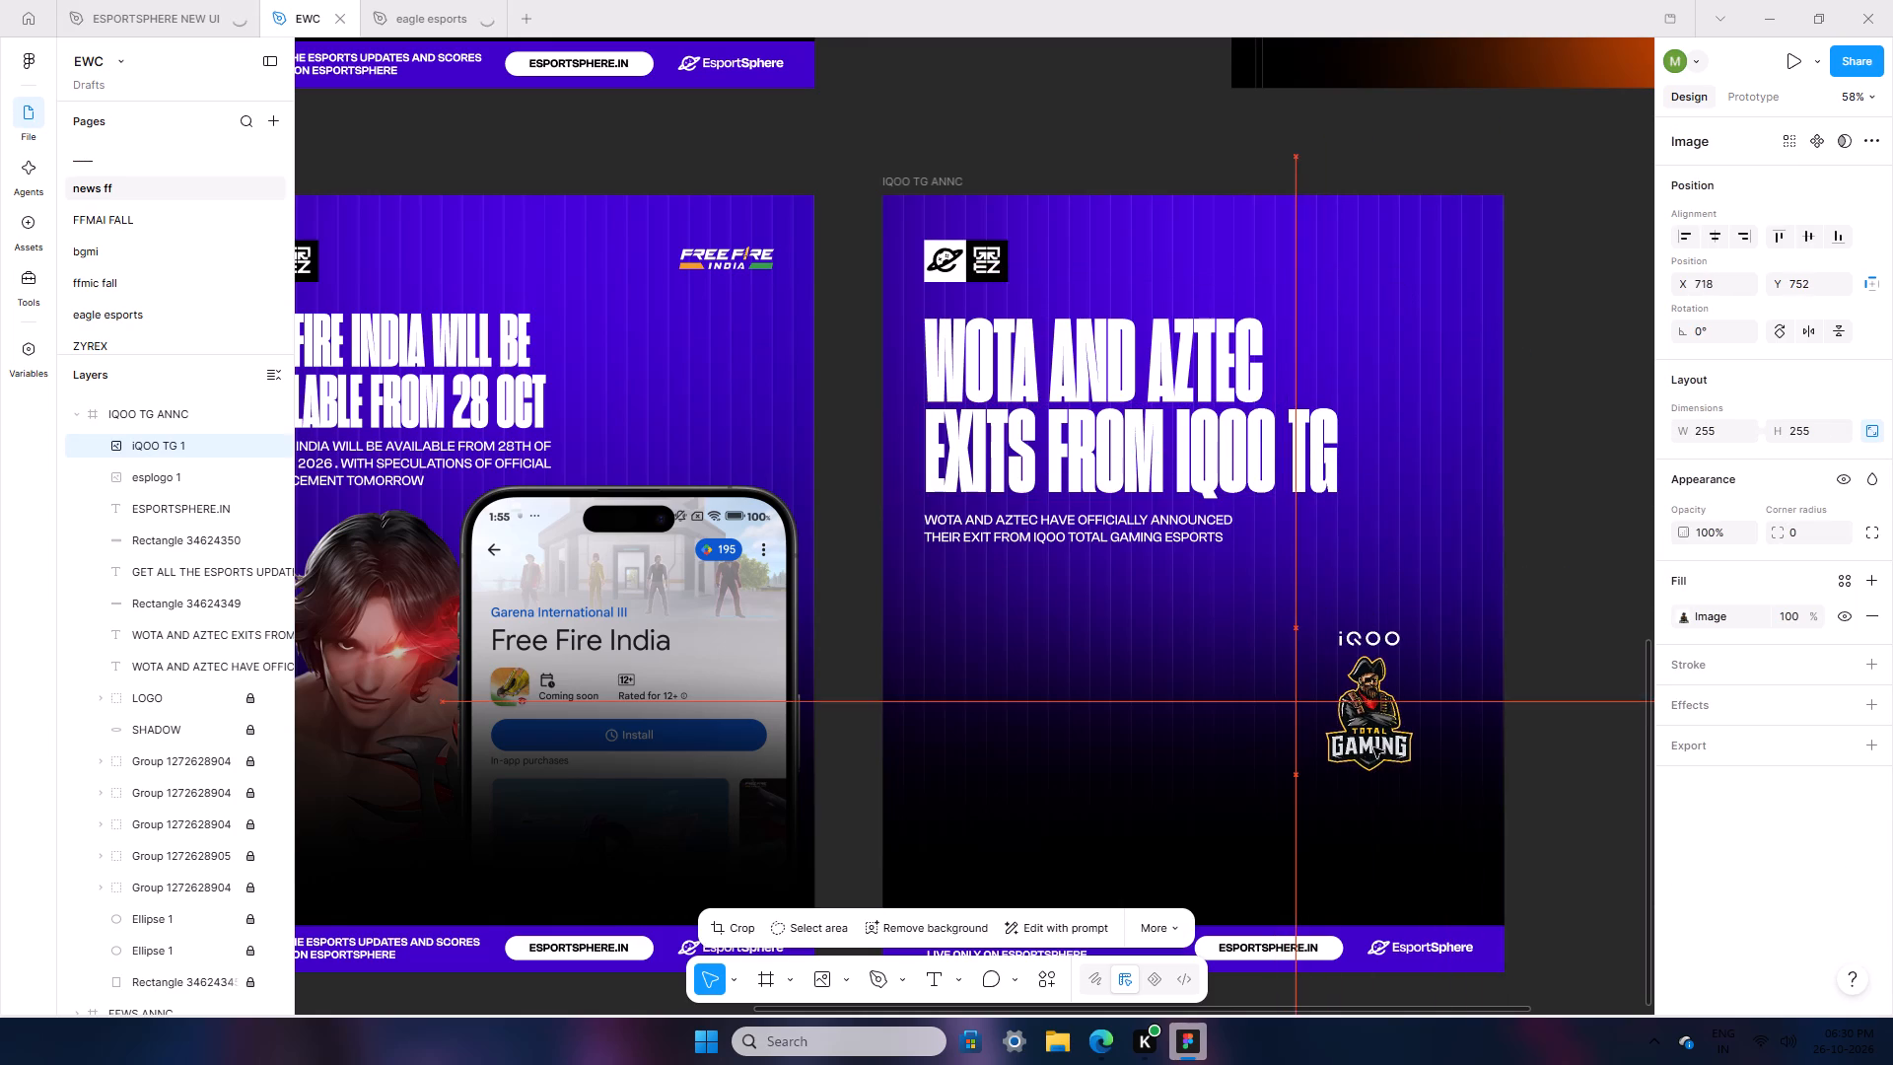
{"action": "left_click_drag", "start_coordinate": [1373, 747], "coordinate": [1199, 773]}
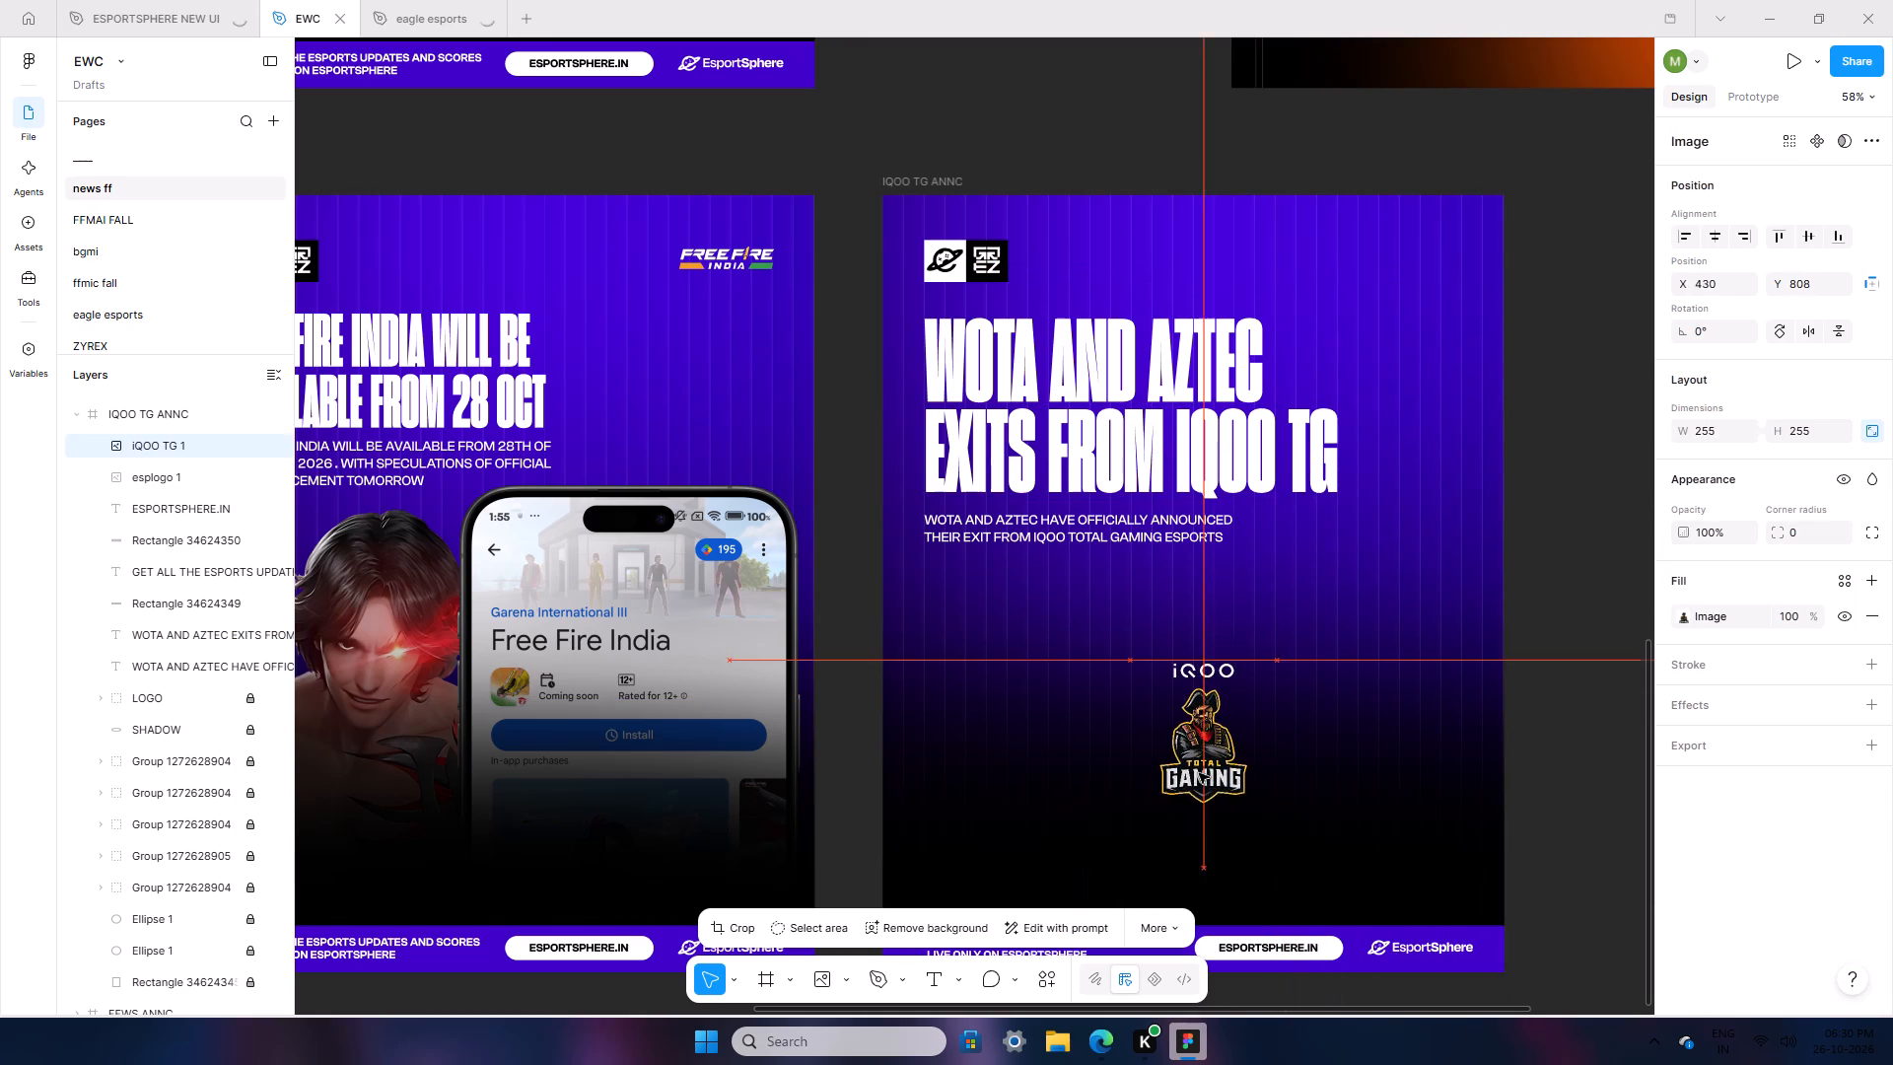
{"action": "left_click_drag", "start_coordinate": [1199, 773], "coordinate": [1194, 824]}
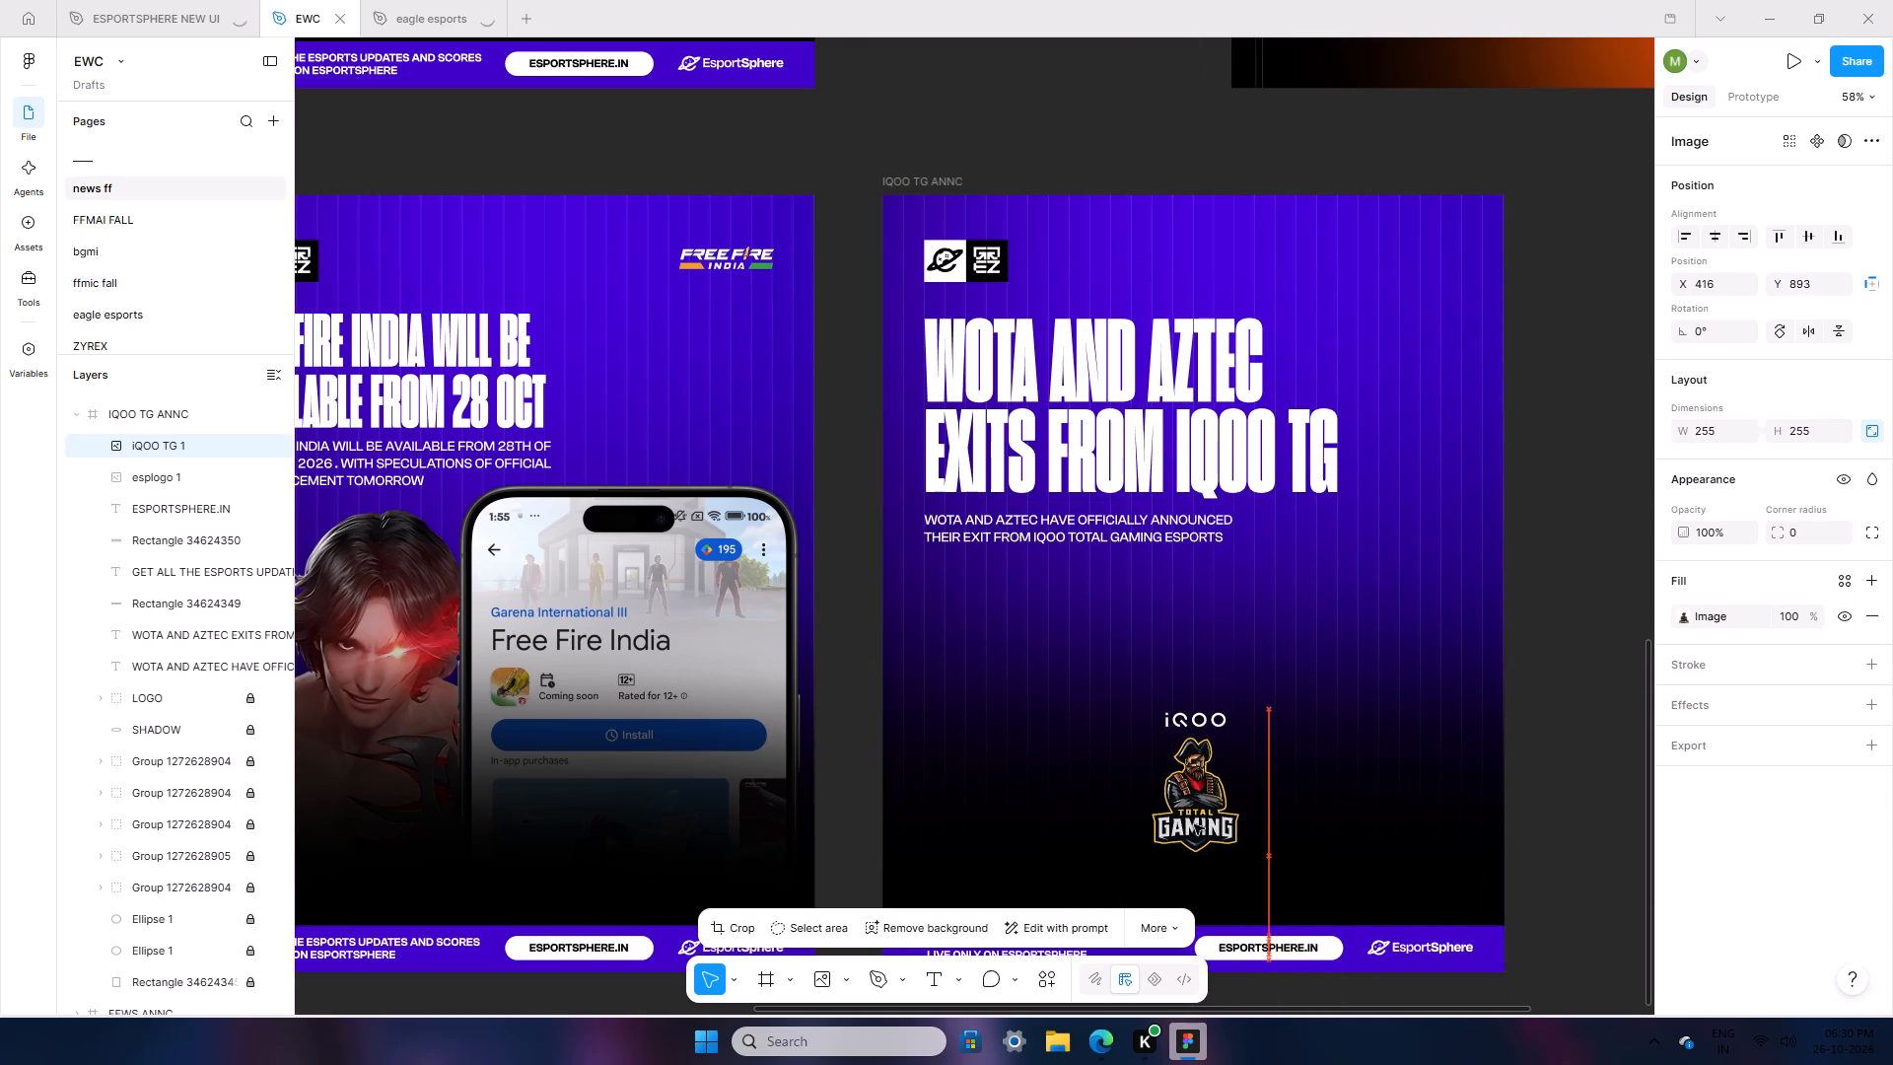
{"action": "left_click_drag", "start_coordinate": [1194, 824], "coordinate": [1191, 823]}
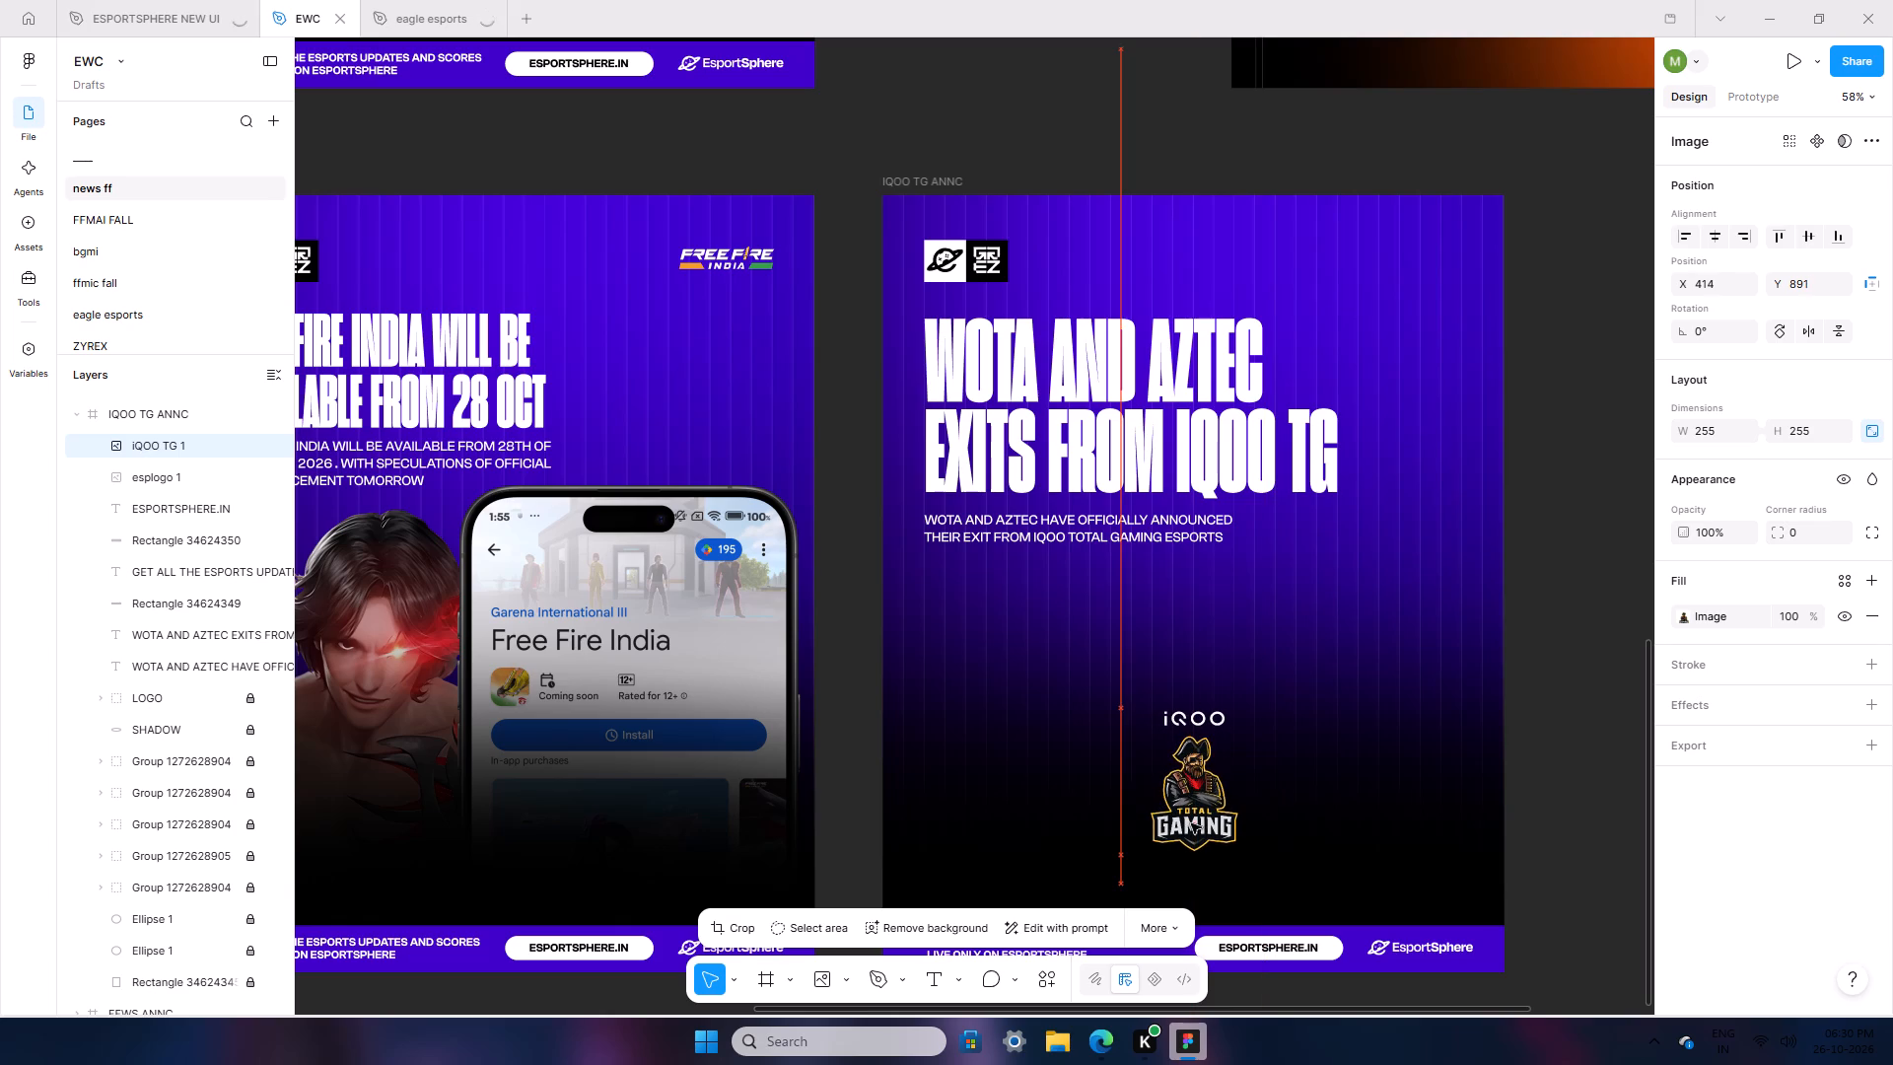
{"action": "left_click_drag", "start_coordinate": [1191, 823], "coordinate": [1188, 822]}
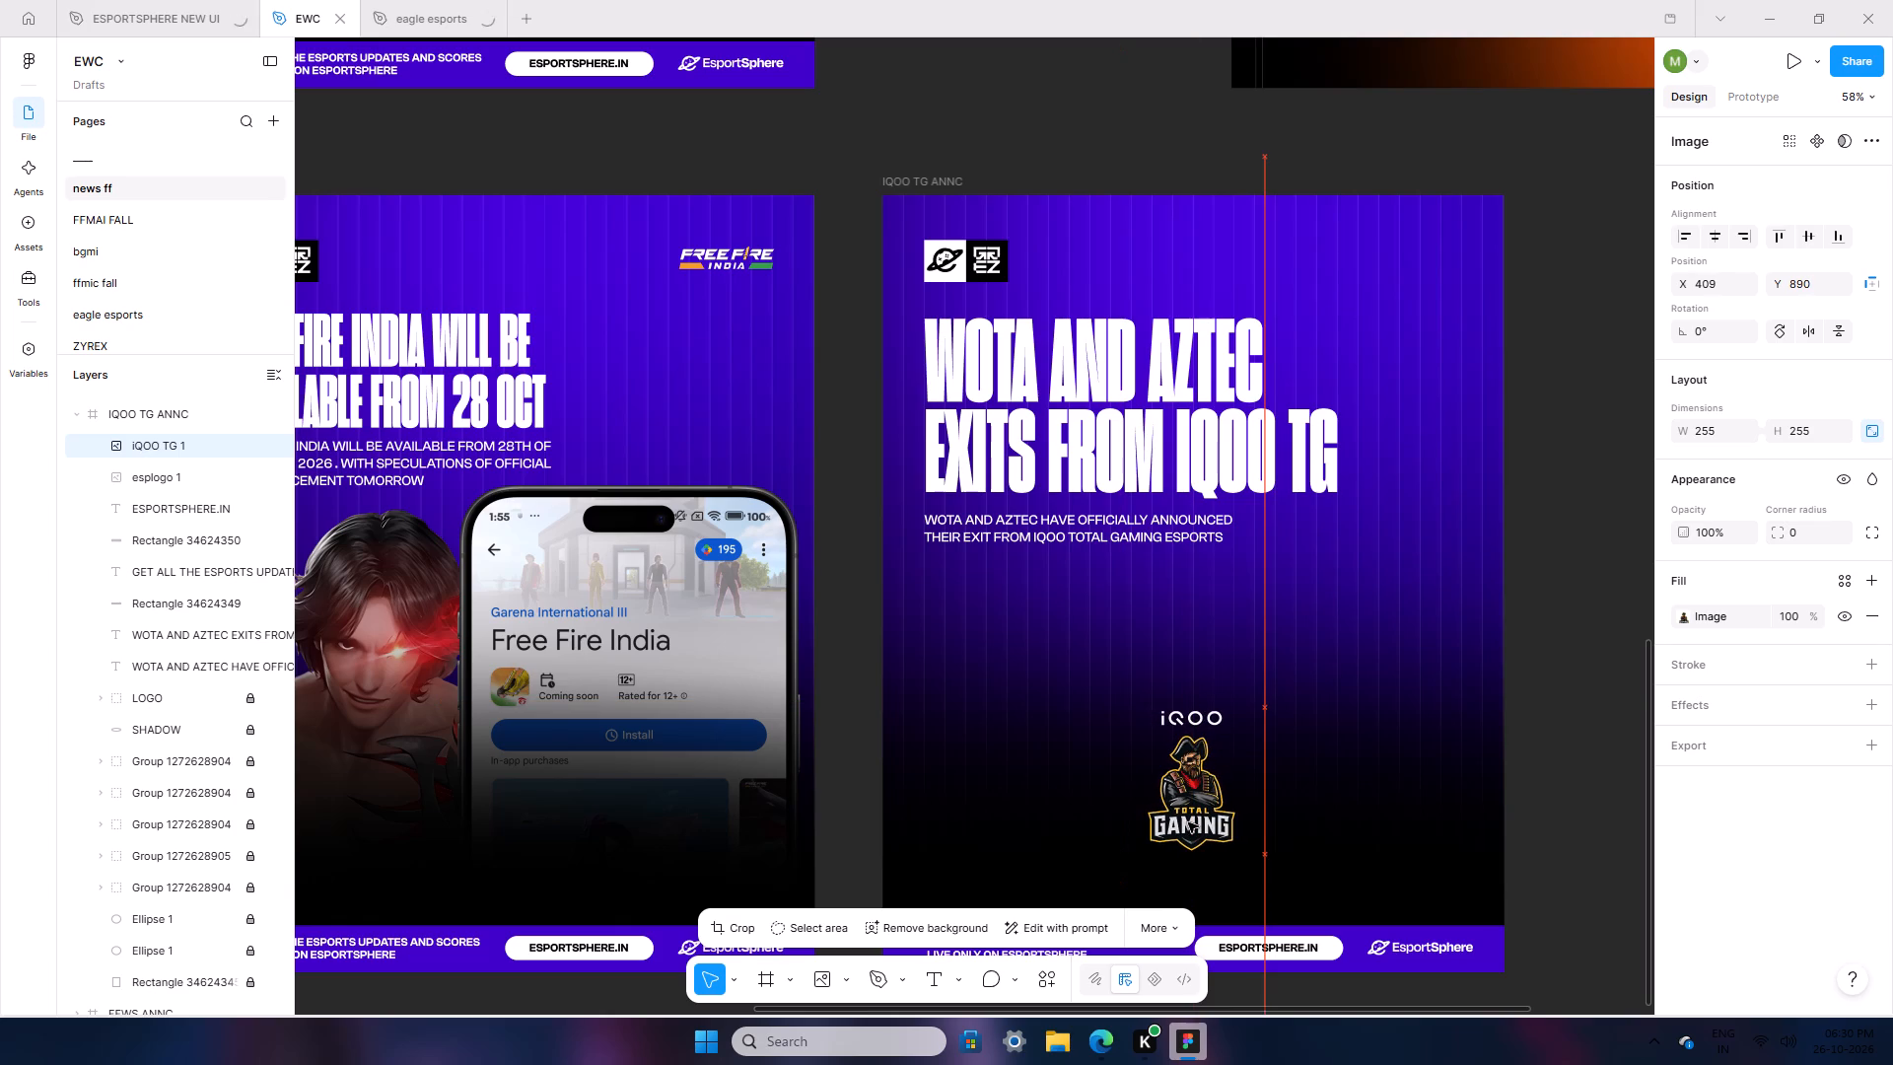
{"action": "left_click_drag", "start_coordinate": [1188, 822], "coordinate": [1184, 819]}
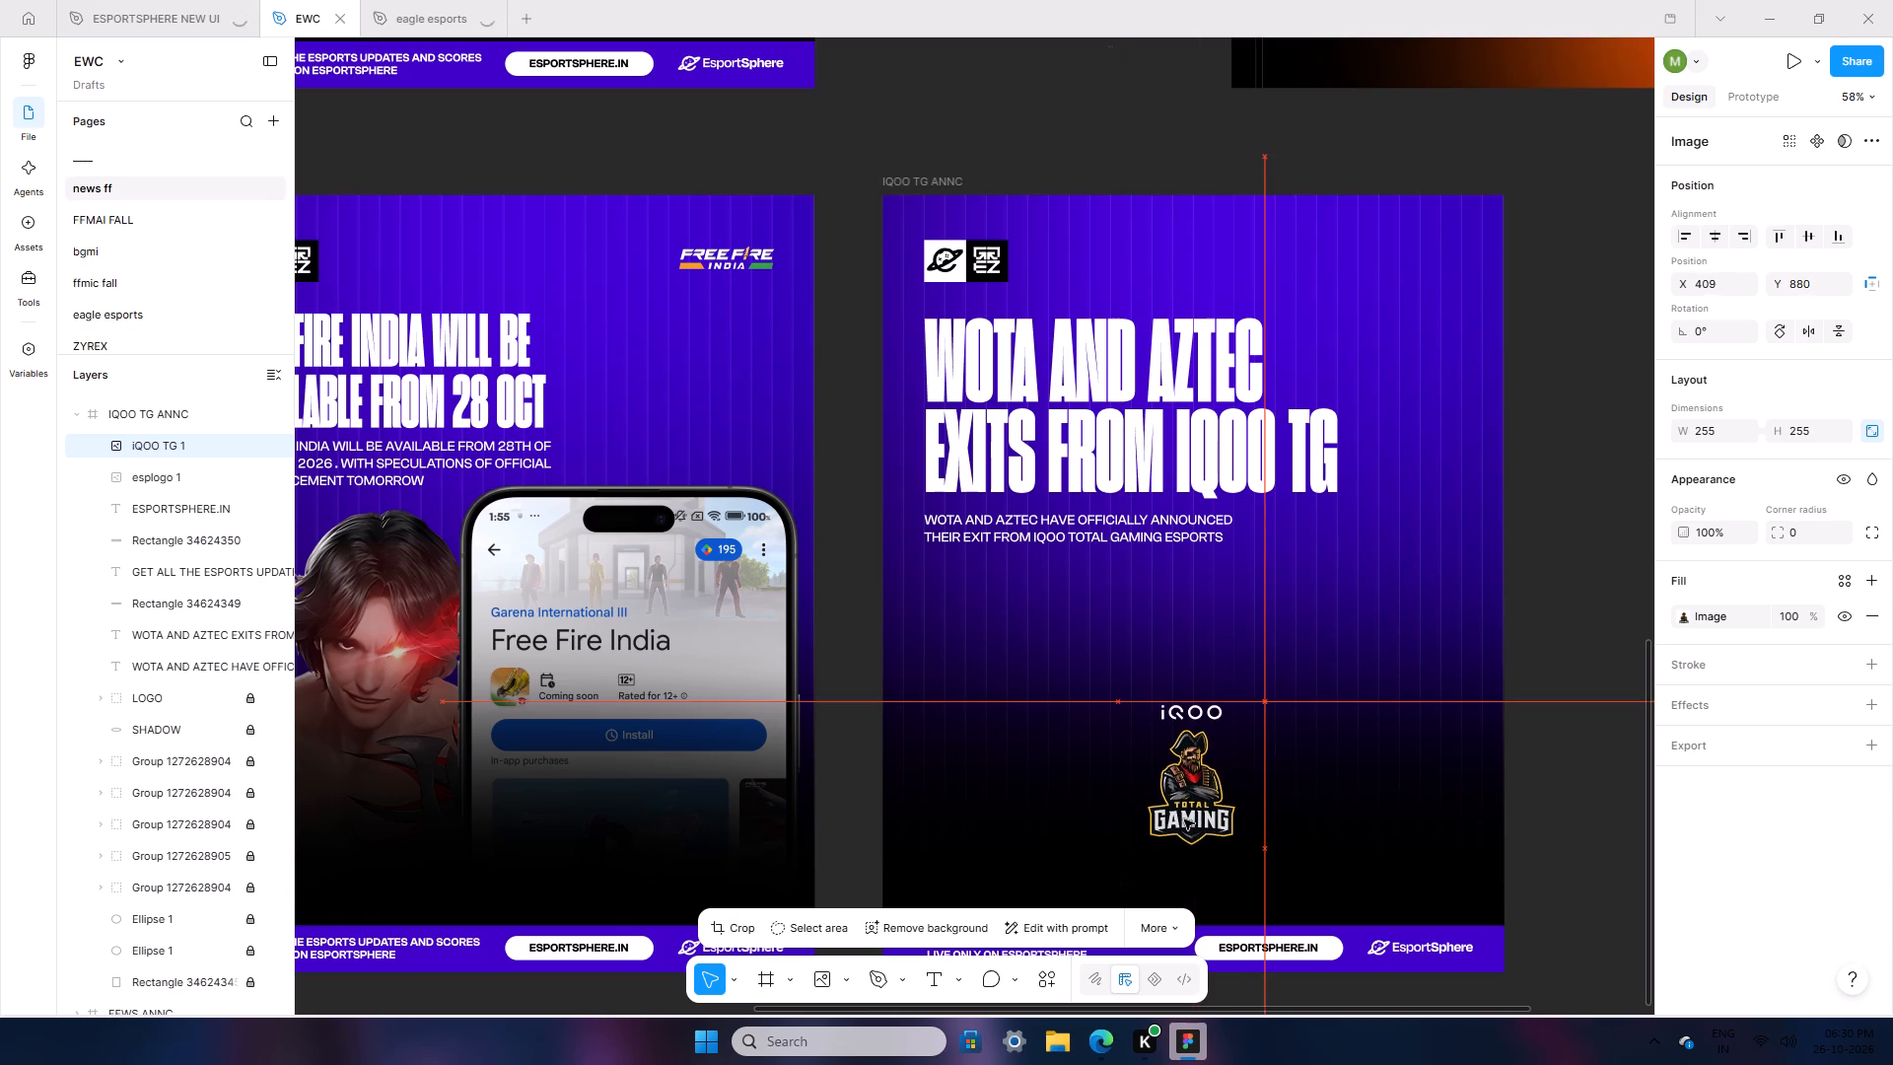
{"action": "left_click_drag", "start_coordinate": [1184, 819], "coordinate": [1192, 834]}
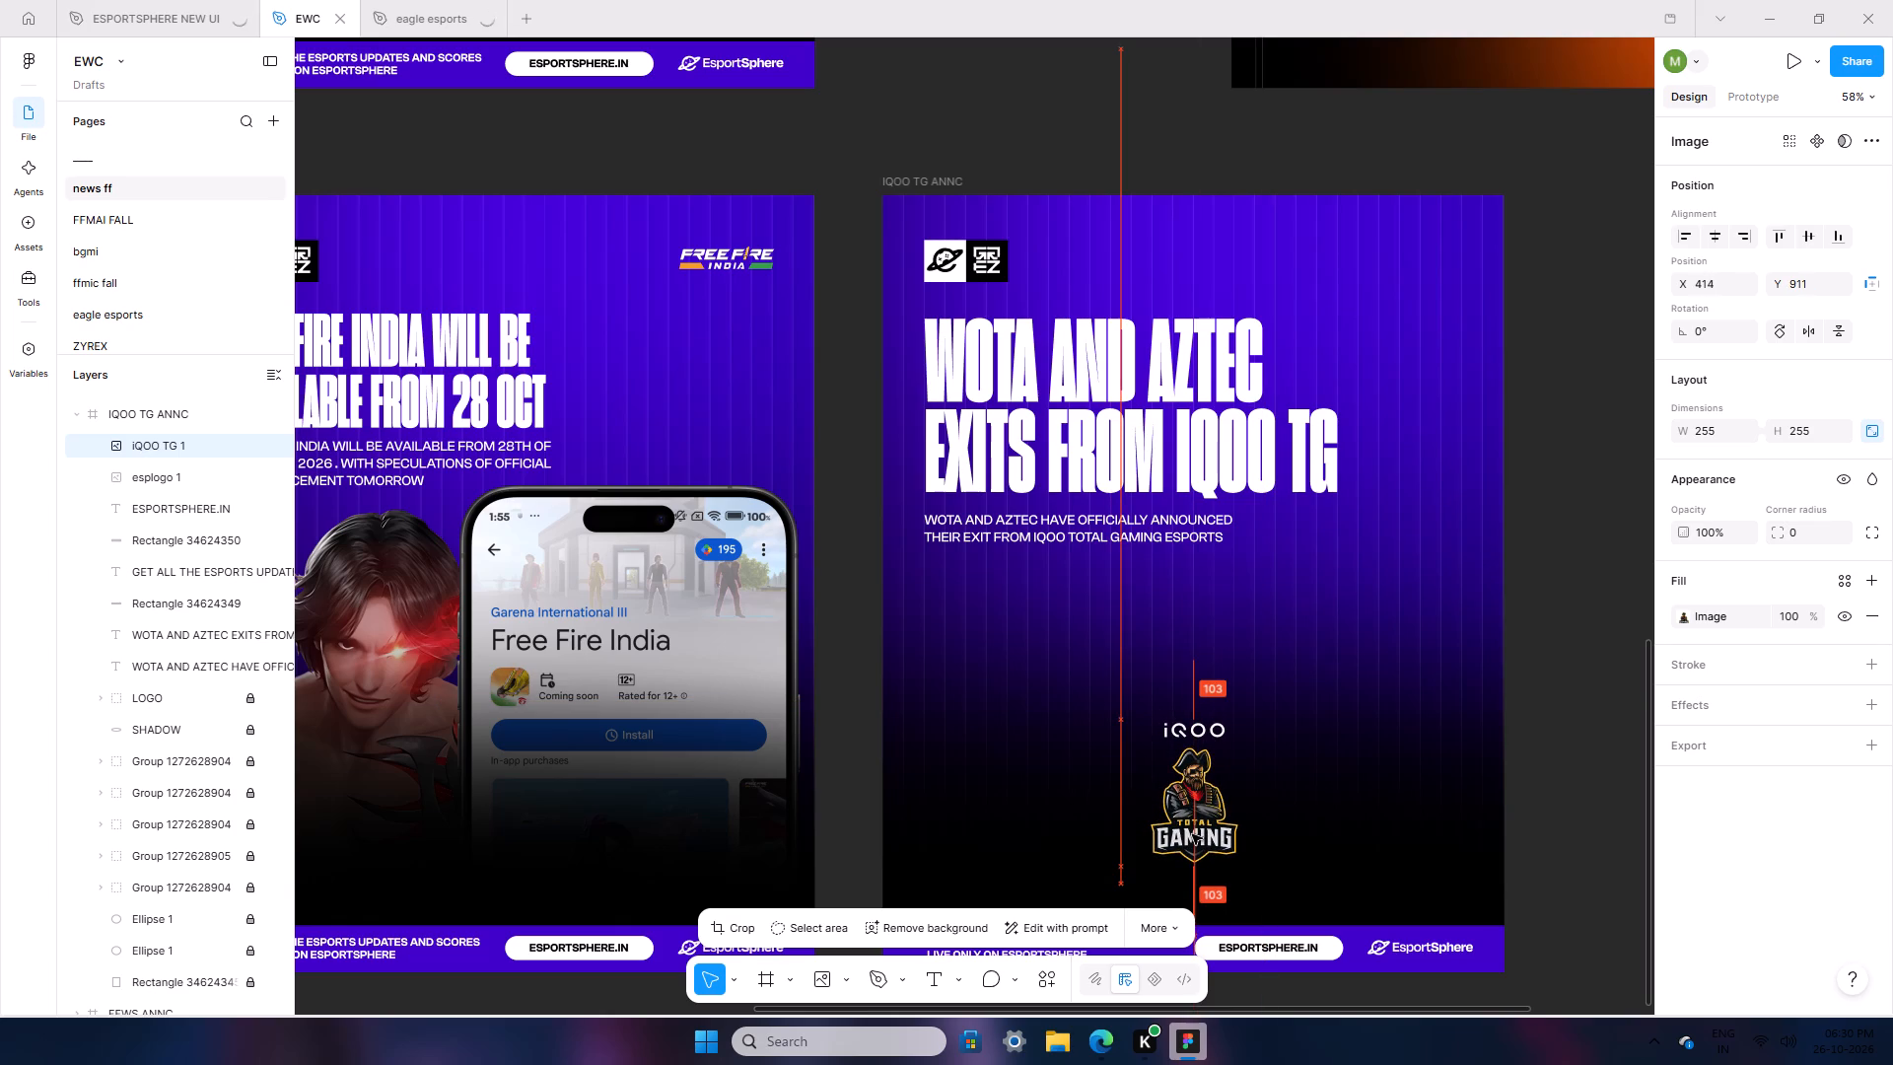
{"action": "left_click_drag", "start_coordinate": [1192, 834], "coordinate": [1188, 834]}
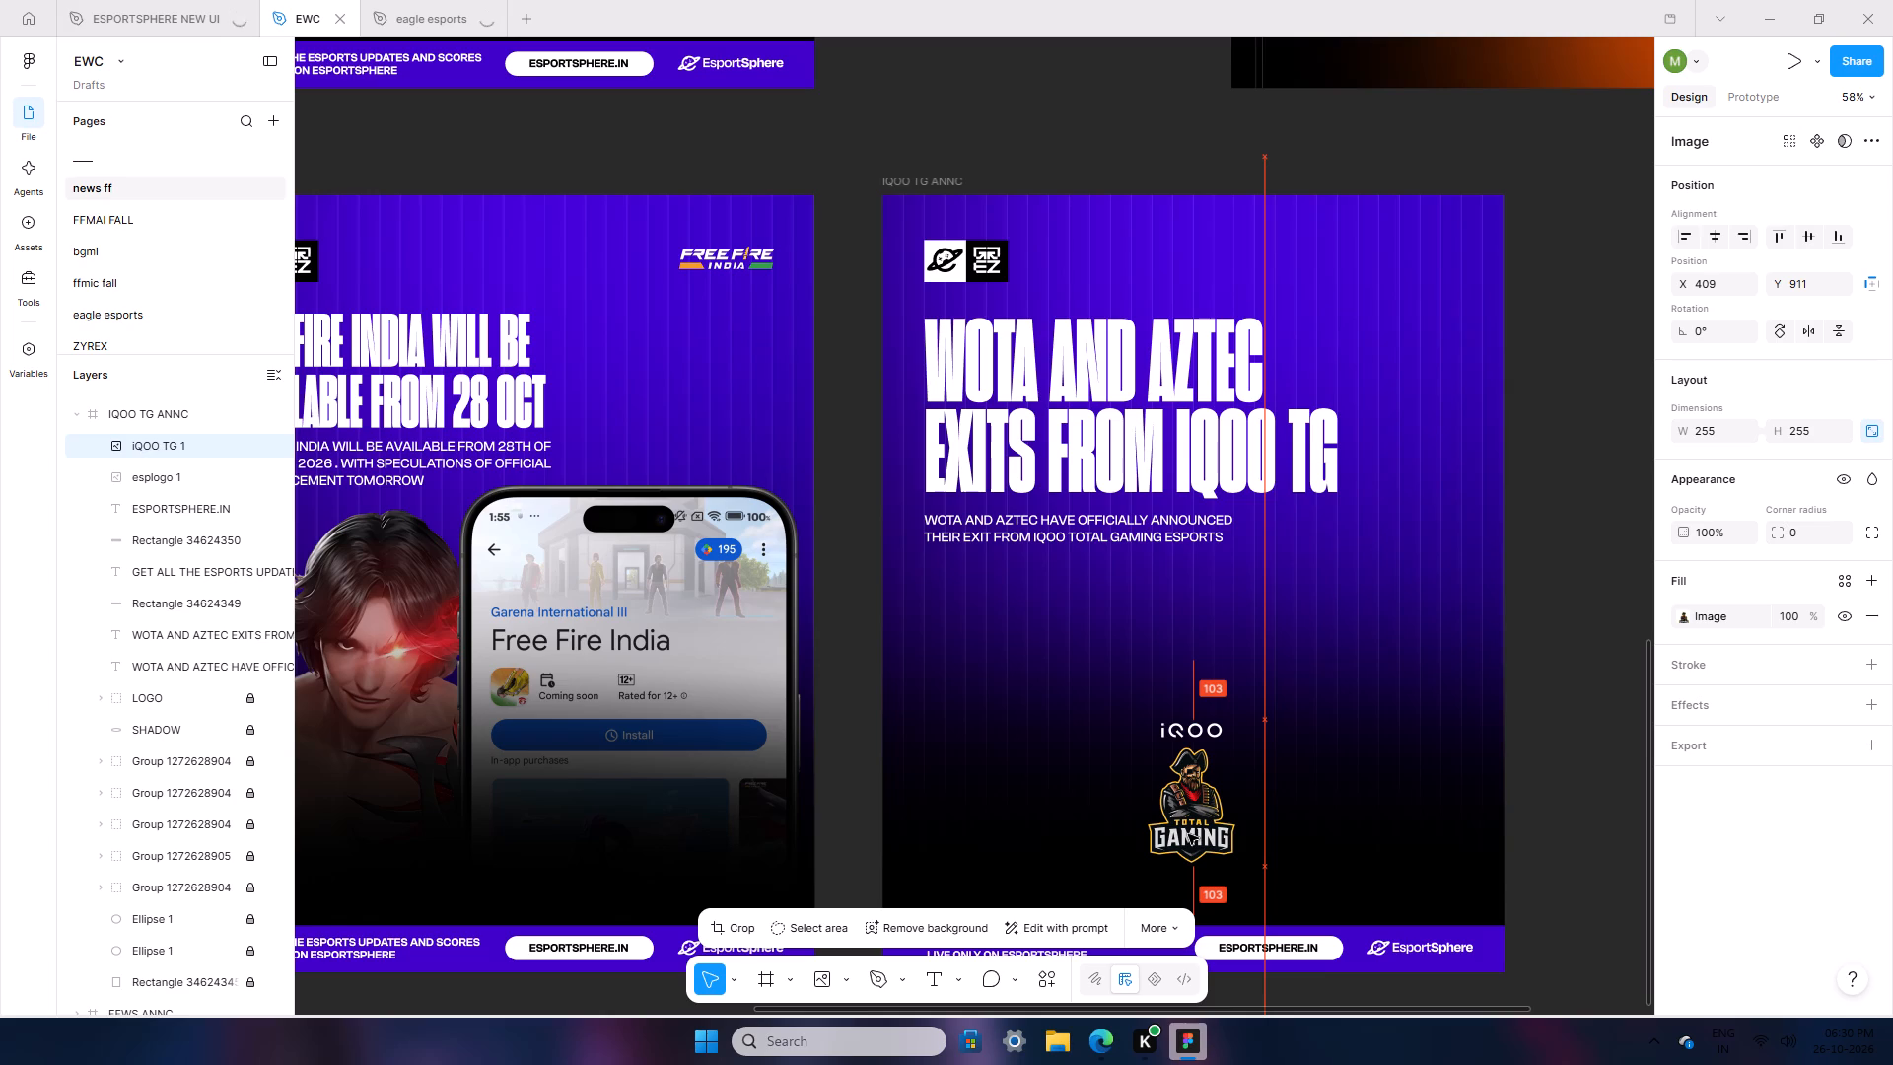
{"action": "left_click_drag", "start_coordinate": [1188, 834], "coordinate": [1198, 835]}
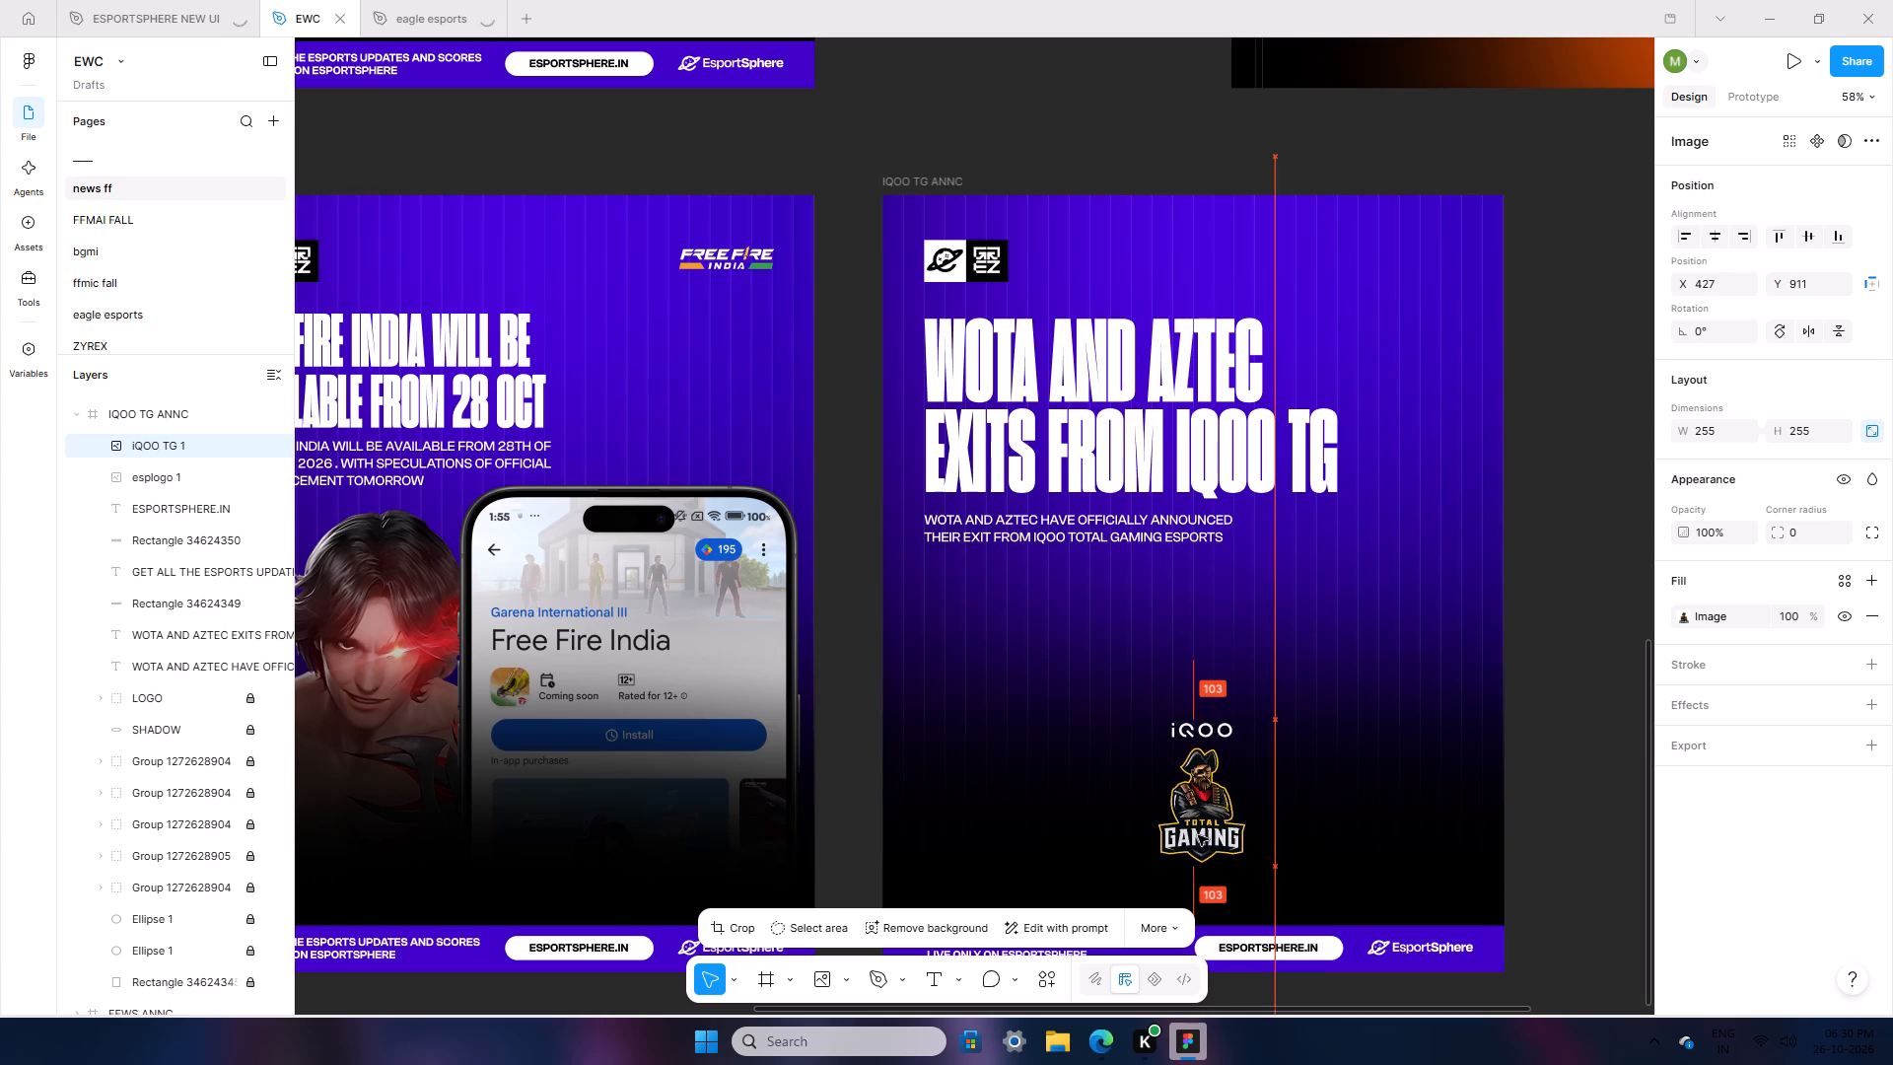
{"action": "left_click_drag", "start_coordinate": [1198, 835], "coordinate": [1190, 835]}
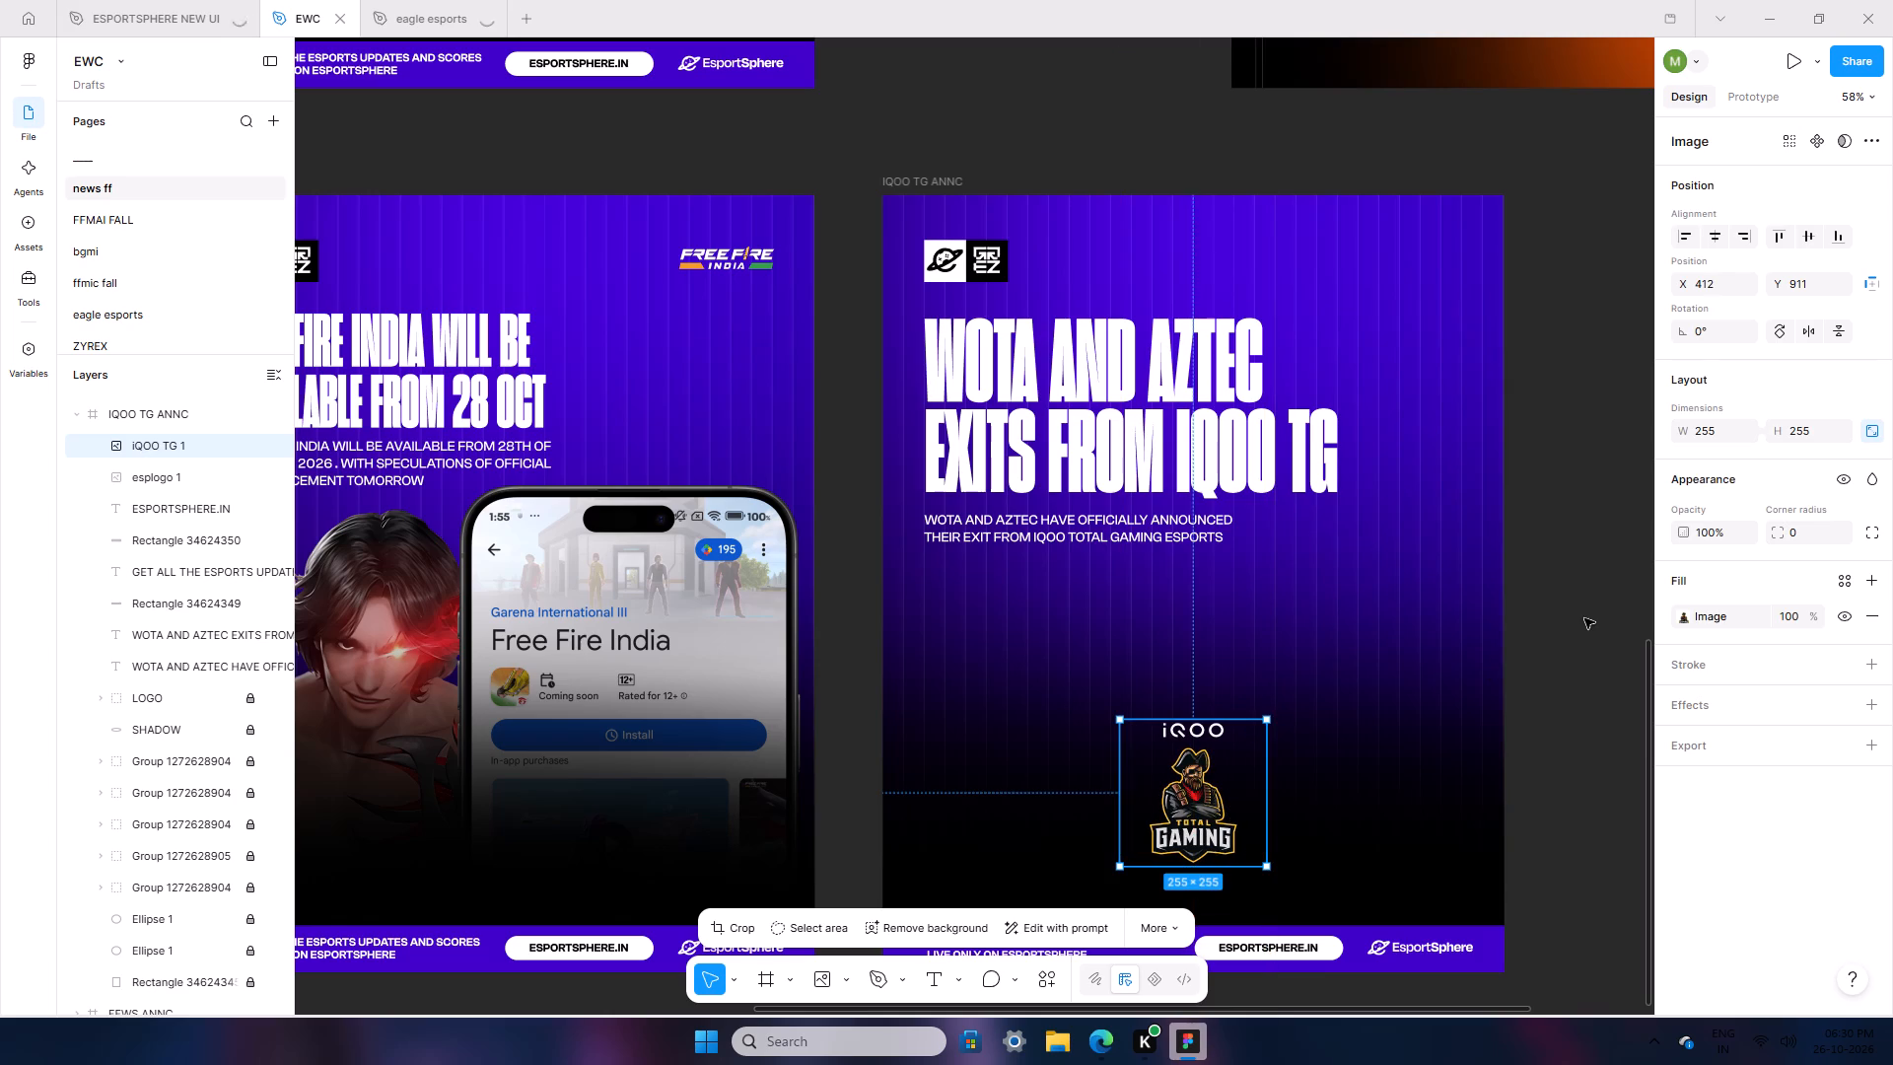
{"action": "left_click", "coordinate": [1584, 618]}
Centre-align the text of the "WOTA AND AZTEC EXITS FROM IQOO TG" headline.
{"action": "left_click", "coordinate": [1157, 421]}
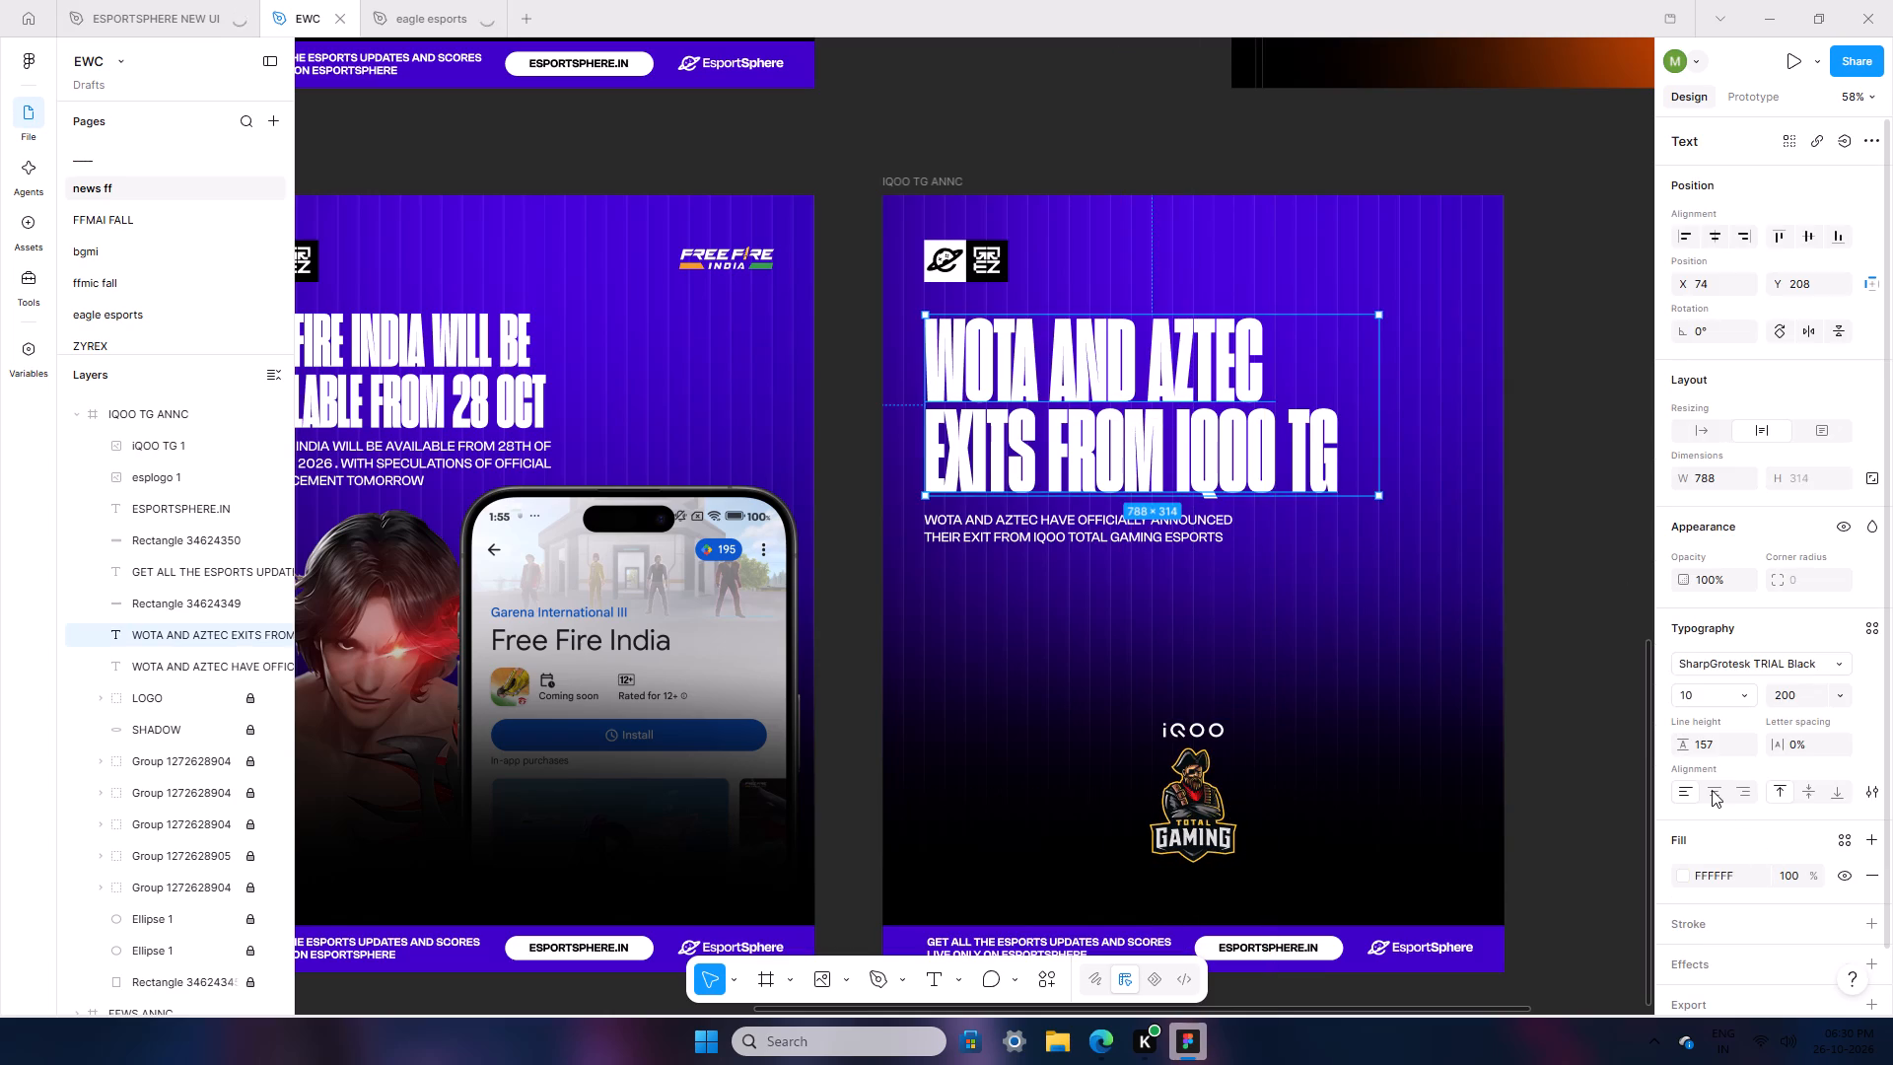
{"action": "left_click", "coordinate": [1709, 787]}
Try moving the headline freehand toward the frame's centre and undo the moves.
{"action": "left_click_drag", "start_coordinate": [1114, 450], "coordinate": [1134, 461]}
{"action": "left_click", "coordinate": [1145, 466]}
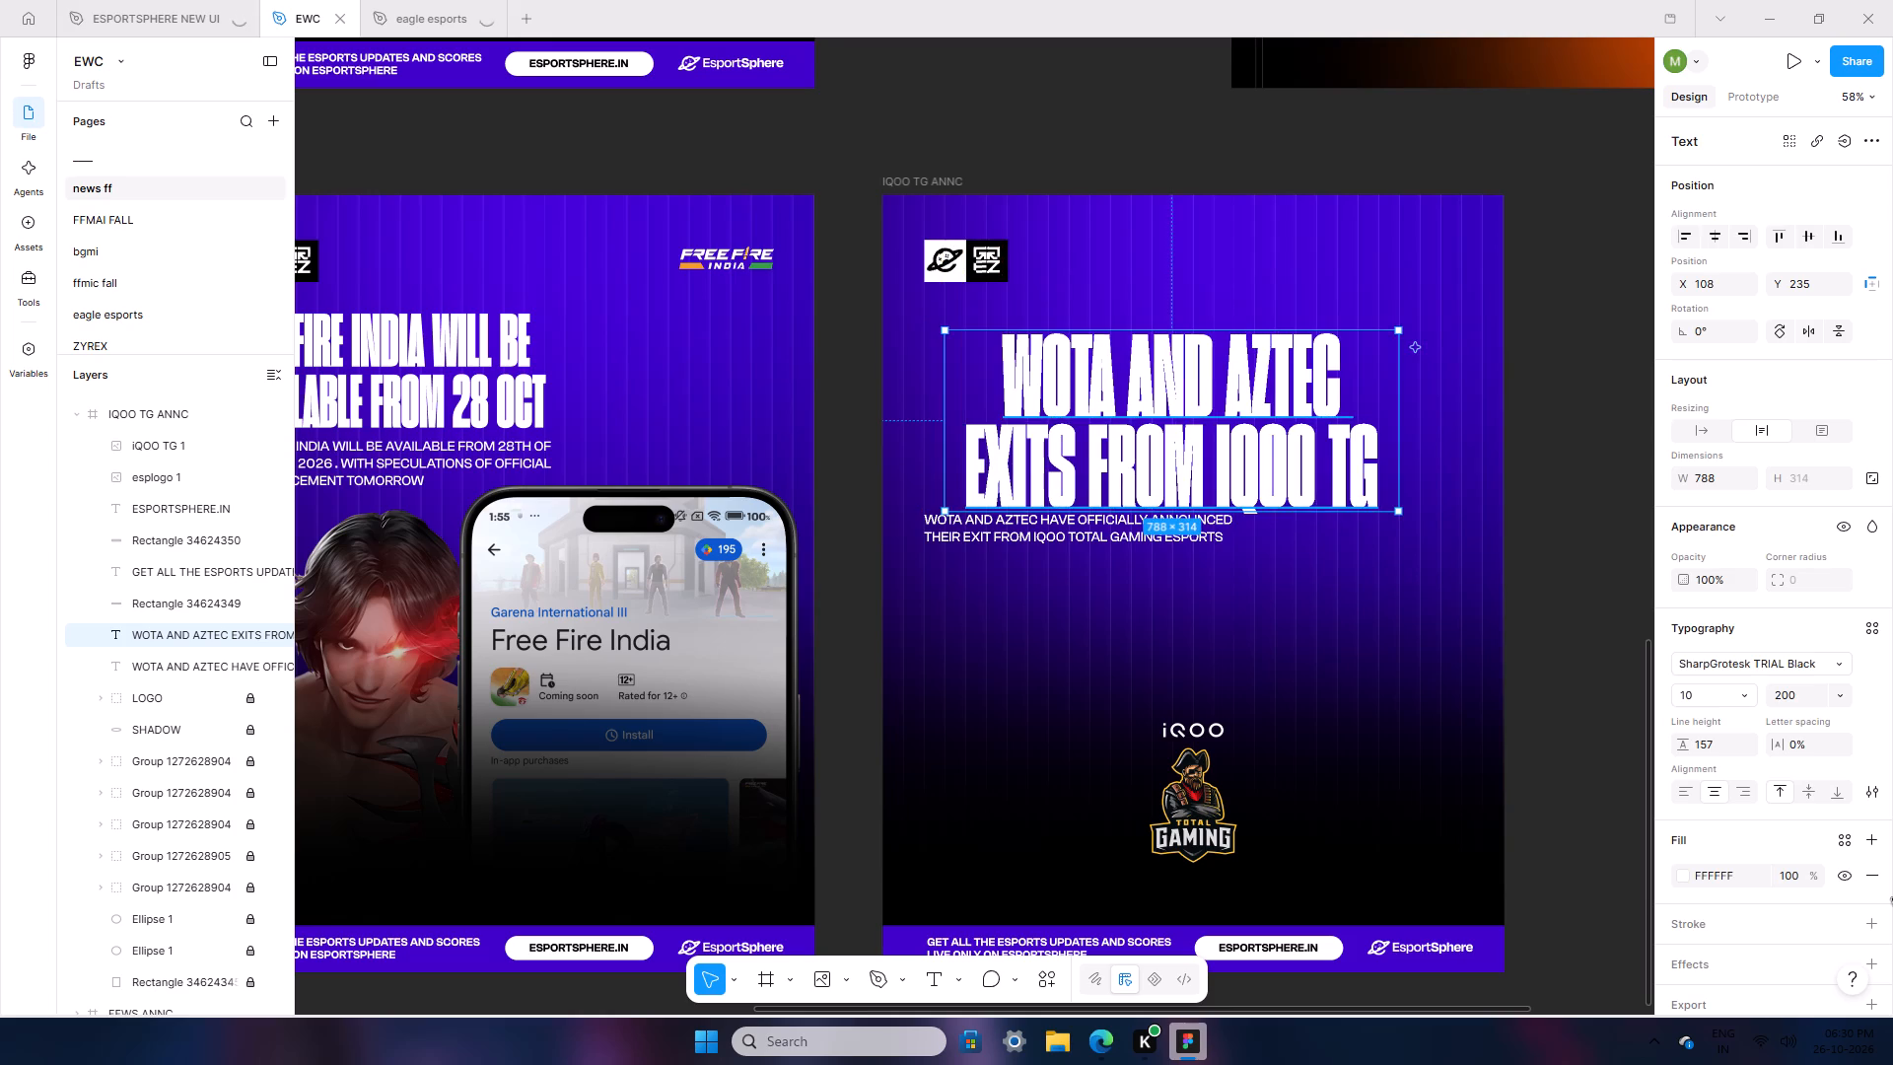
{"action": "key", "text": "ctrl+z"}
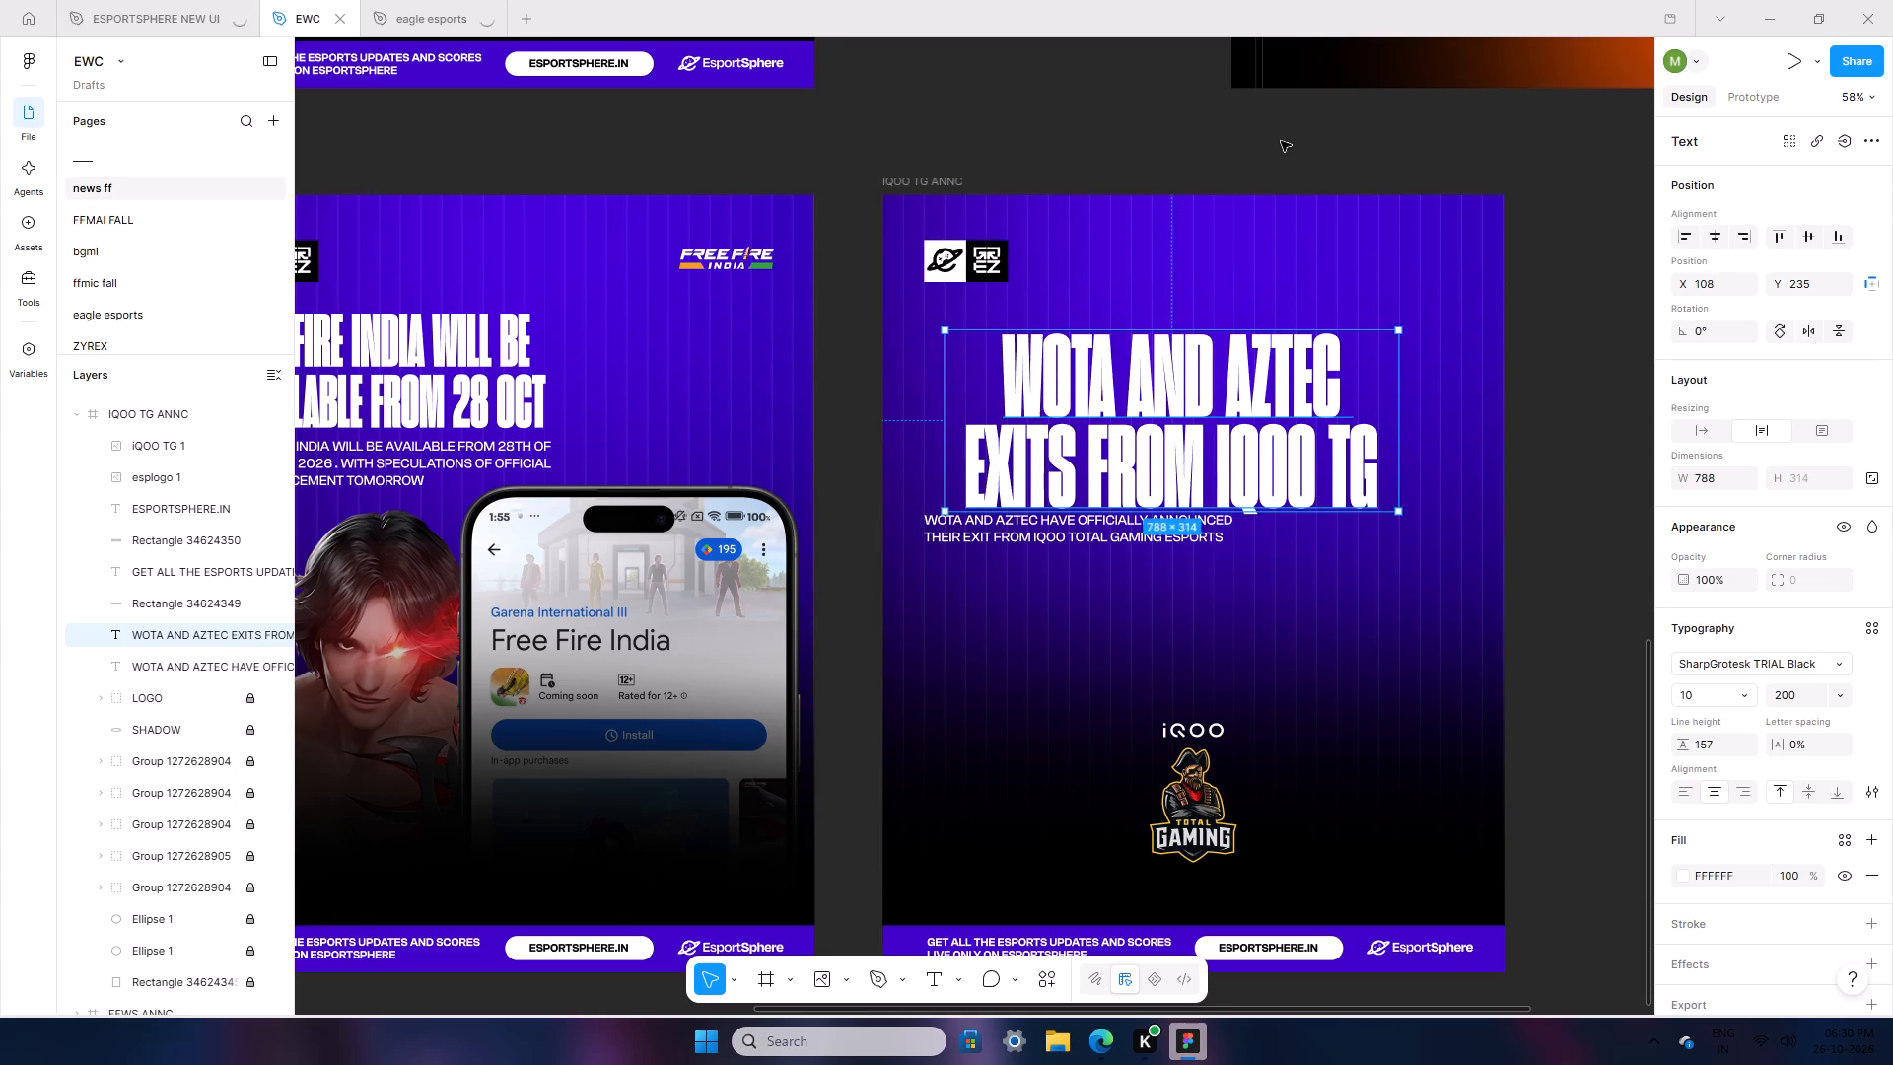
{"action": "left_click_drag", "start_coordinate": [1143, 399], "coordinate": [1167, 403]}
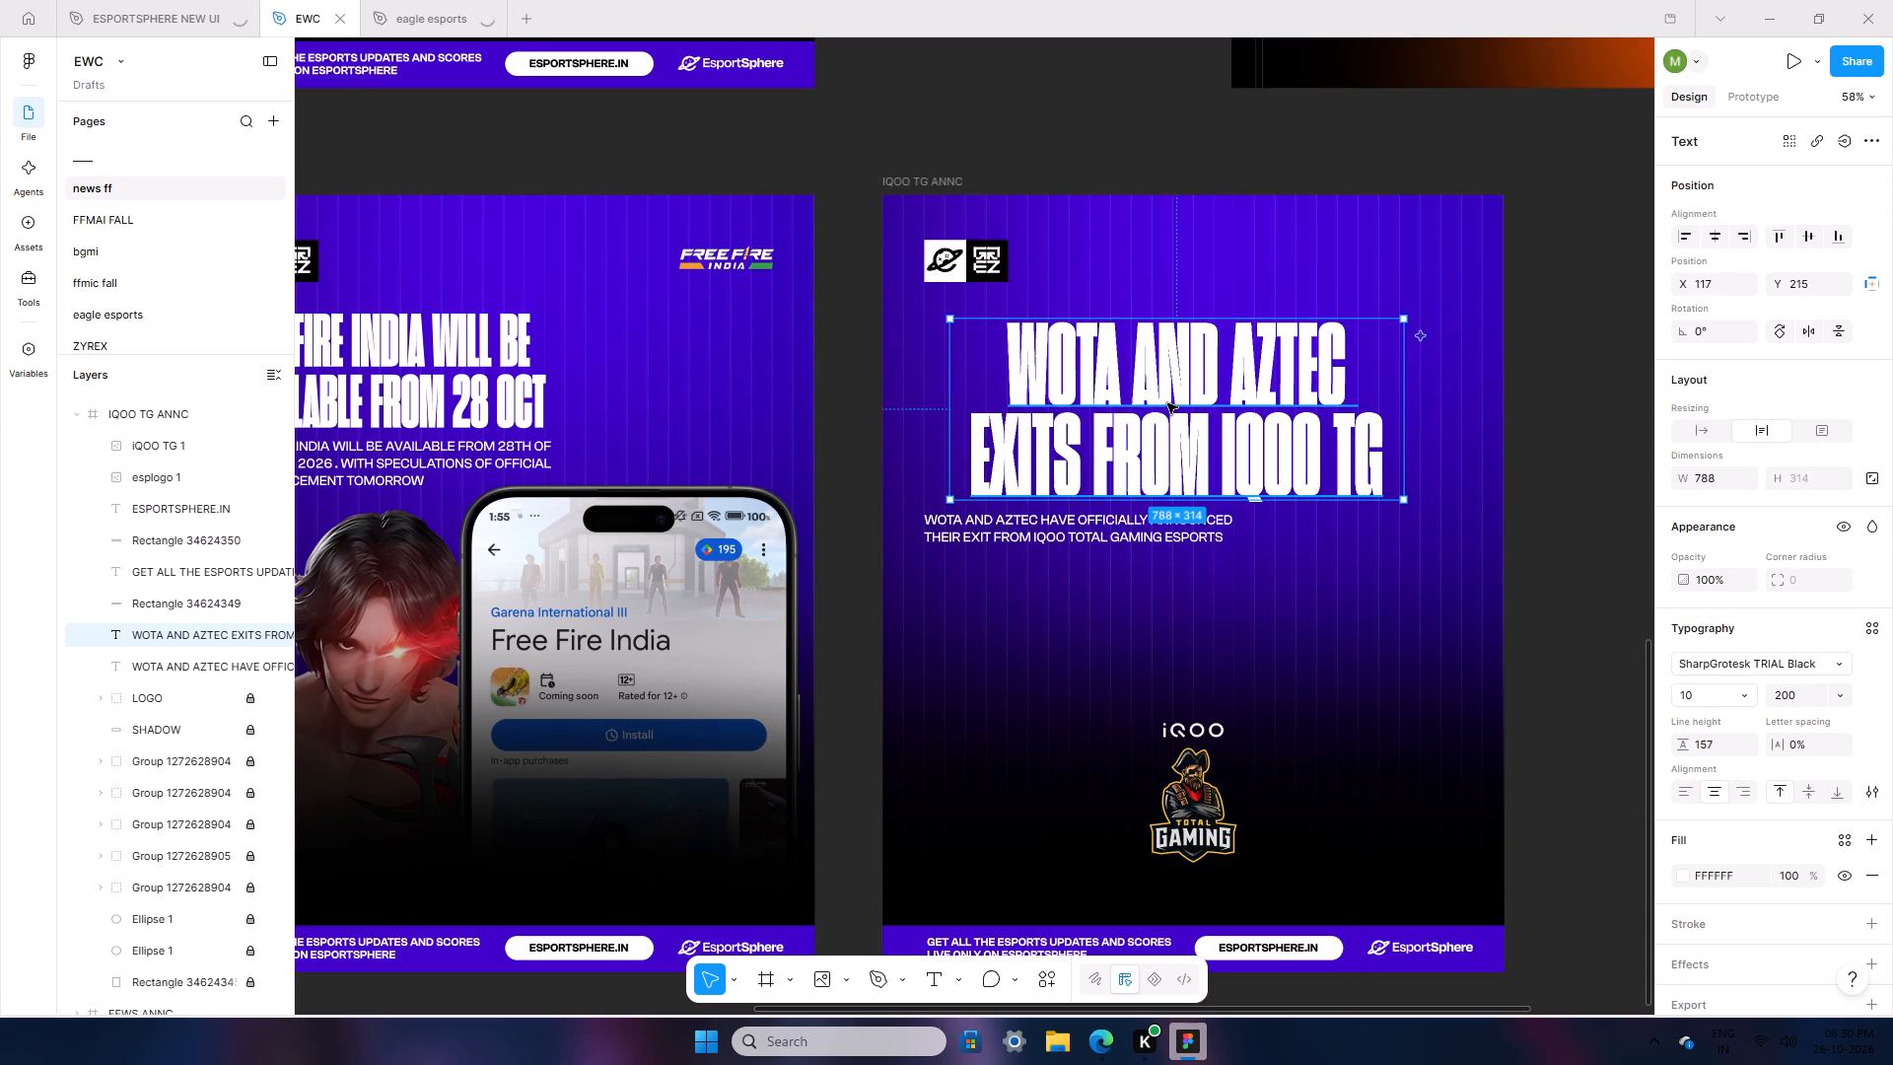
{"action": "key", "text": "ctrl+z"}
Nudge the headline horizontally to X 146, keeping Y at 208, so it is centred in the frame.
{"action": "key", "text": "Right"}
{"action": "key", "text": "Right"}
{"action": "key", "text": "Right"}
{"action": "key", "text": "Right"}
{"action": "key", "text": "Right"}
{"action": "key", "text": "Right"}
{"action": "key", "text": "Right"}
{"action": "key", "text": "Right"}
{"action": "key", "text": "Right"}
{"action": "key", "text": "Right"}
{"action": "key", "text": "Right"}
{"action": "key", "text": "Right"}
{"action": "key", "text": "Right"}
{"action": "key", "text": "Right"}
{"action": "key", "text": "Right"}
{"action": "key", "text": "Right"}
{"action": "key", "text": "Right"}
{"action": "key", "text": "Right"}
{"action": "key", "text": "Right"}
{"action": "key", "text": "Right"}
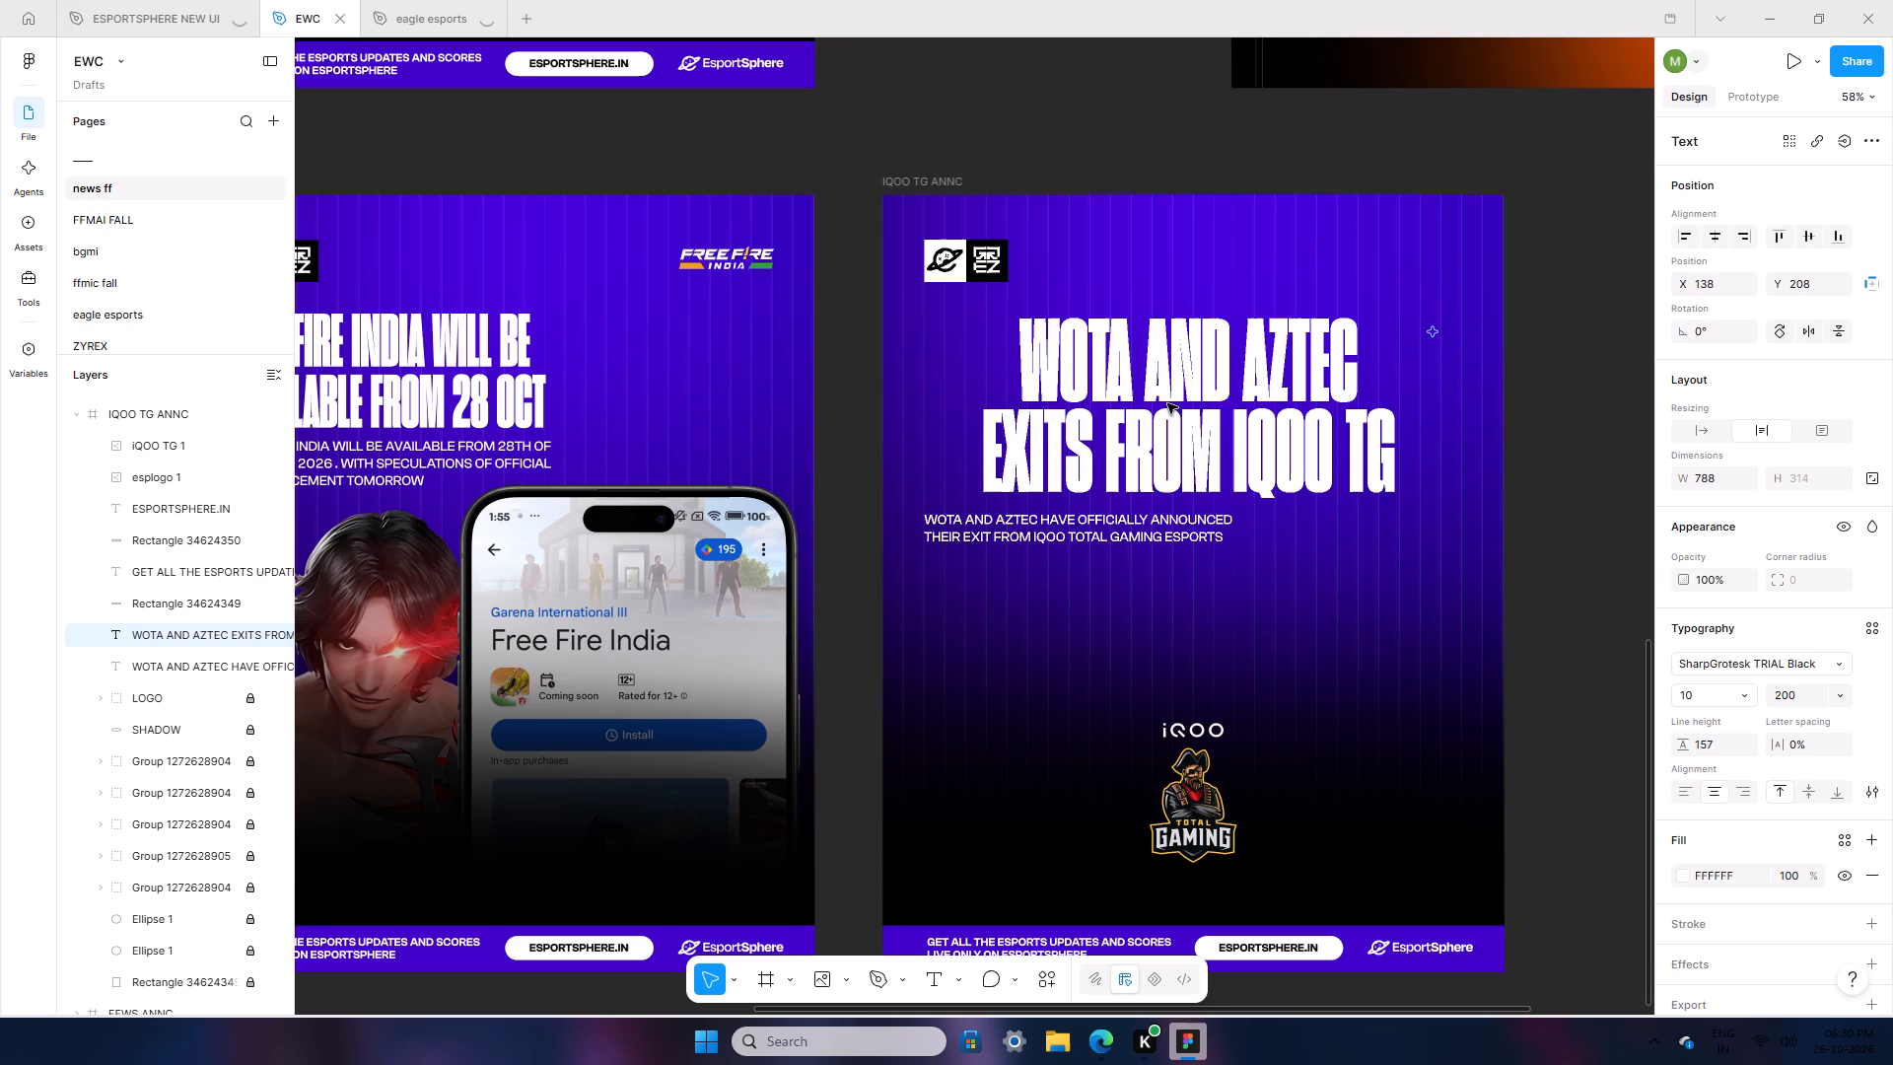
{"action": "key", "text": "Right"}
{"action": "key", "text": "Right"}
{"action": "key", "text": "Right"}
{"action": "key", "text": "Right"}
{"action": "key", "text": "Right"}
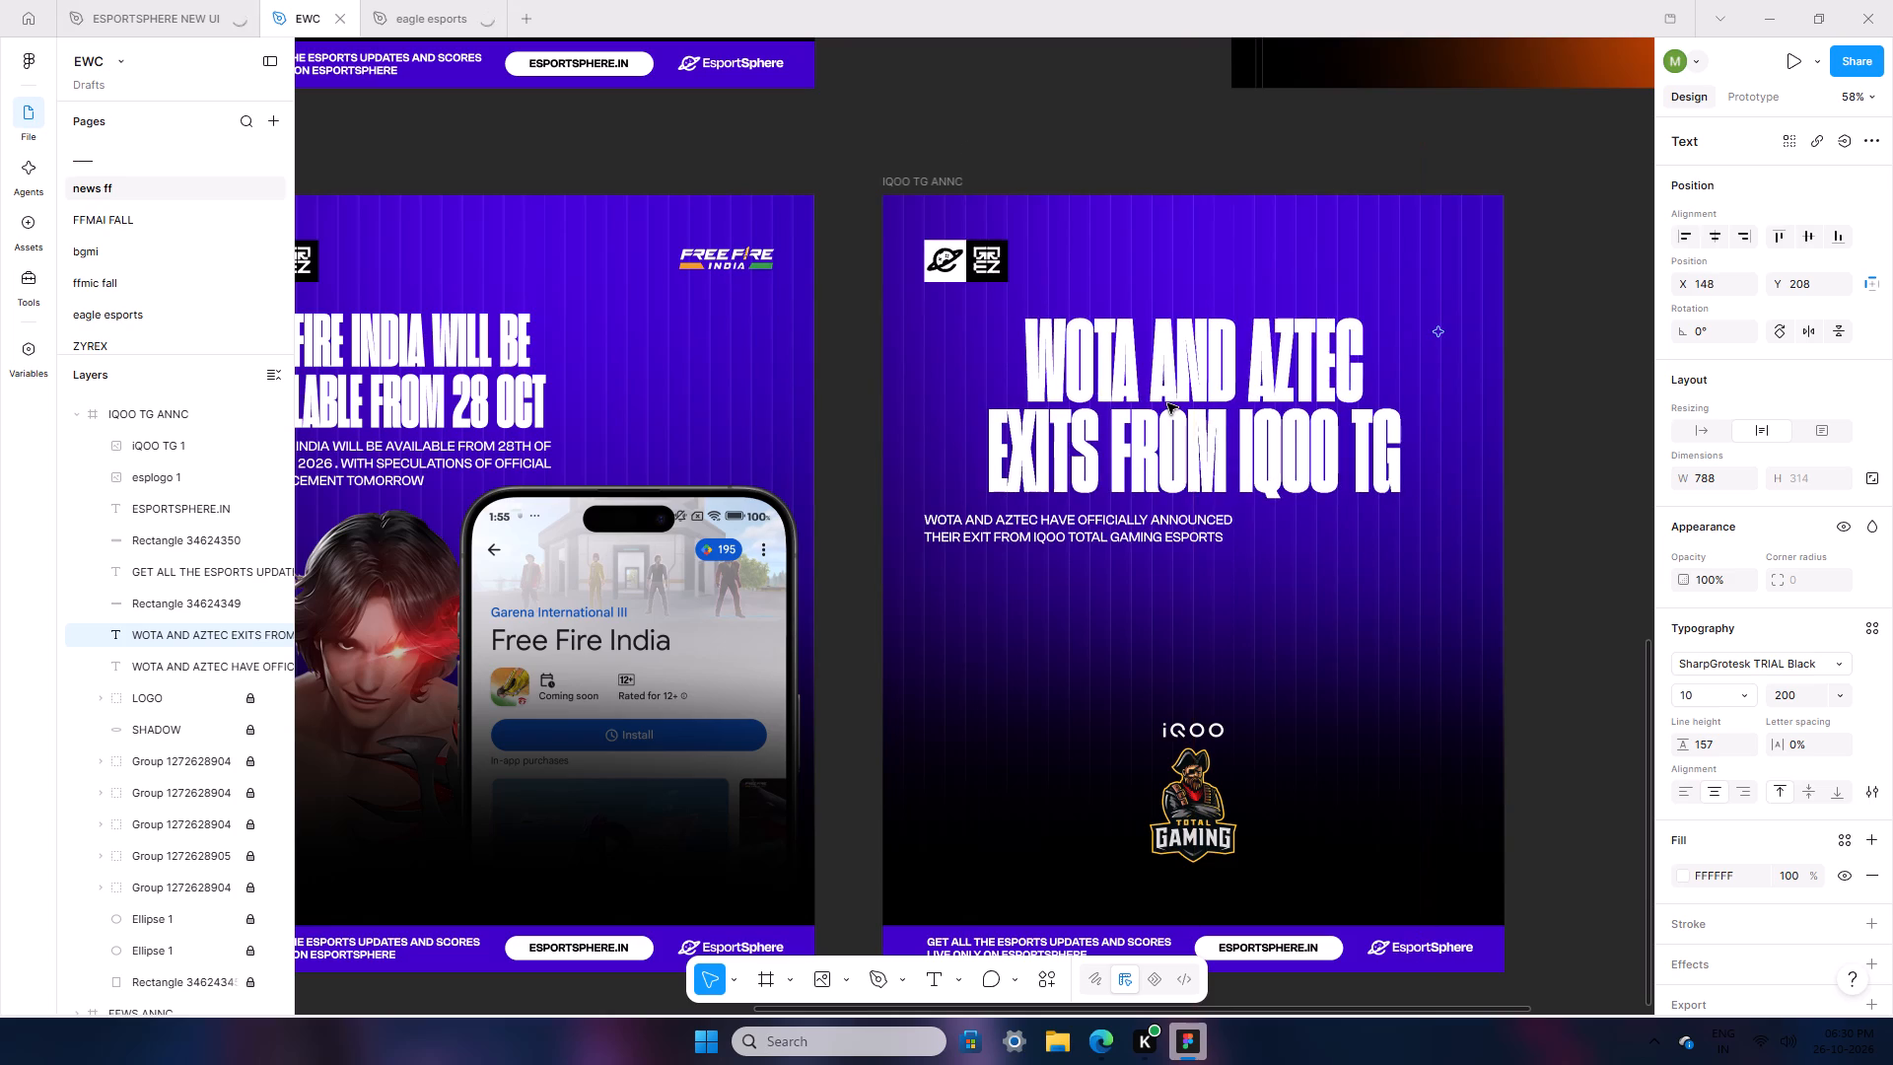
{"action": "key", "text": "Left"}
{"action": "key", "text": "Left"}
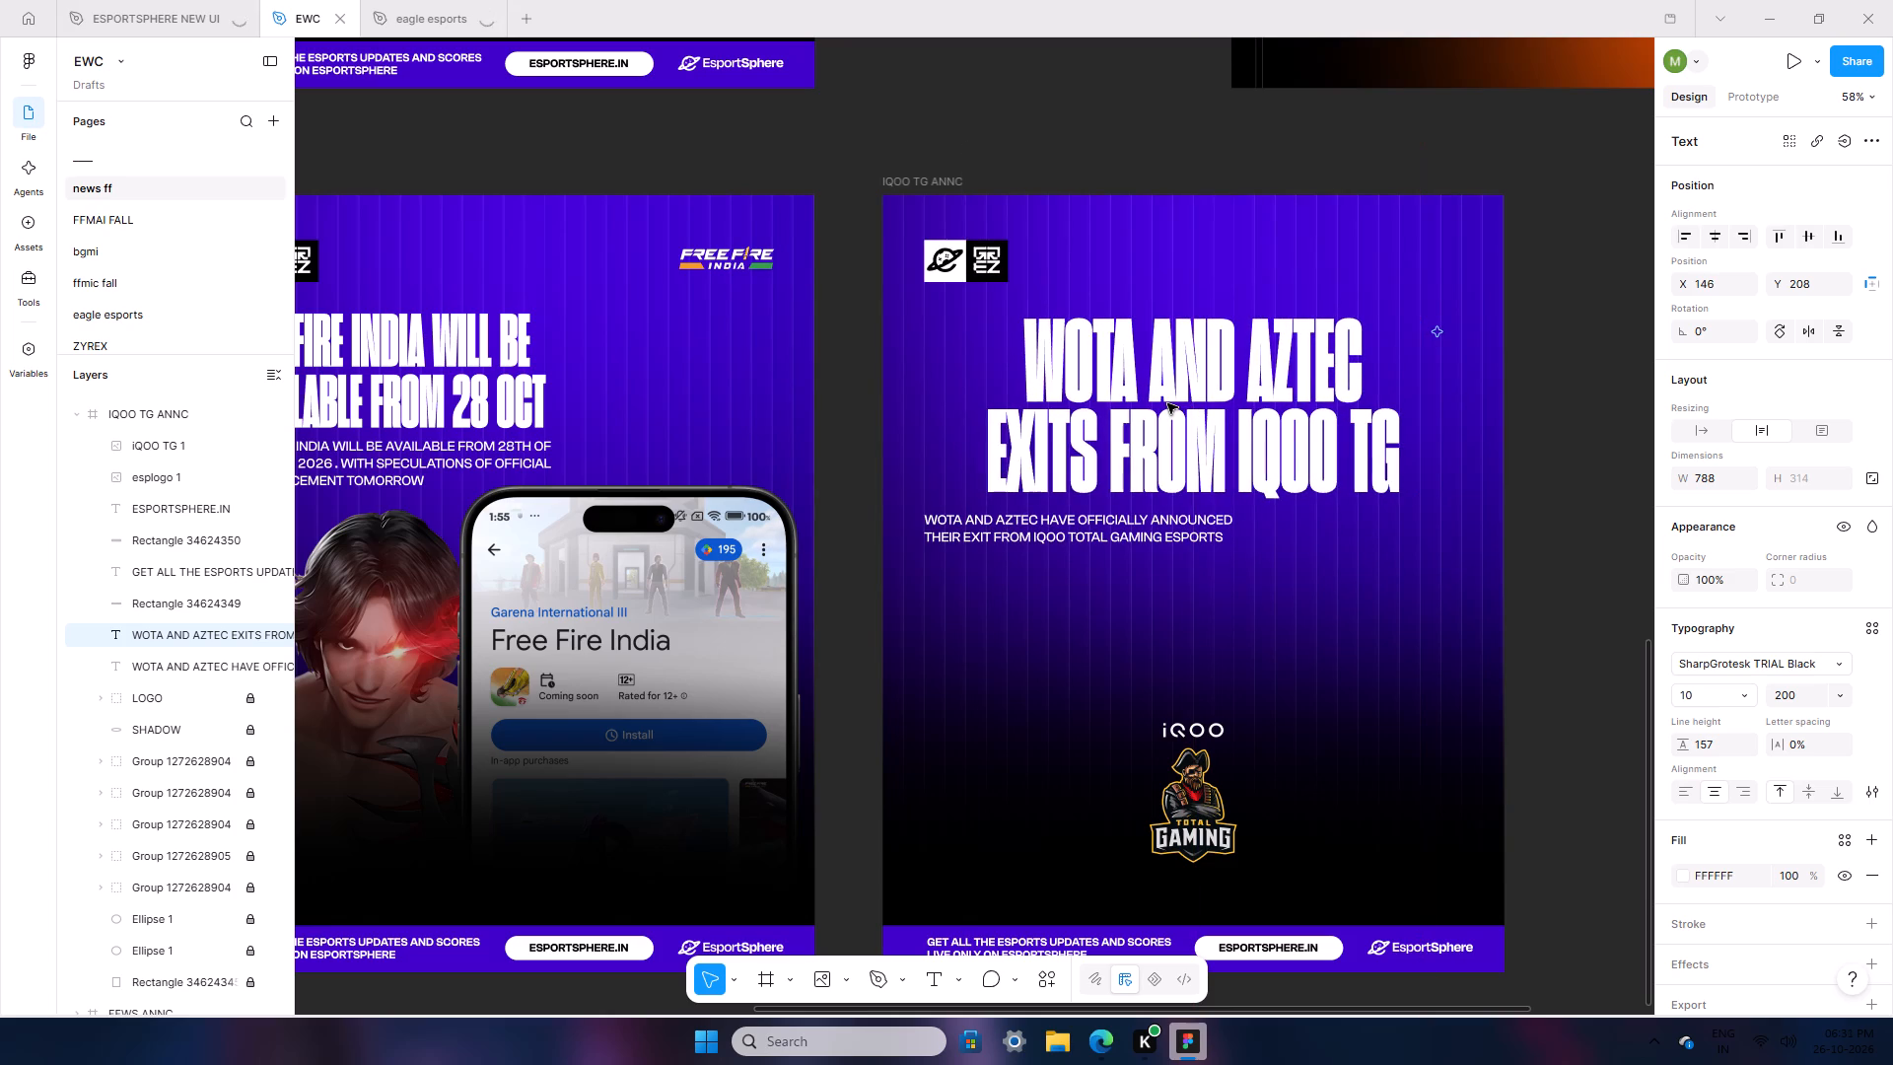
Centre-align the text of the "WOTA AND AZTEC HAVE OFFICIALLY ANNOUNCED…" subheading.
{"action": "left_click", "coordinate": [1569, 550]}
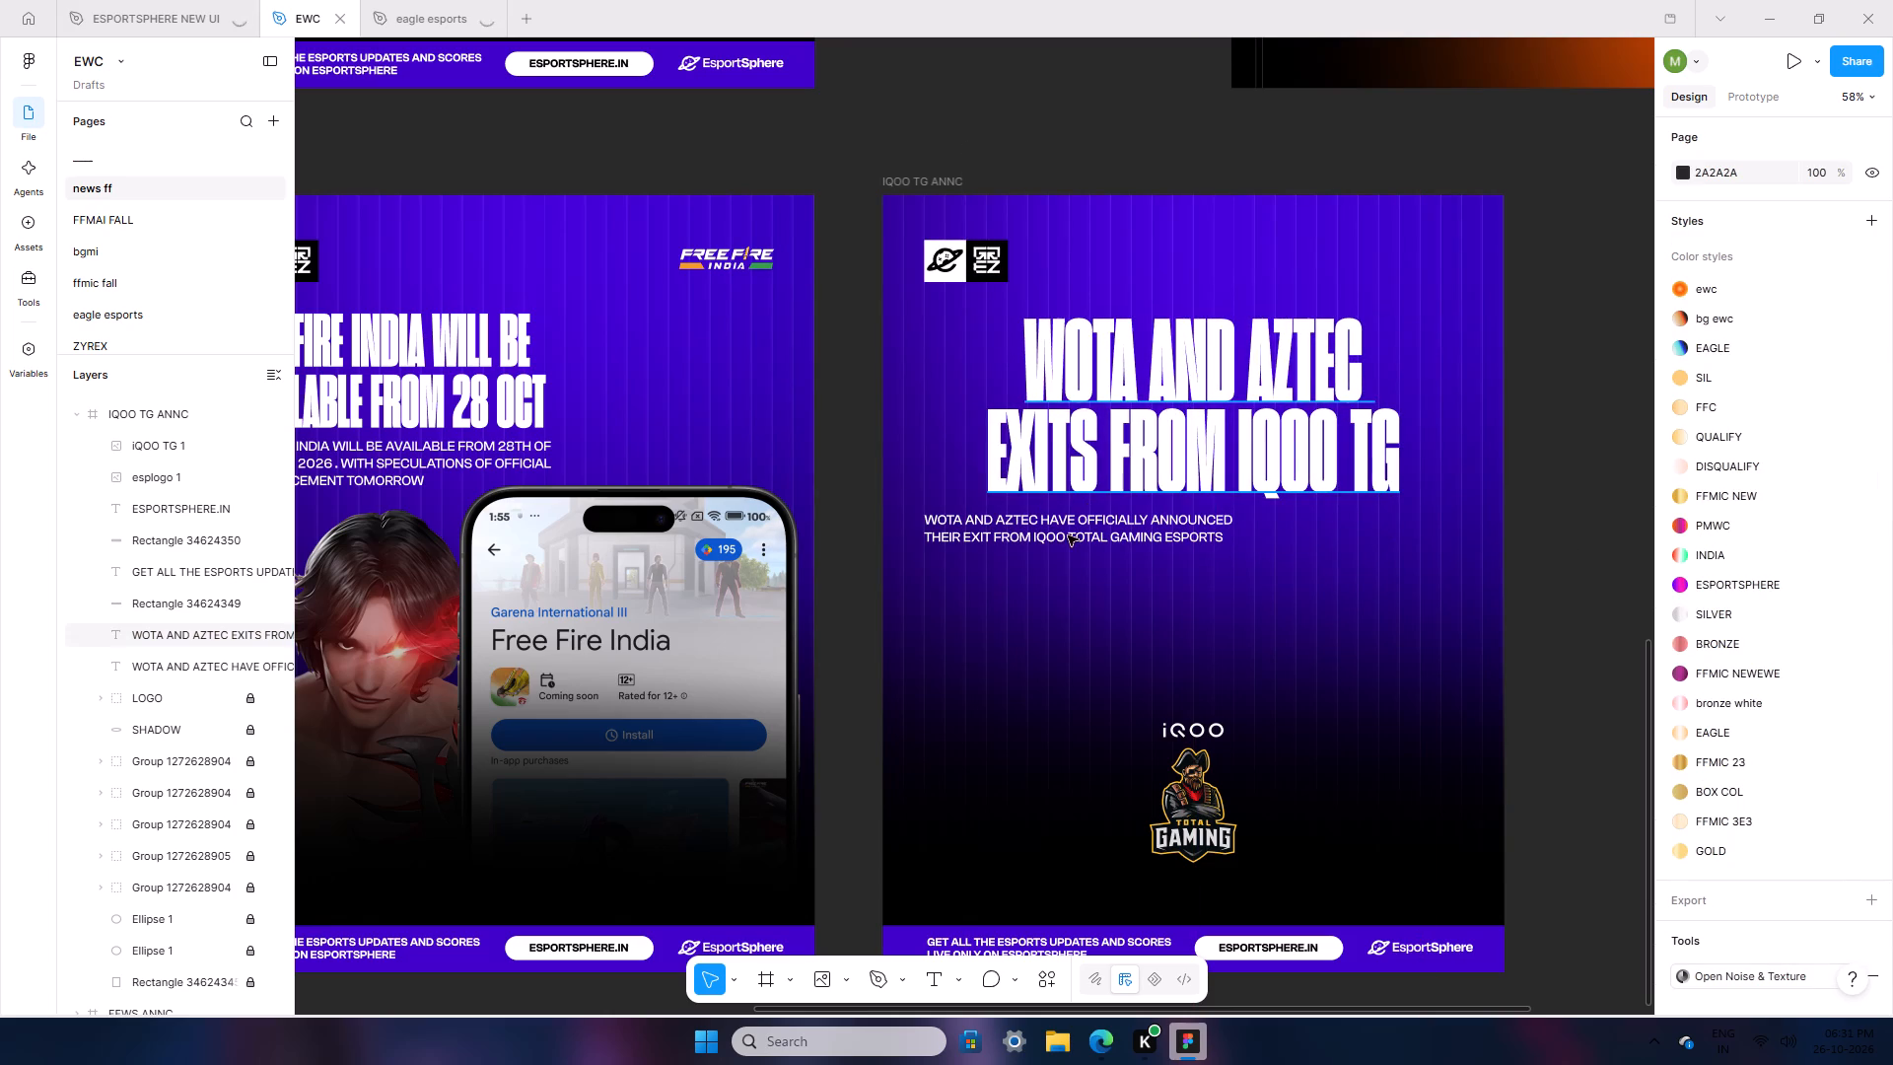
{"action": "left_click", "coordinate": [953, 541]}
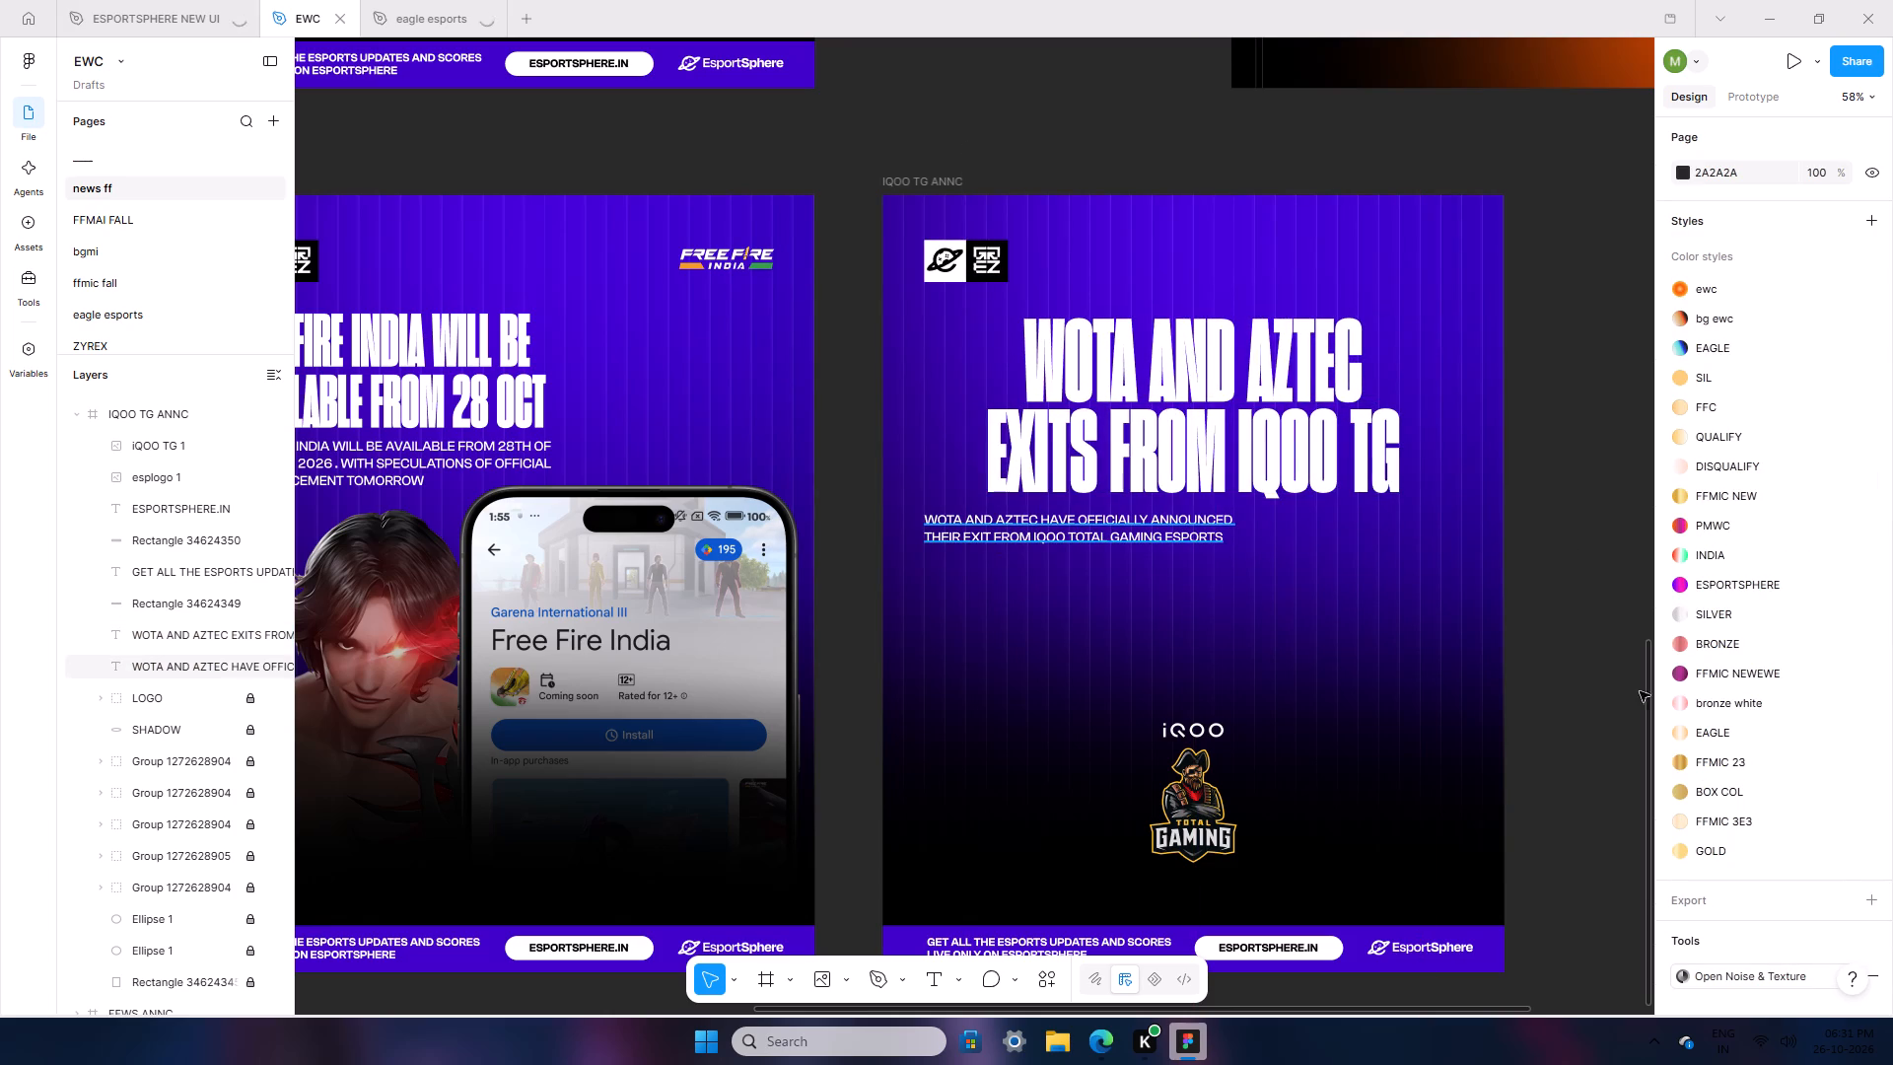
{"action": "left_click", "coordinate": [1713, 784]}
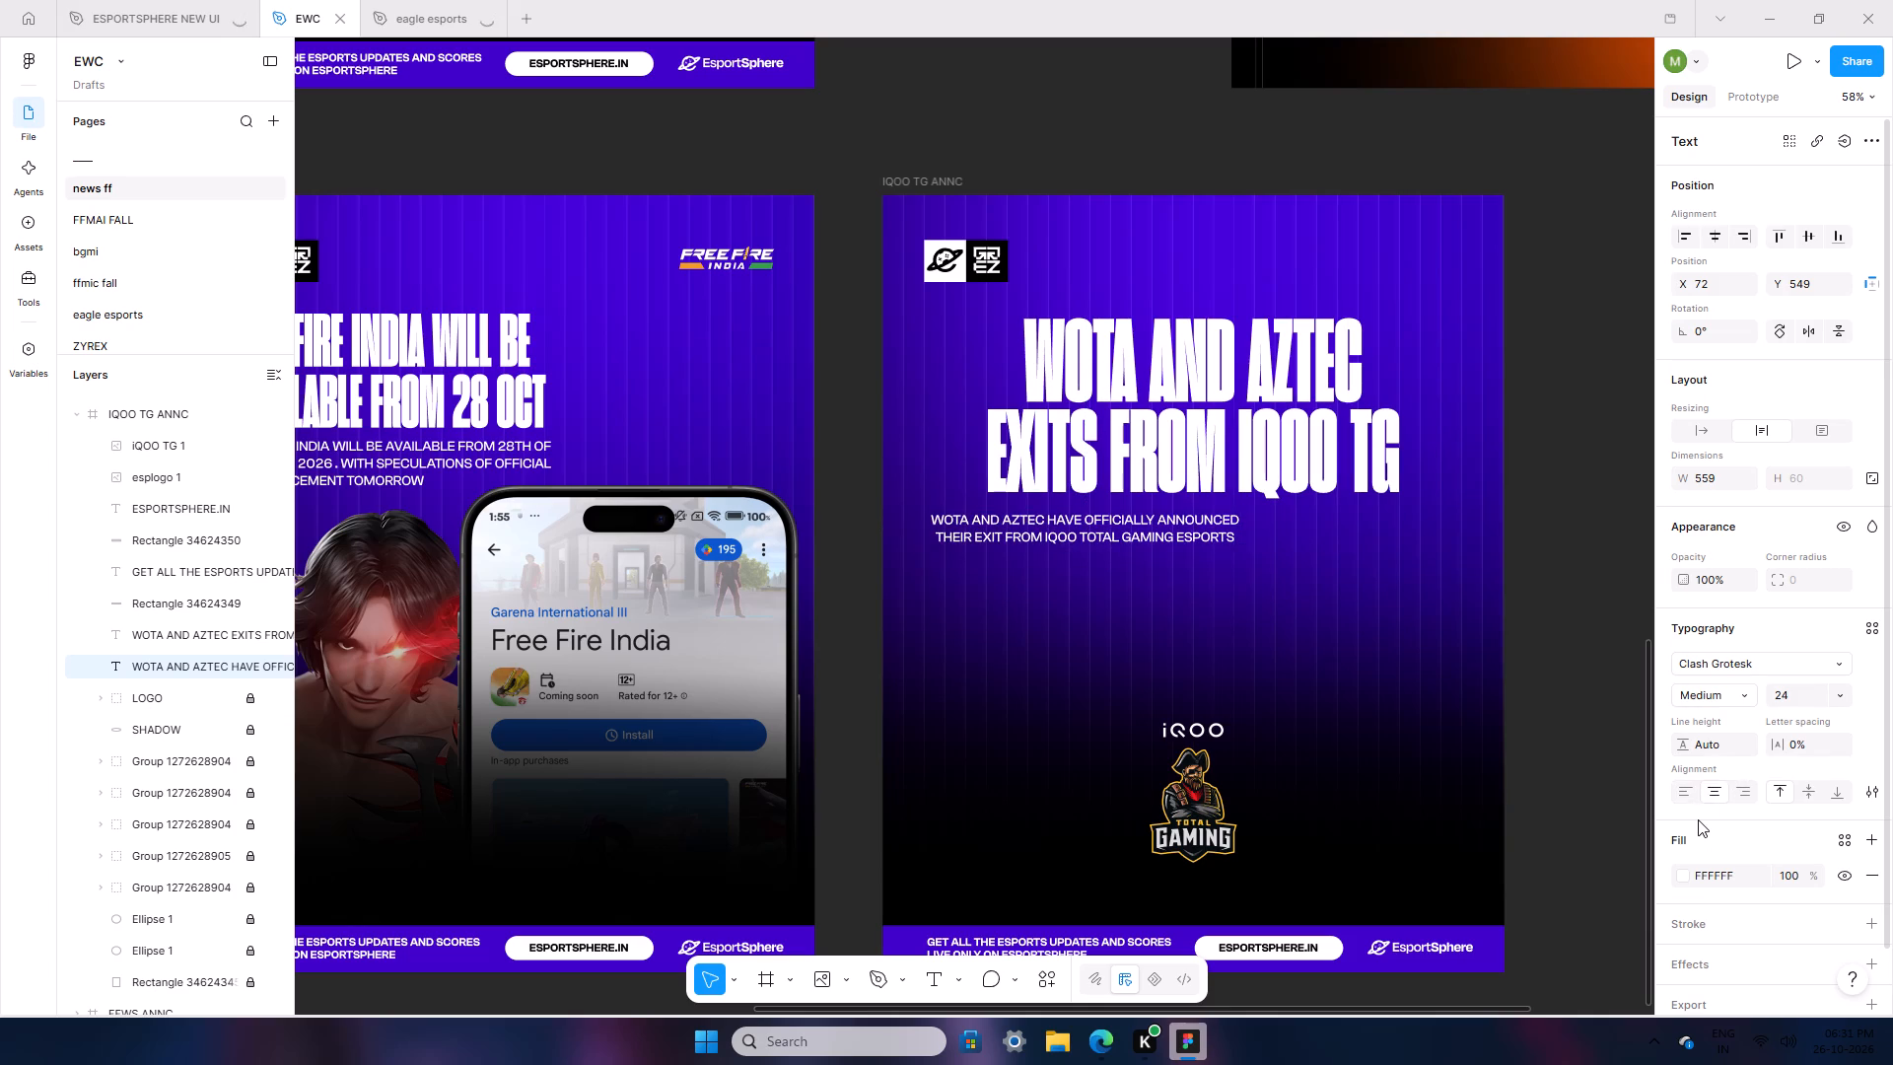
Move the subheading to X 242, Y 540, so it sits centred just beneath the headline.
{"action": "key", "text": "Right"}
{"action": "key", "text": "Right"}
{"action": "key", "text": "Right"}
{"action": "key", "text": "Right"}
{"action": "key", "text": "Right"}
{"action": "key", "text": "Right"}
{"action": "key", "text": "Right"}
{"action": "key", "text": "Right"}
{"action": "key", "text": "Right"}
{"action": "key", "text": "Right"}
{"action": "key", "text": "Right"}
{"action": "key", "text": "Right"}
{"action": "key", "text": "Right"}
{"action": "key", "text": "Right"}
{"action": "key", "text": "Right"}
{"action": "key", "text": "Right"}
{"action": "key", "text": "Right"}
{"action": "key", "text": "Right"}
{"action": "key", "text": "Right"}
{"action": "key", "text": "Right"}
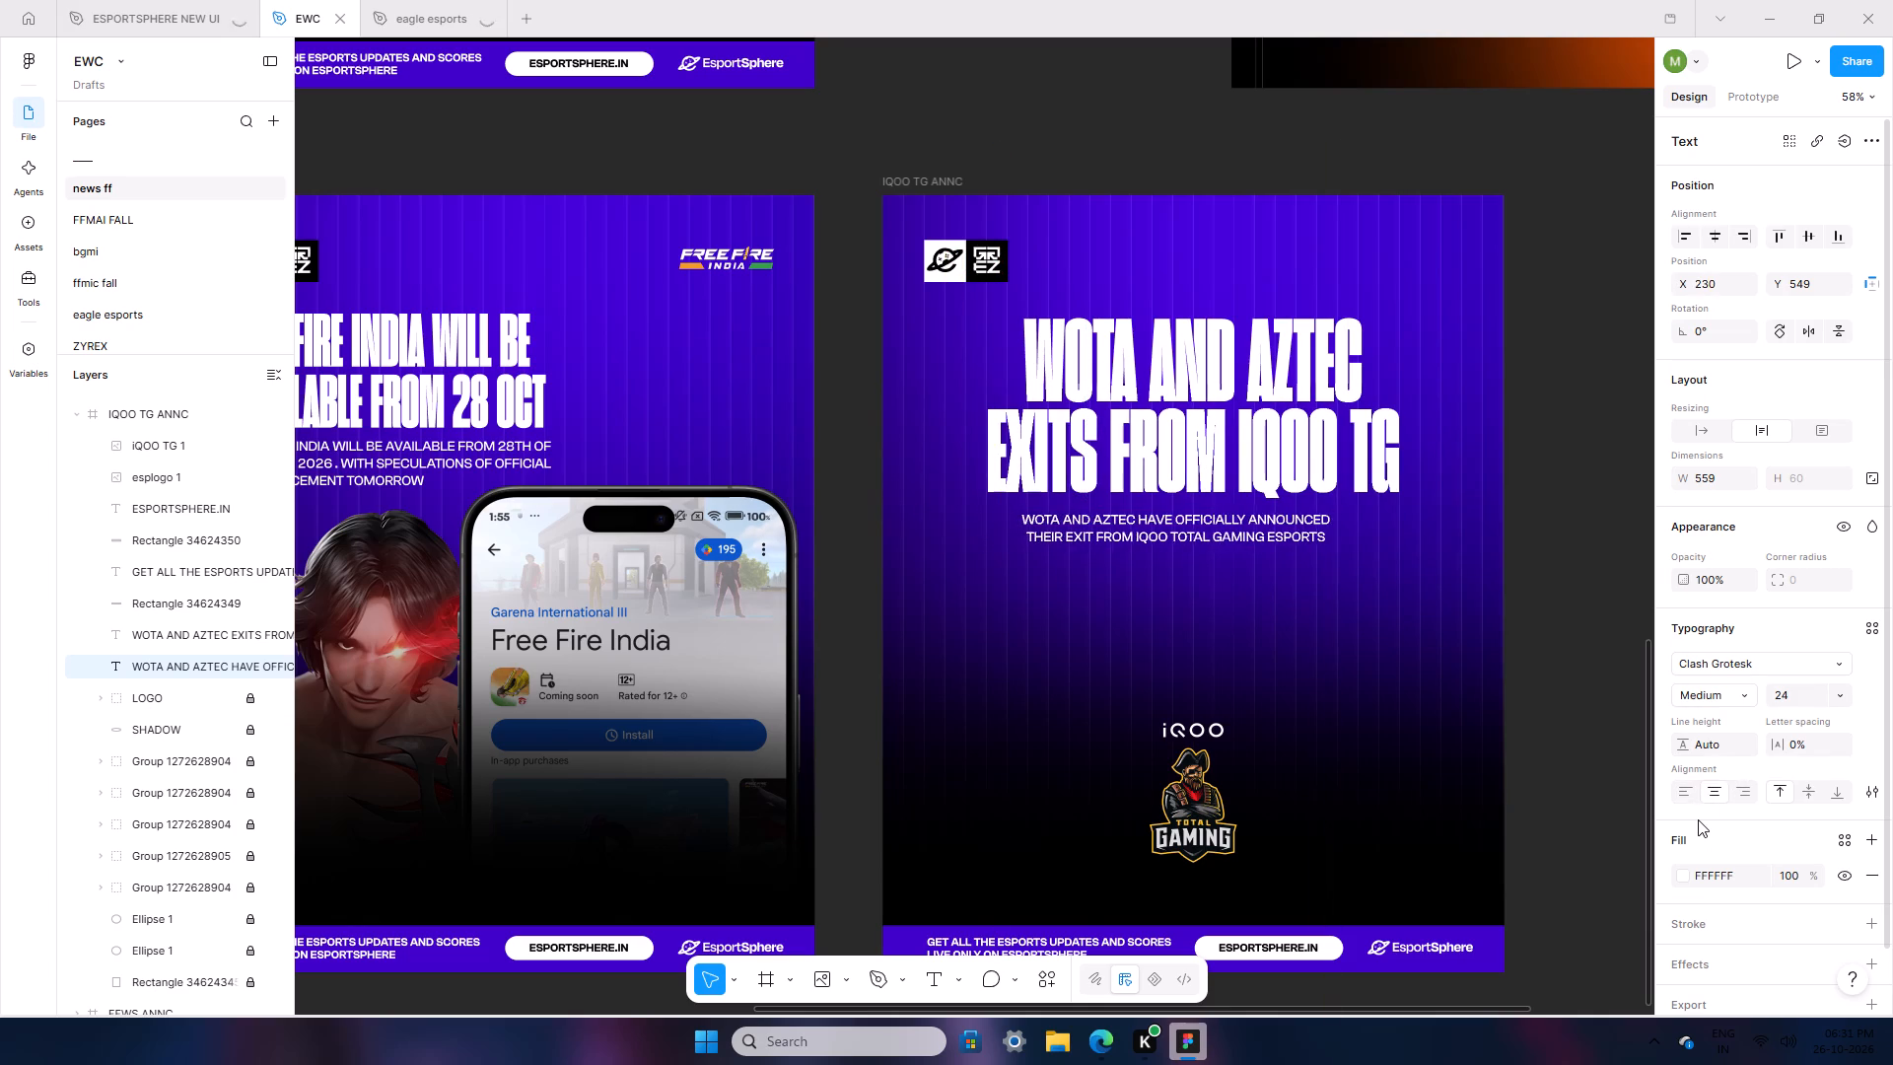
{"action": "key", "text": "Right"}
{"action": "key", "text": "Right"}
{"action": "key", "text": "Right"}
{"action": "key", "text": "Right"}
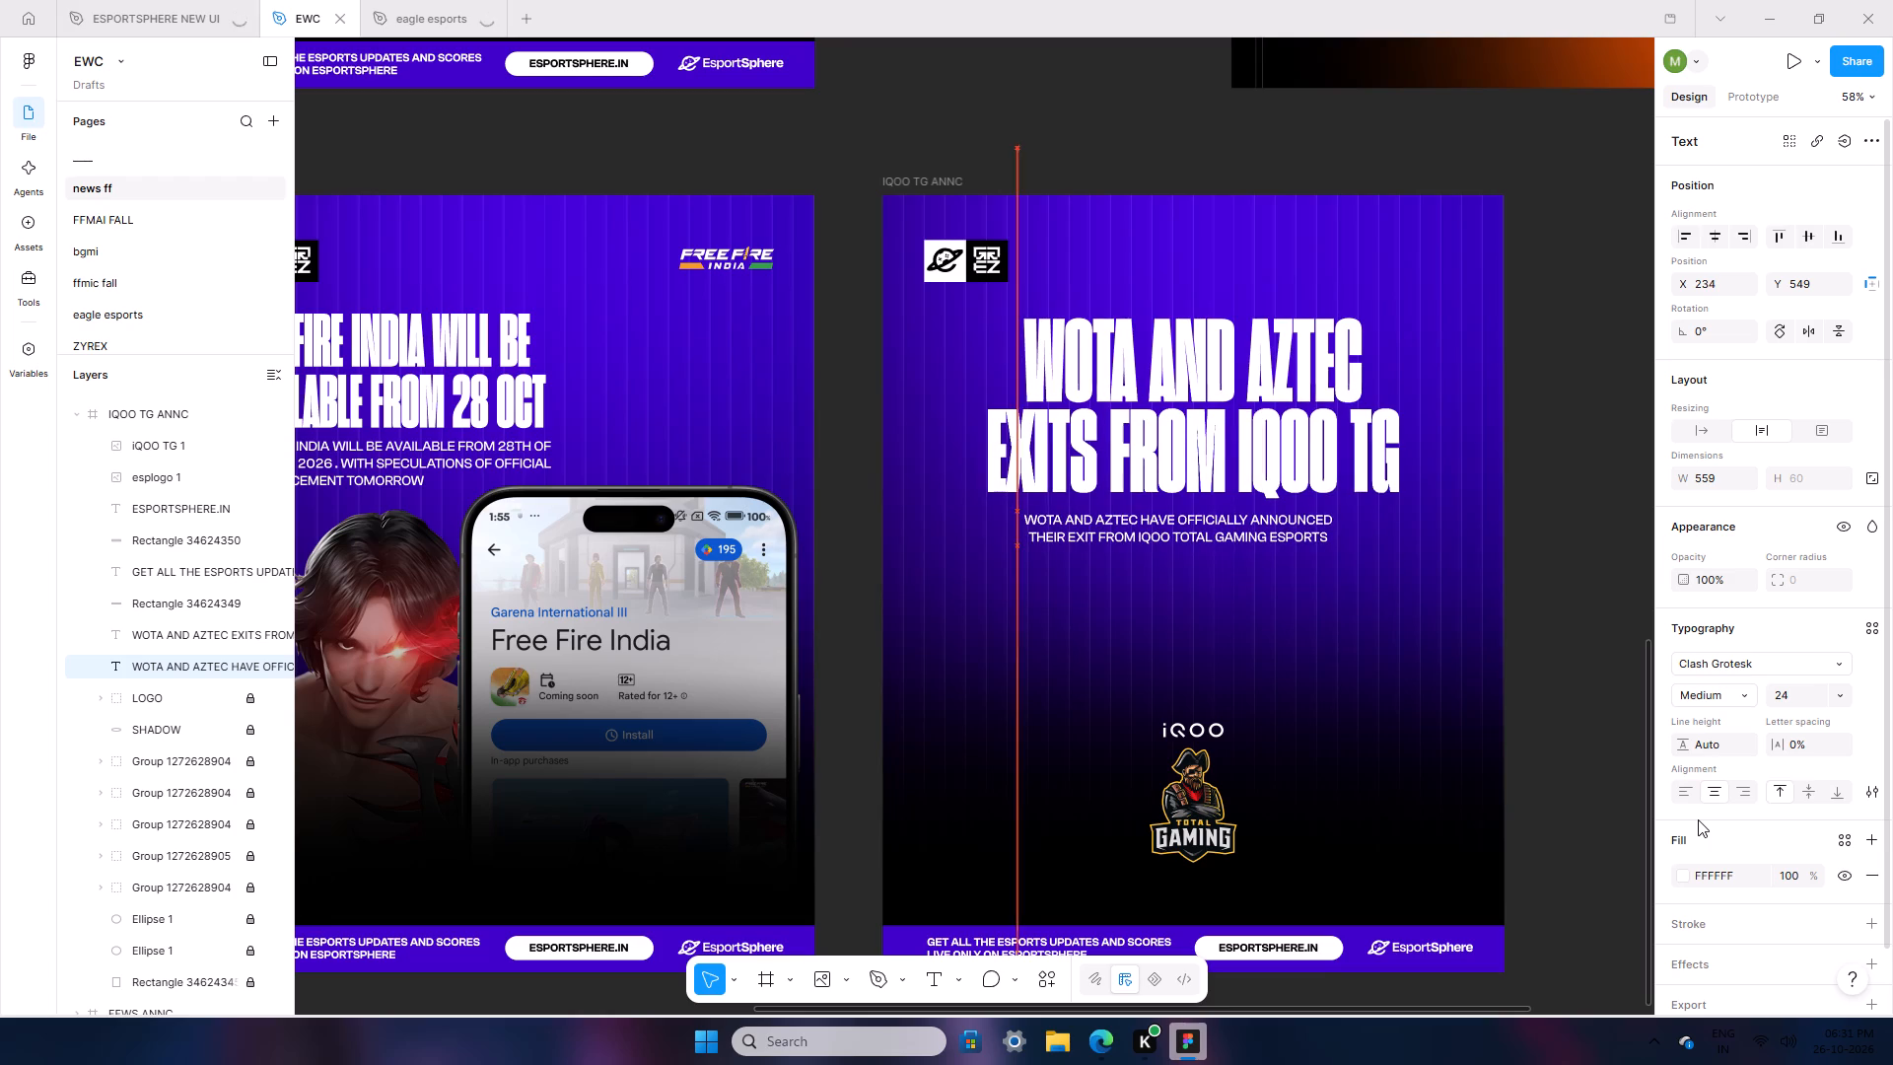
{"action": "key", "text": "Right"}
{"action": "key", "text": "Right"}
{"action": "key", "text": "Right"}
{"action": "key", "text": "Right"}
{"action": "key", "text": "Right"}
{"action": "key", "text": "Right"}
{"action": "key", "text": "Right"}
{"action": "key", "text": "Right"}
{"action": "key", "text": "Right"}
{"action": "key", "text": "Right"}
{"action": "key", "text": "Right"}
{"action": "key", "text": "Right"}
{"action": "key", "text": "Right"}
{"action": "key", "text": "Right"}
{"action": "key", "text": "Right"}
{"action": "key", "text": "Right"}
{"action": "key", "text": "Right"}
{"action": "key", "text": "Right"}
{"action": "key", "text": "Right"}
{"action": "key", "text": "Right"}
{"action": "key", "text": "Right"}
{"action": "key", "text": "Right"}
{"action": "key", "text": "Right"}
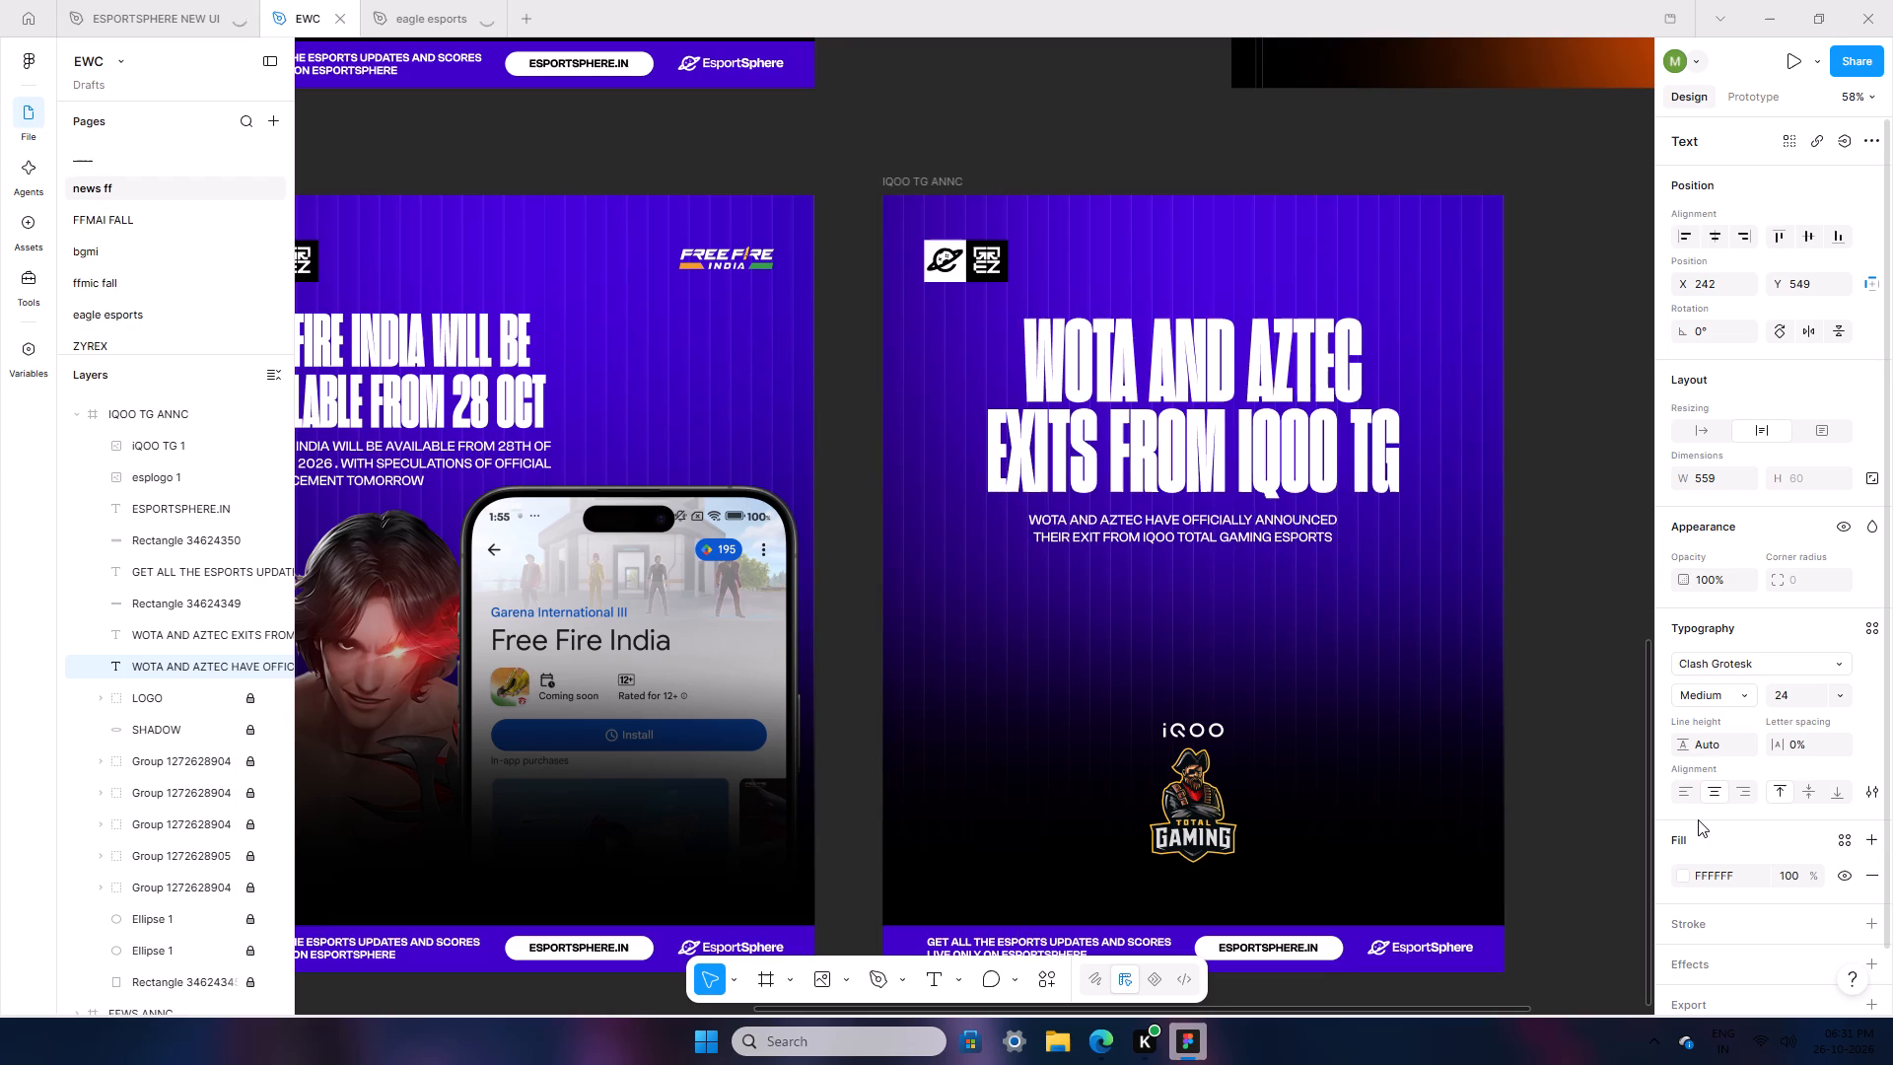
{"action": "key", "text": "Right"}
{"action": "key", "text": "Left"}
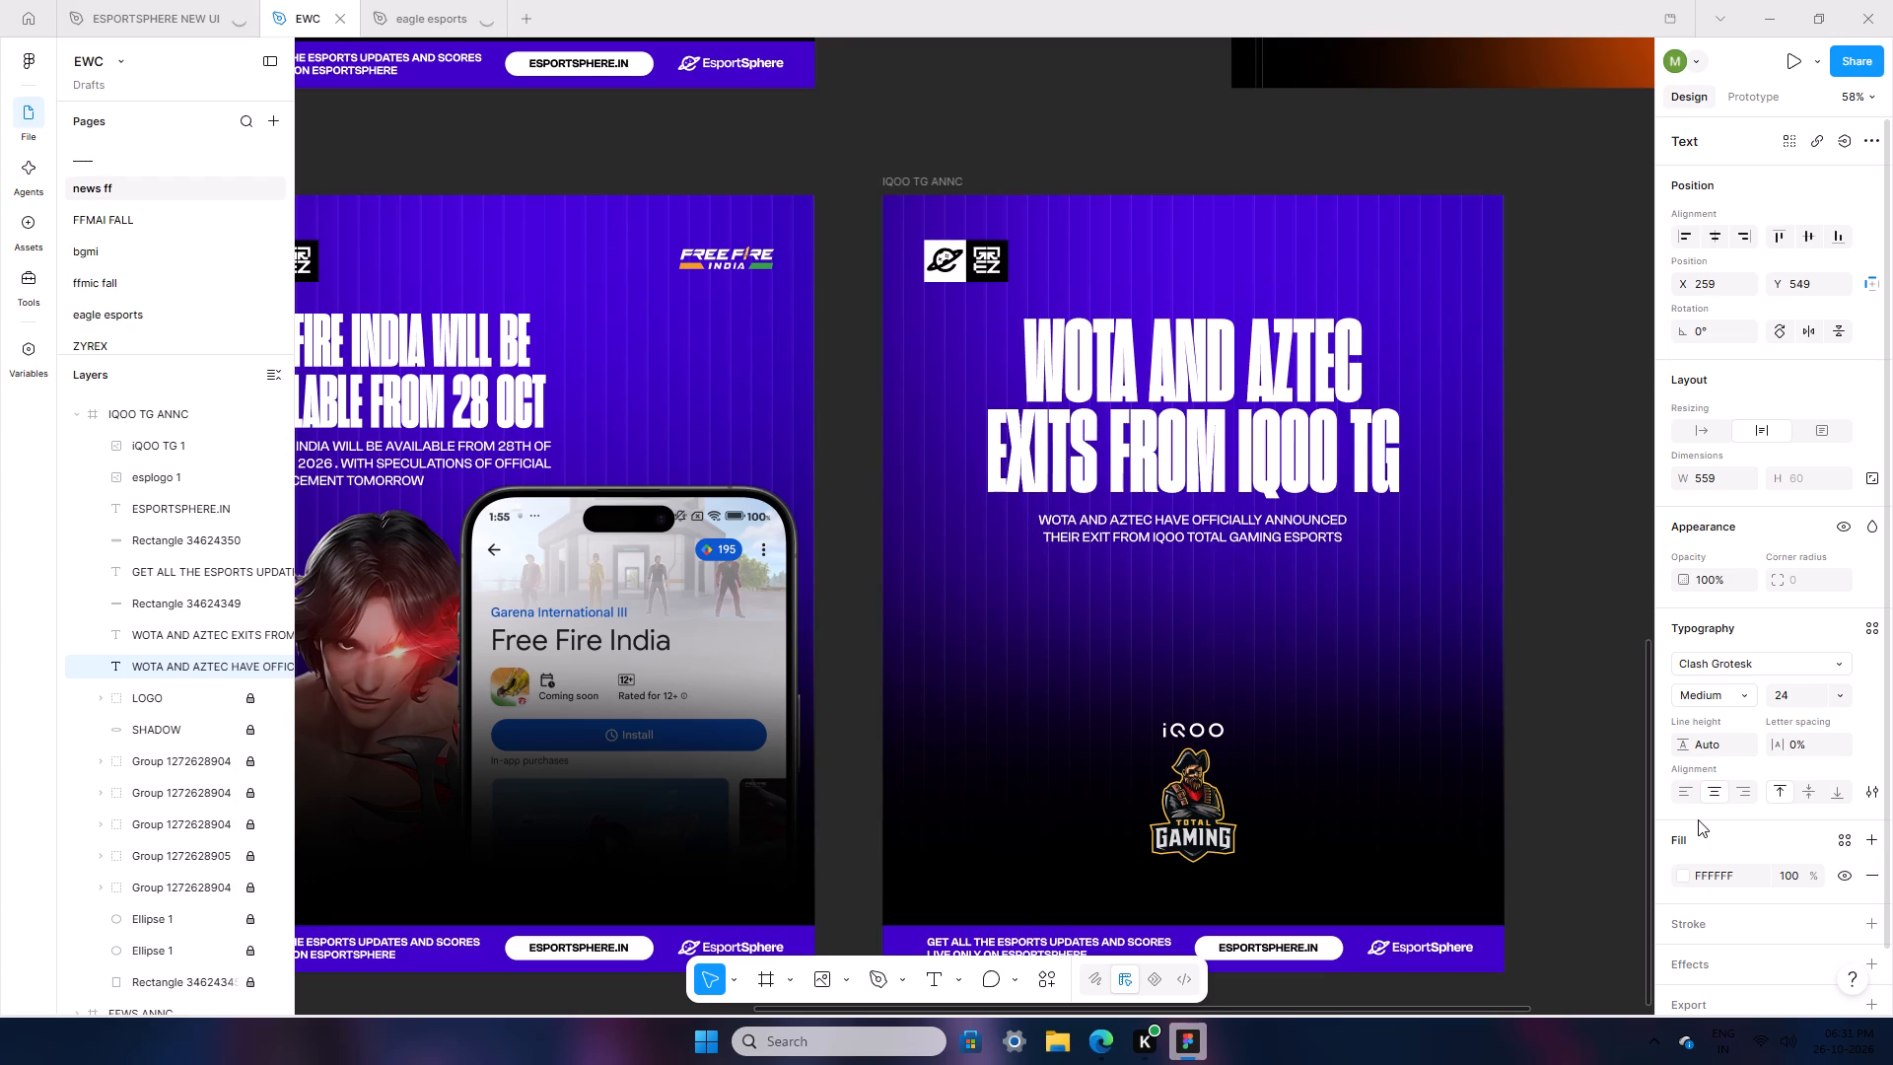
{"action": "key", "text": "Left"}
{"action": "key", "text": "Left"}
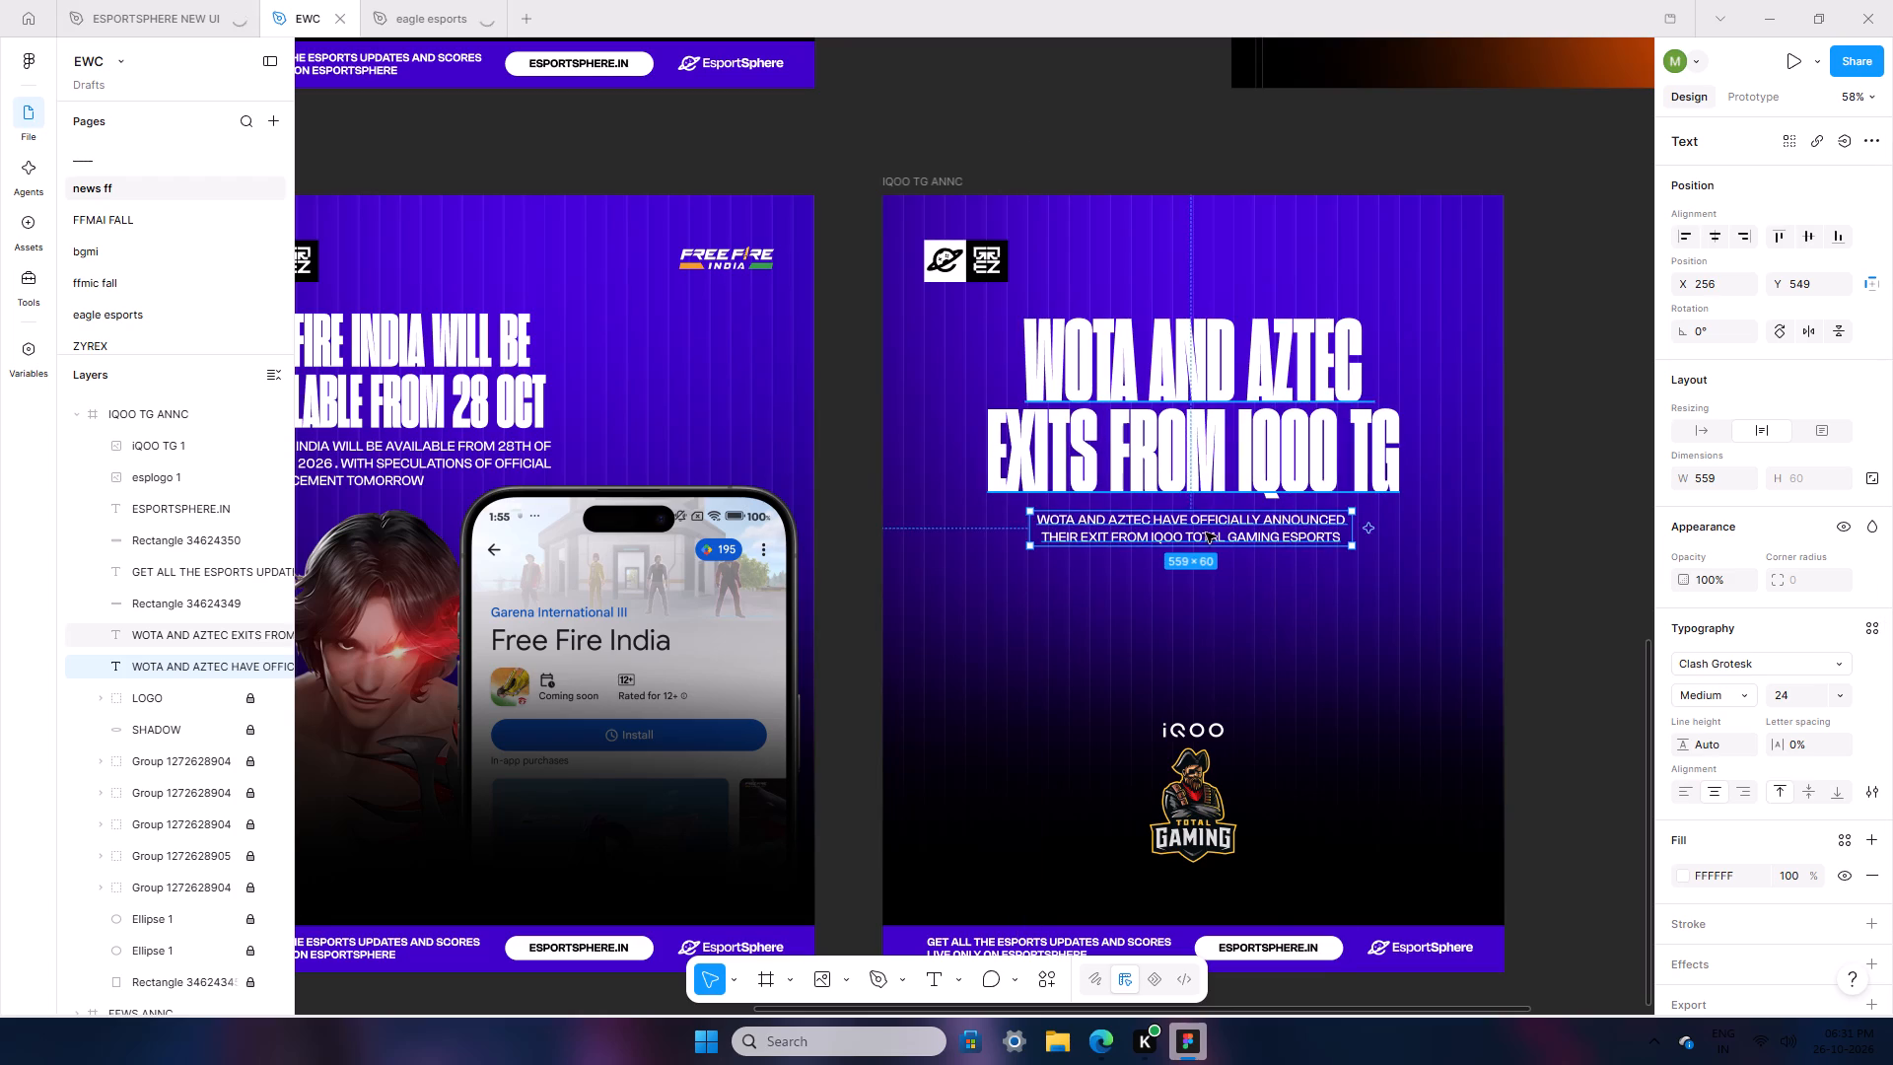
{"action": "left_click", "coordinate": [1206, 532]}
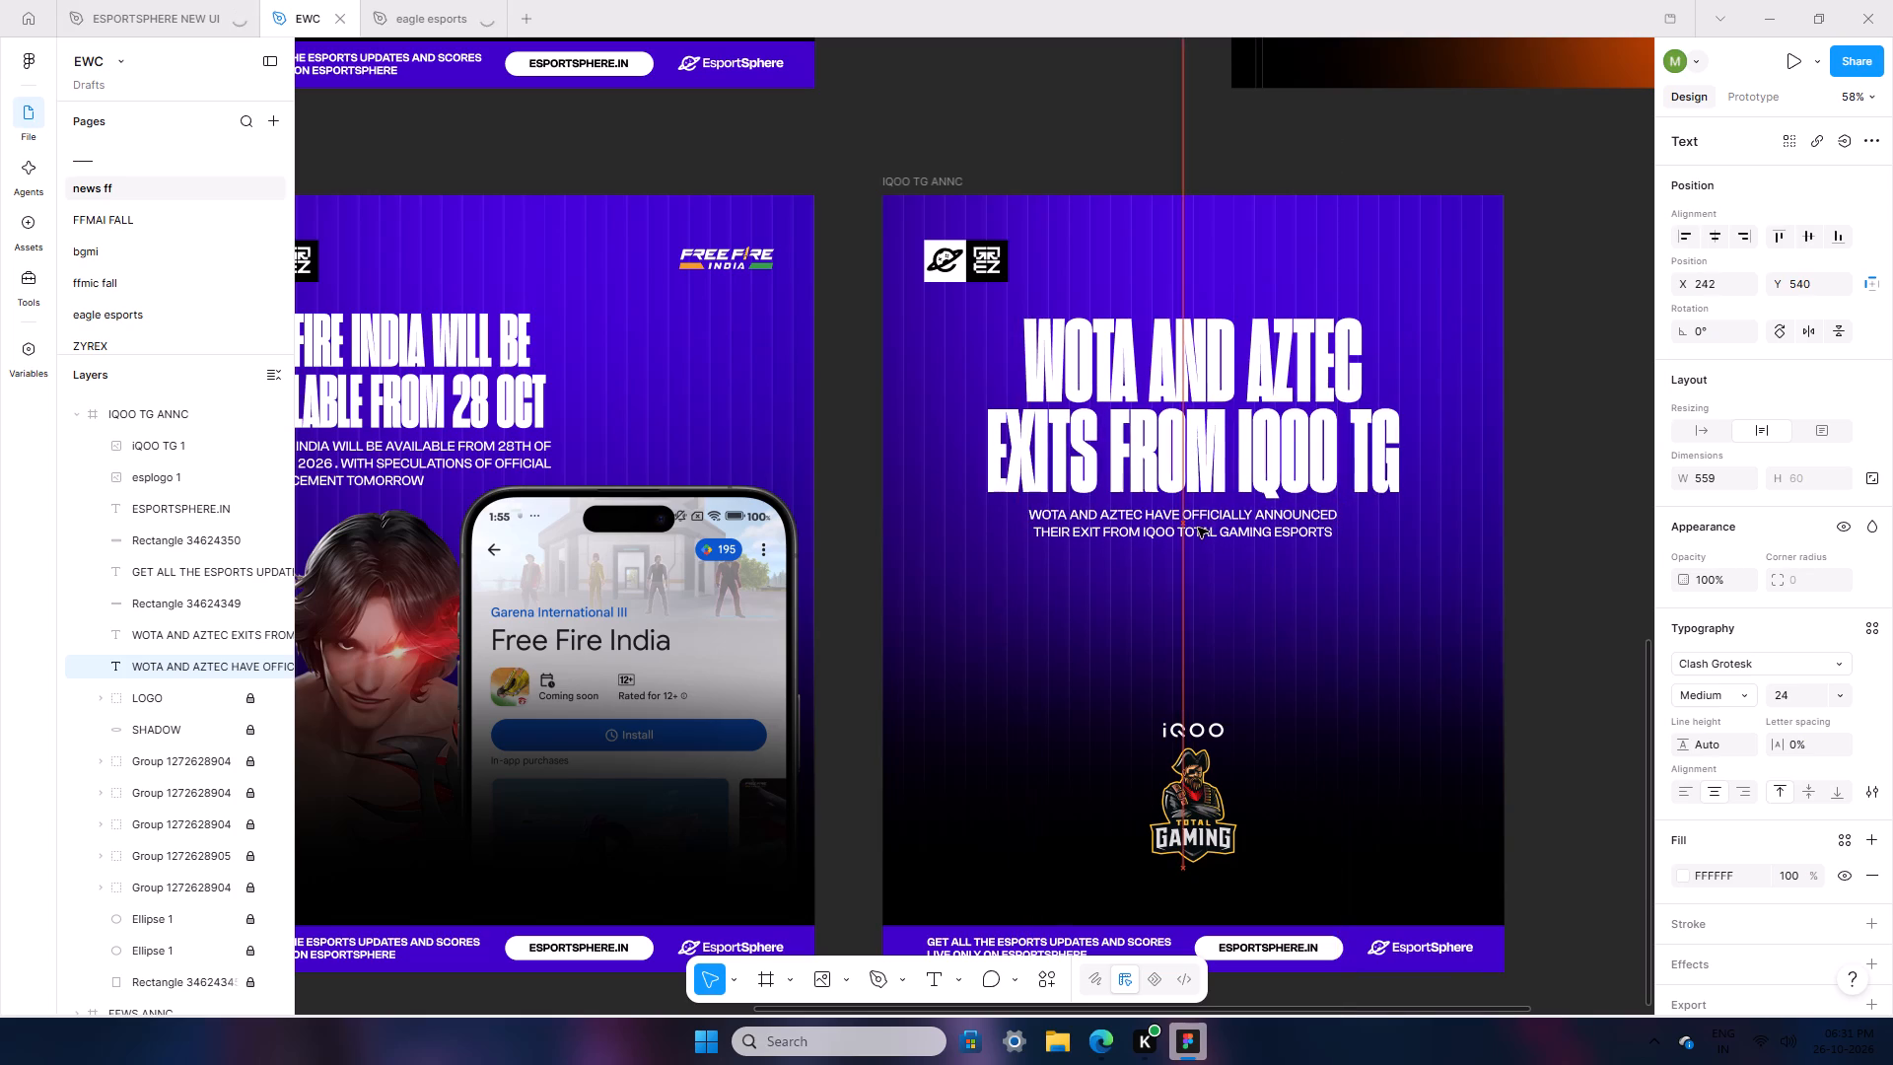
{"action": "left_click", "coordinate": [1622, 635]}
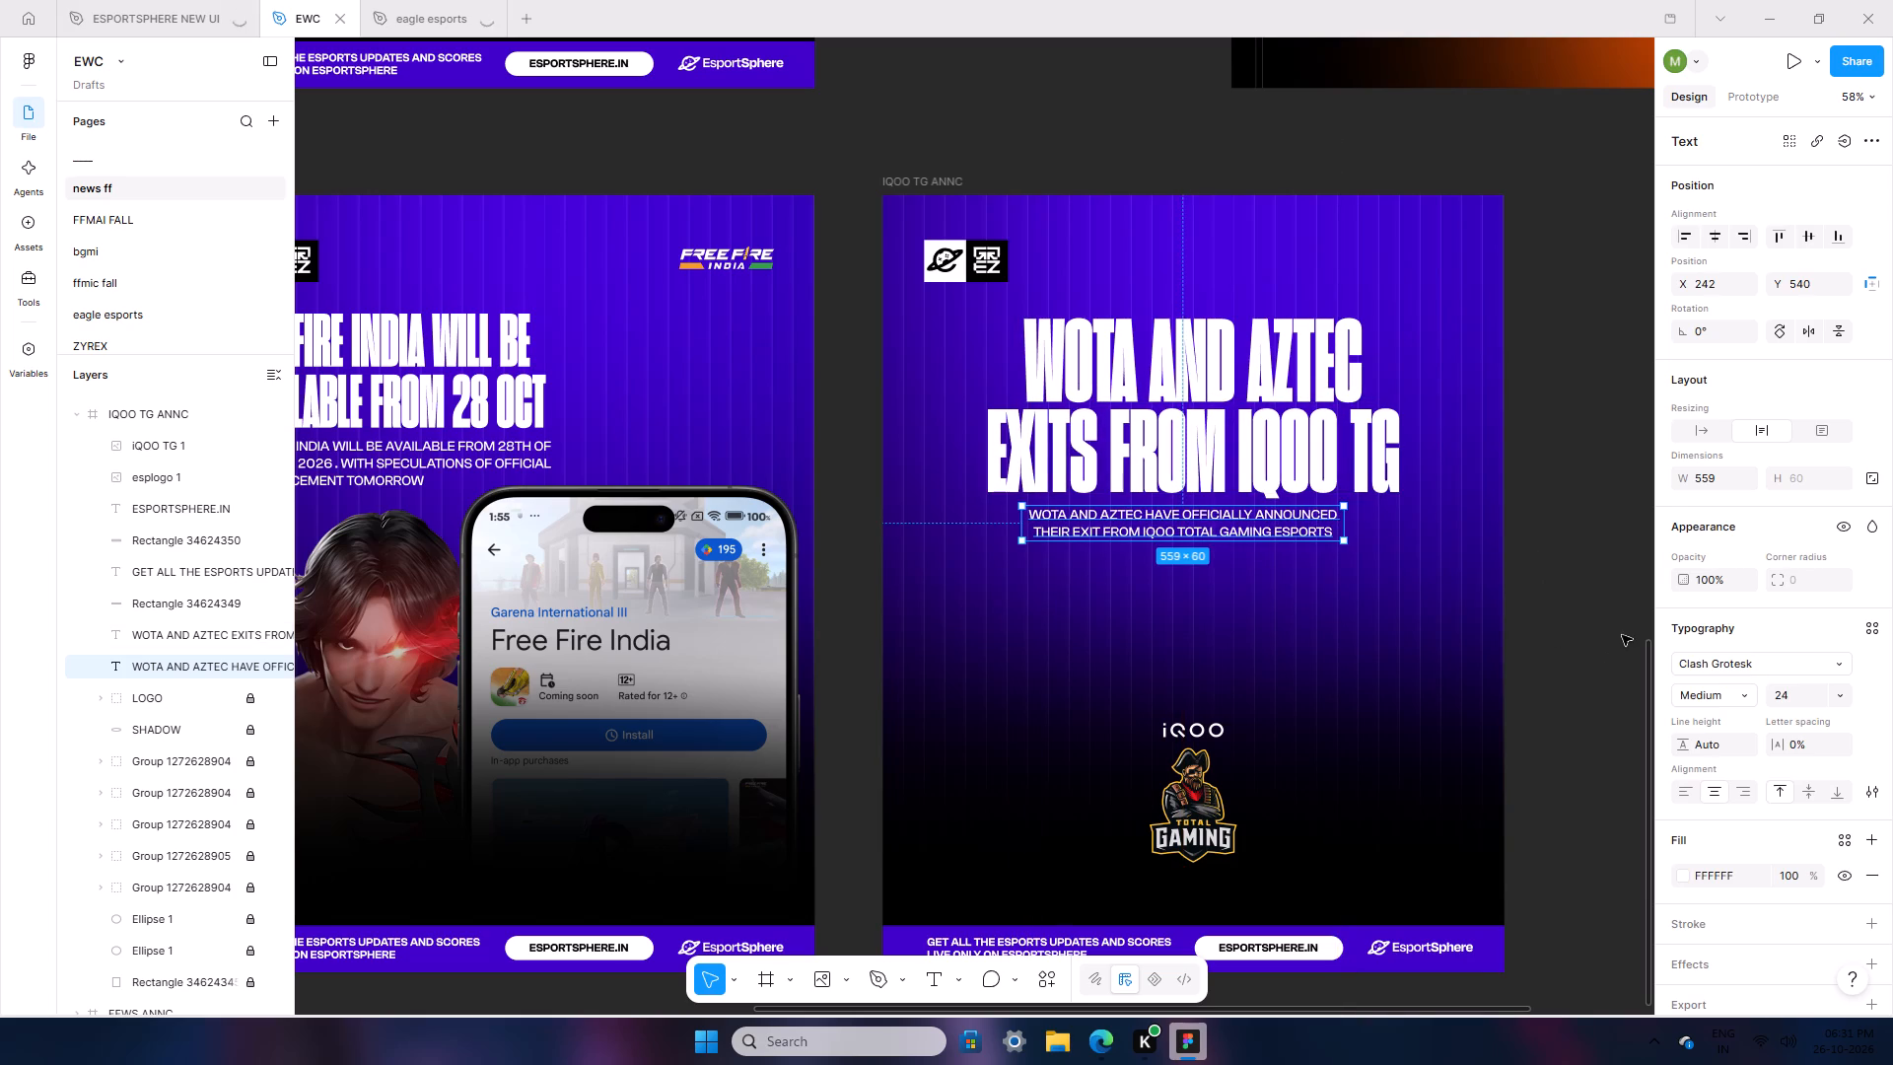
Import the Total Gaming WOTA7 cut-out PNG, found by searching Downloads for WOTA, and place it on the canvas near the IQOO TG ANNC frame.
{"action": "scroll", "coordinate": [1592, 652], "scroll_direction": "down", "scroll_amount": 3, "text": "ctrl"}
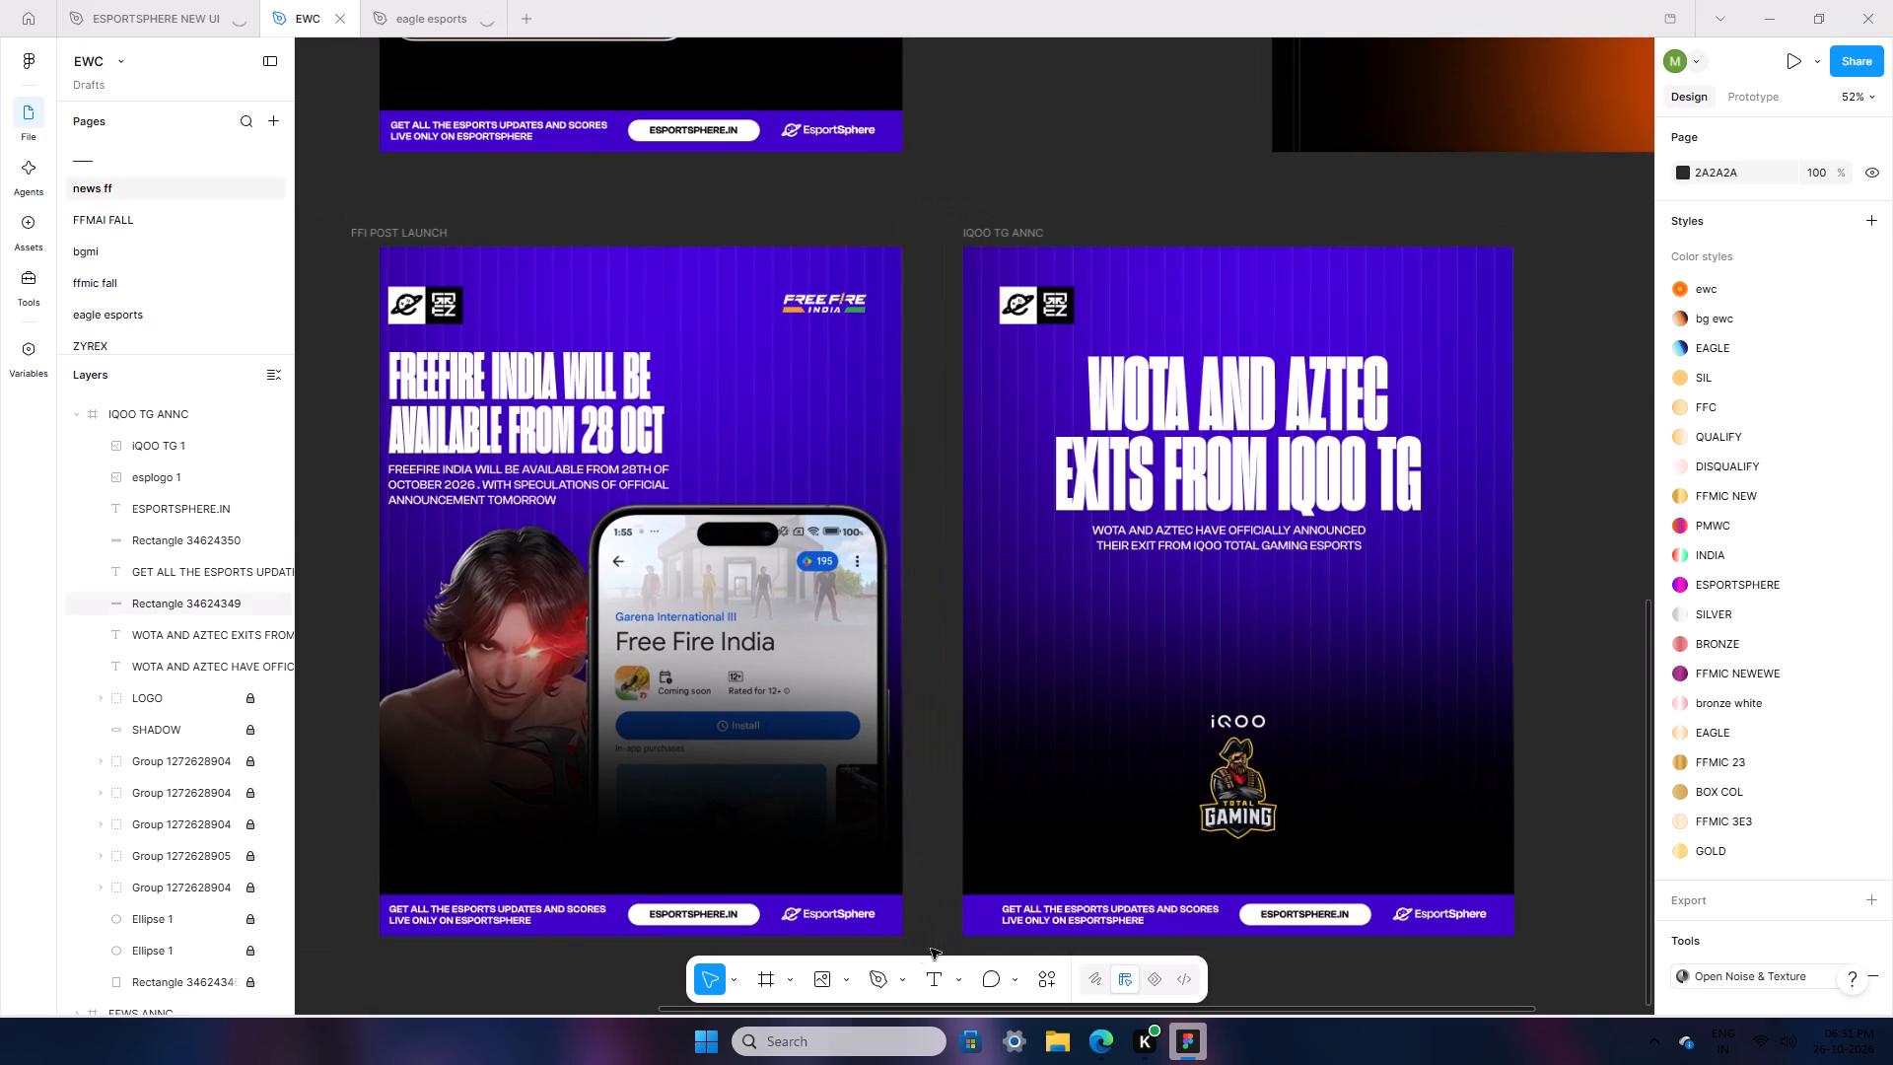
{"action": "left_click", "coordinate": [820, 969]}
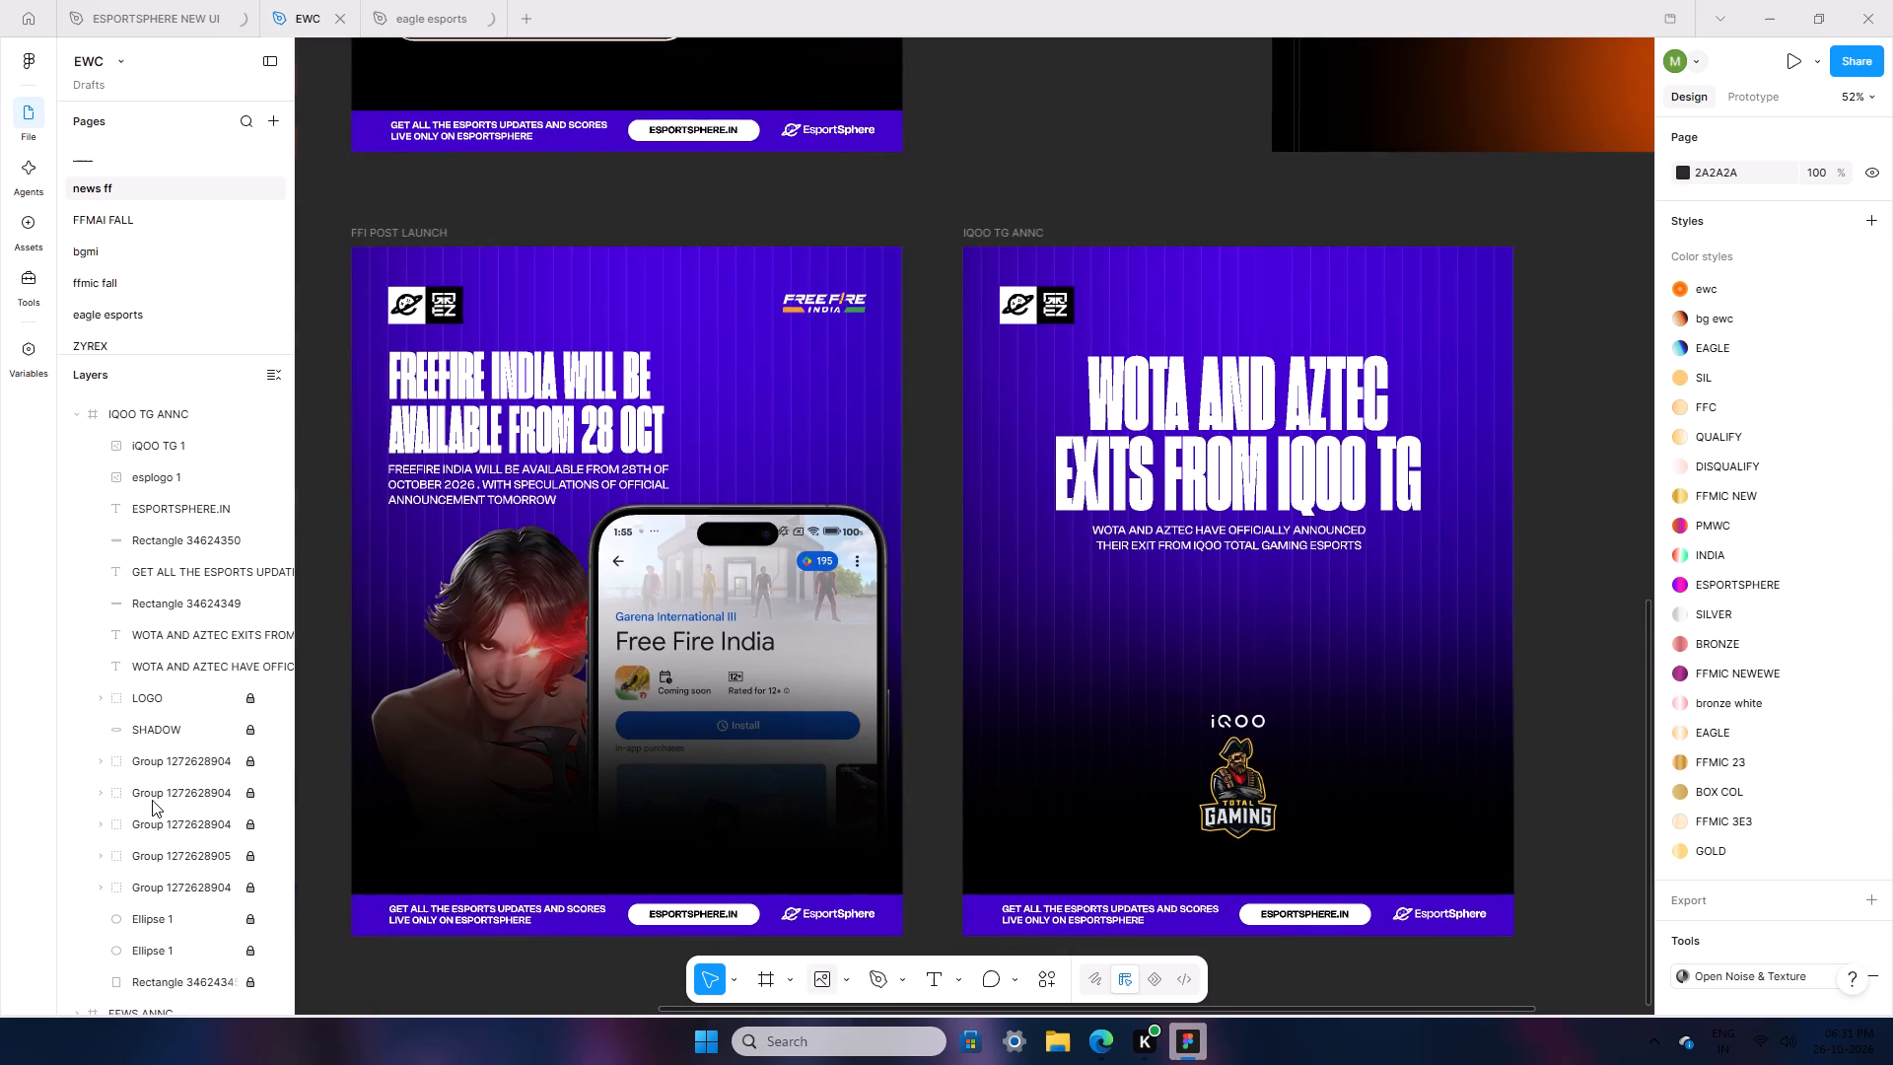
{"action": "left_click", "coordinate": [457, 188]}
{"action": "left_click_drag", "start_coordinate": [449, 193], "coordinate": [452, 208]}
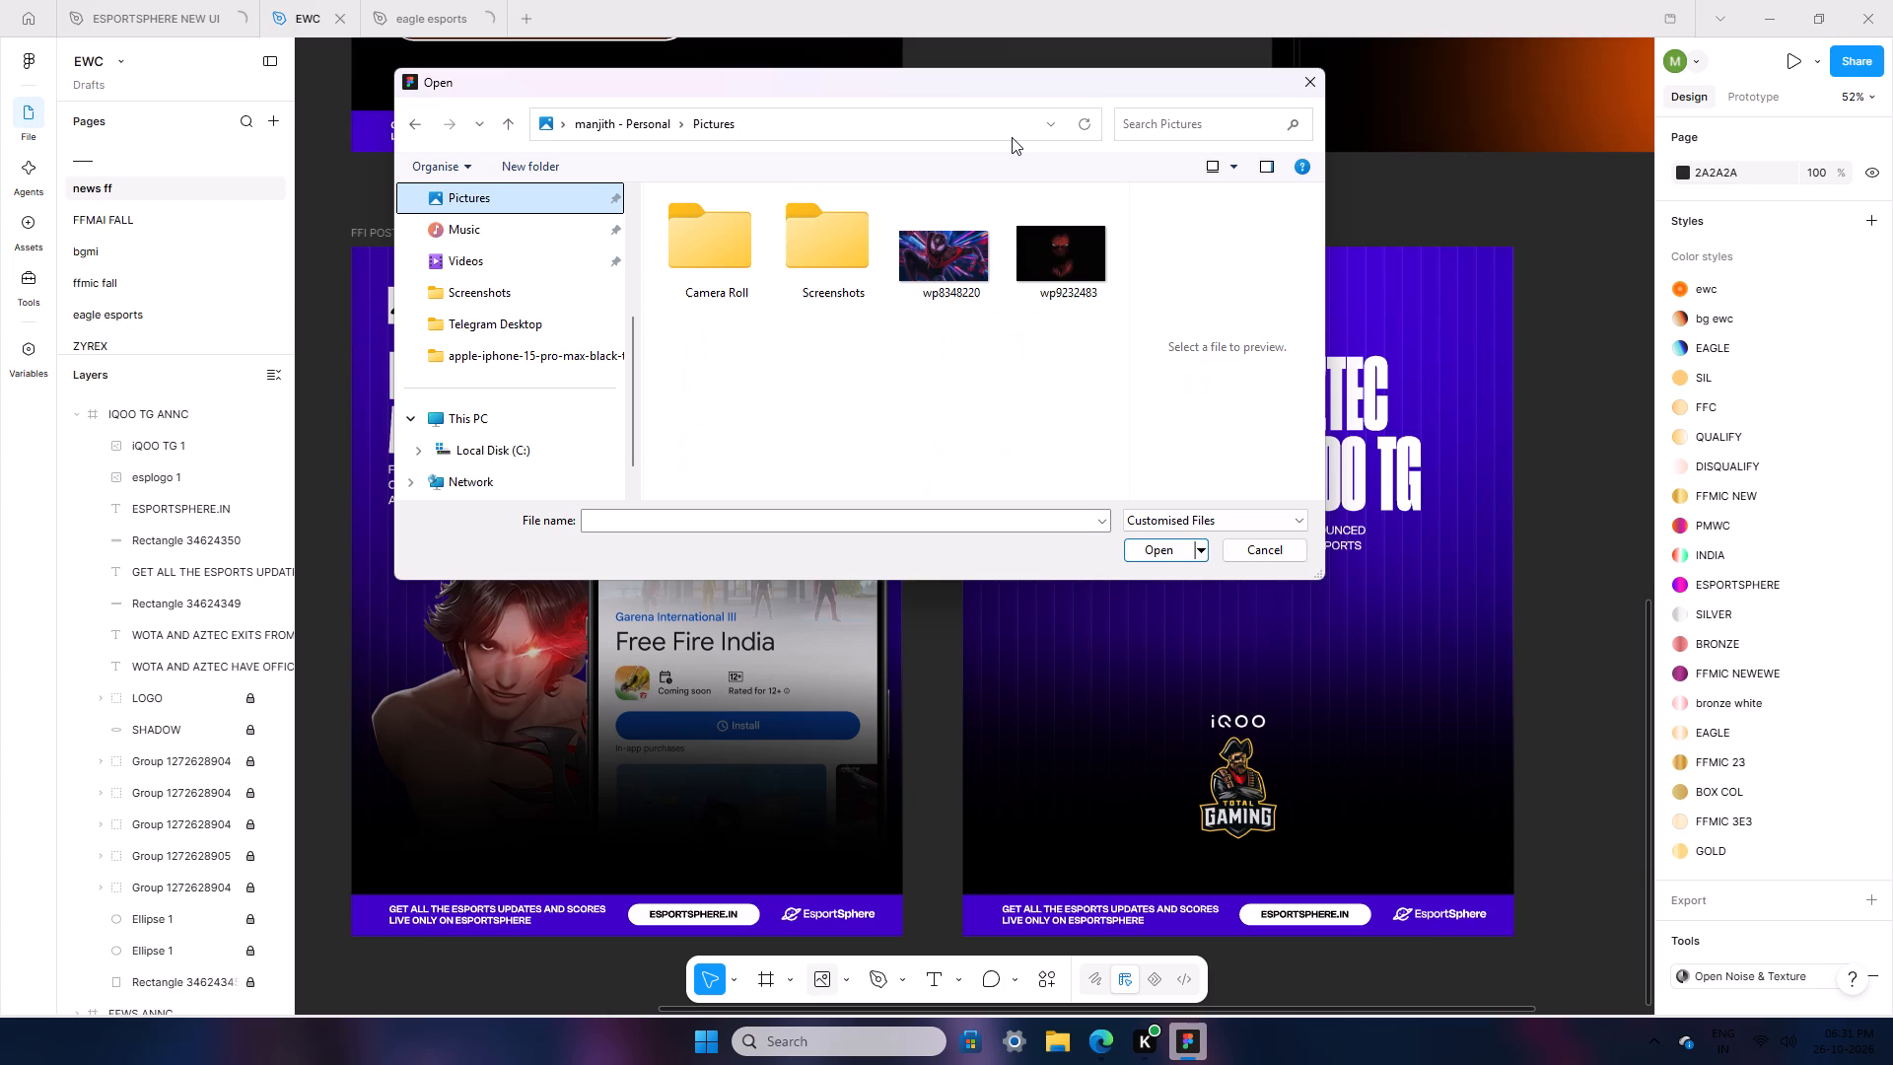
{"action": "scroll", "coordinate": [509, 234], "scroll_direction": "up", "scroll_amount": 4}
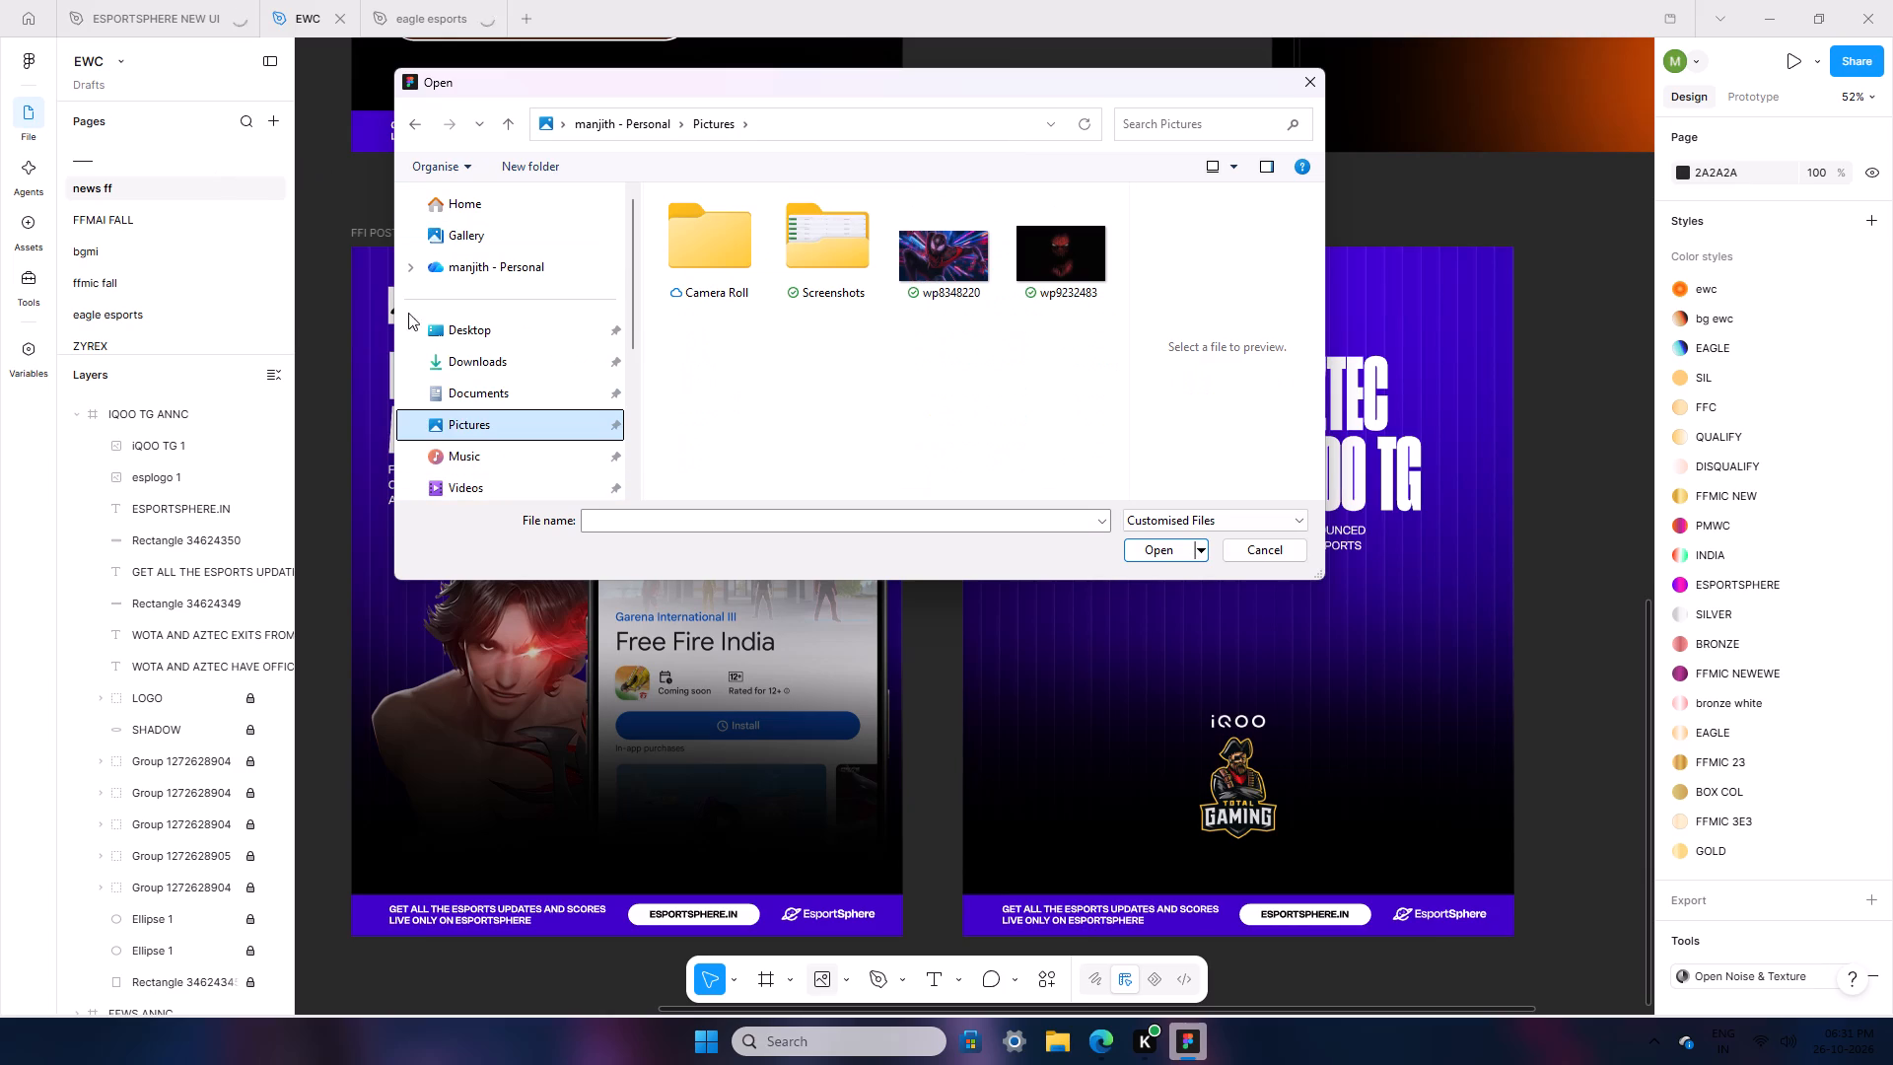
{"action": "double_click", "coordinate": [489, 348]}
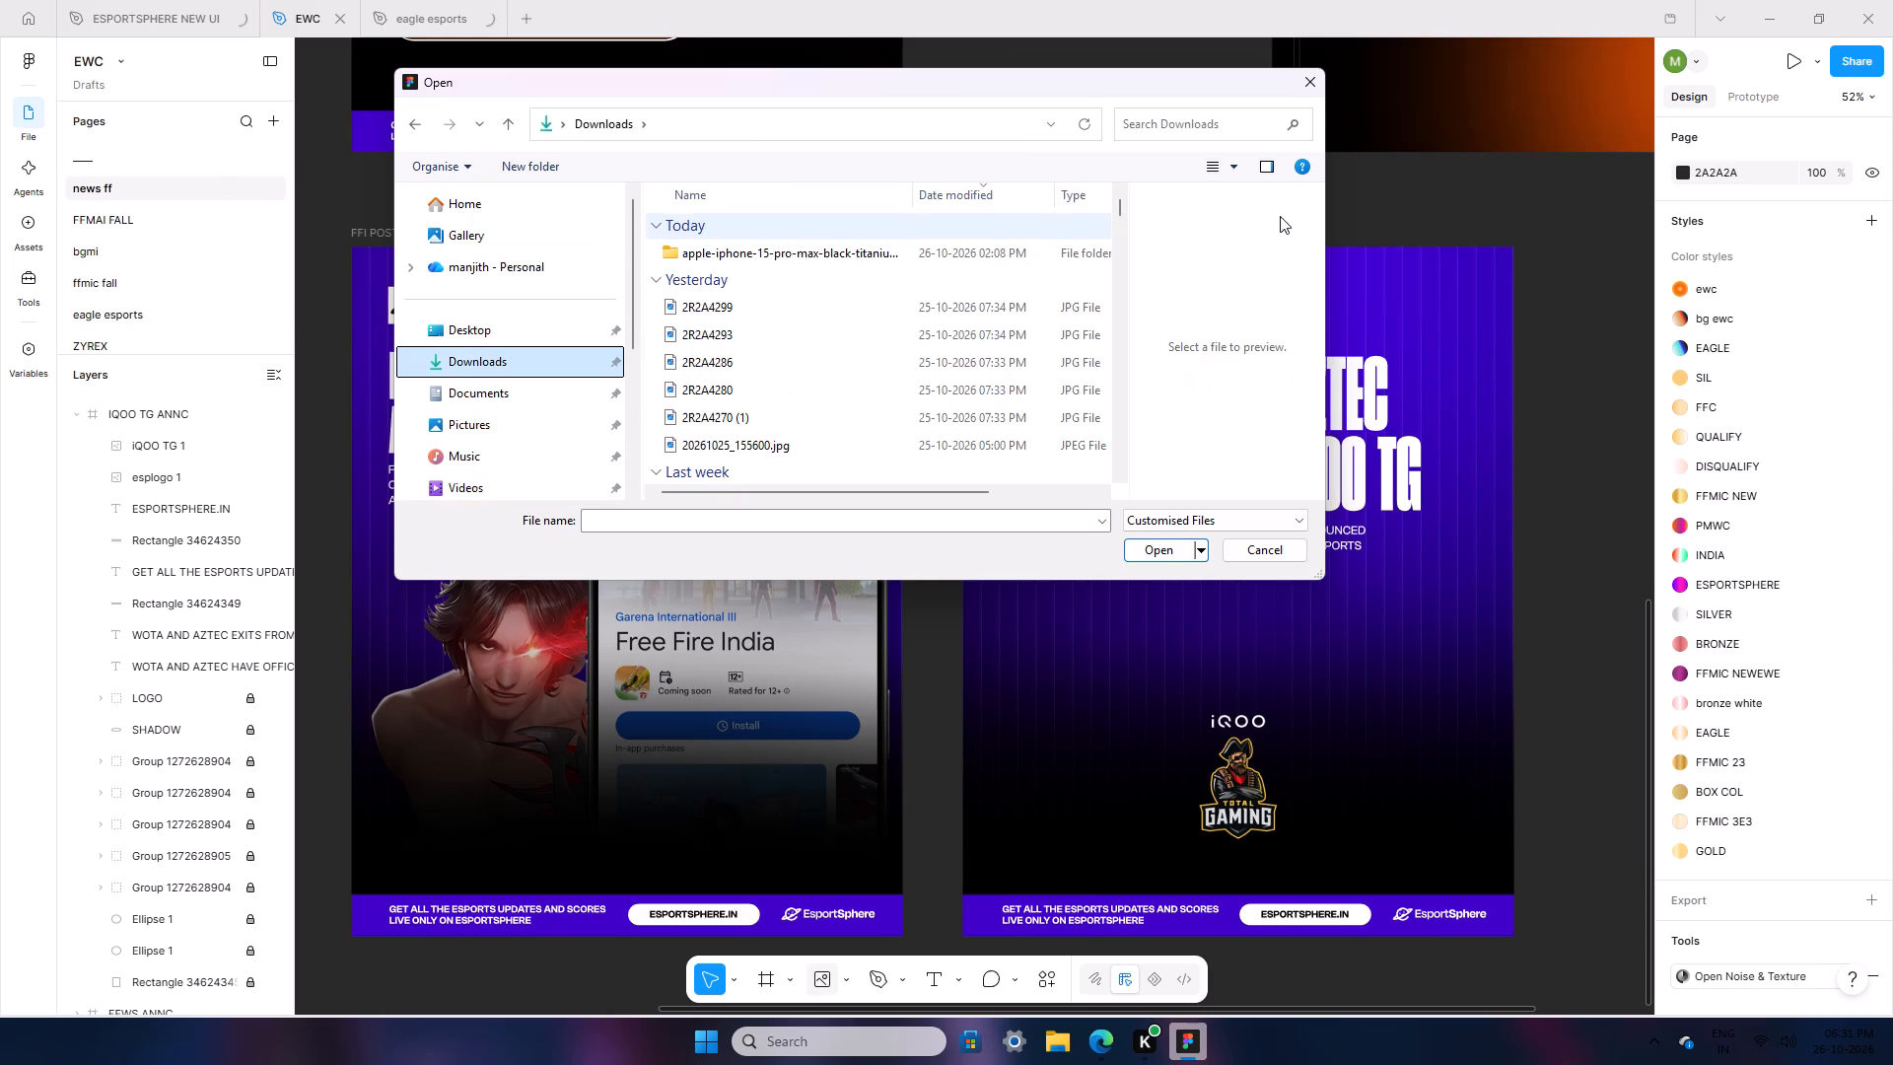
{"action": "left_click", "coordinate": [1157, 127]}
{"action": "type", "text": "WOTA"}
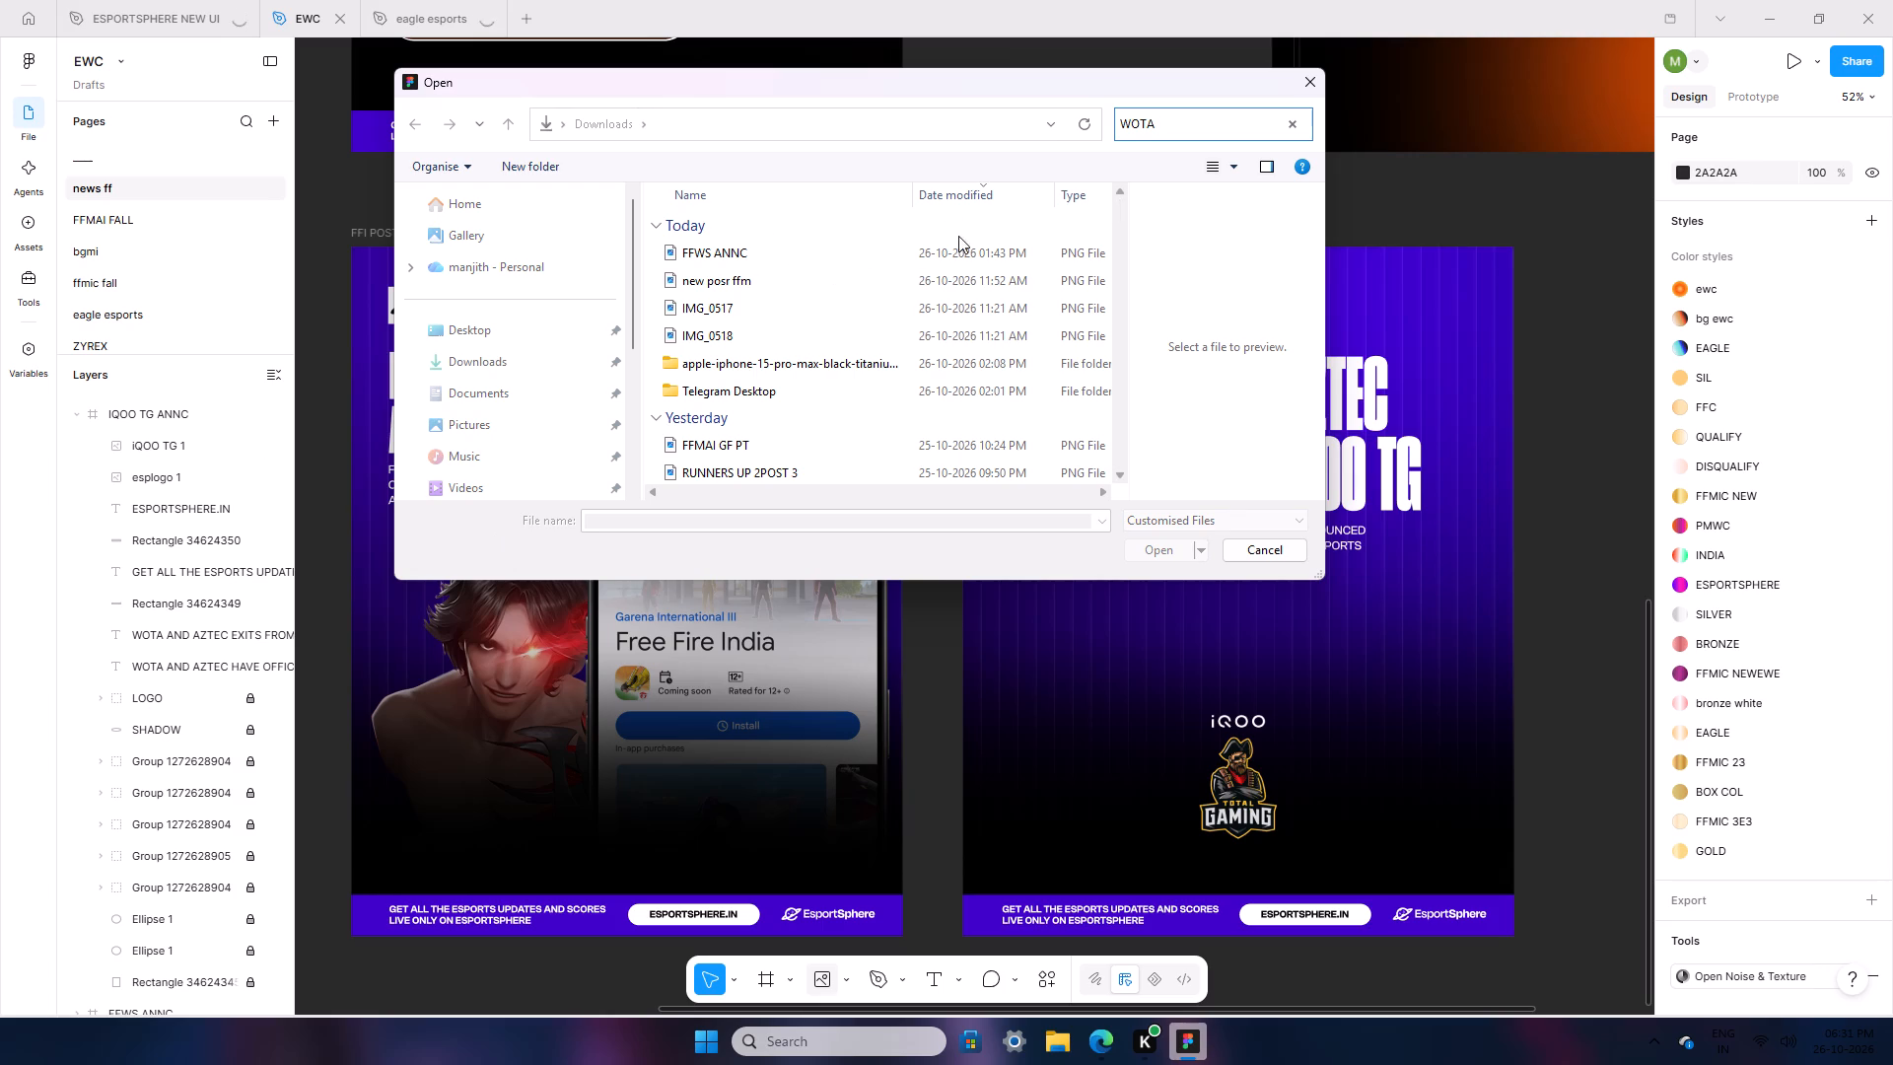
{"action": "left_click", "coordinate": [822, 248]}
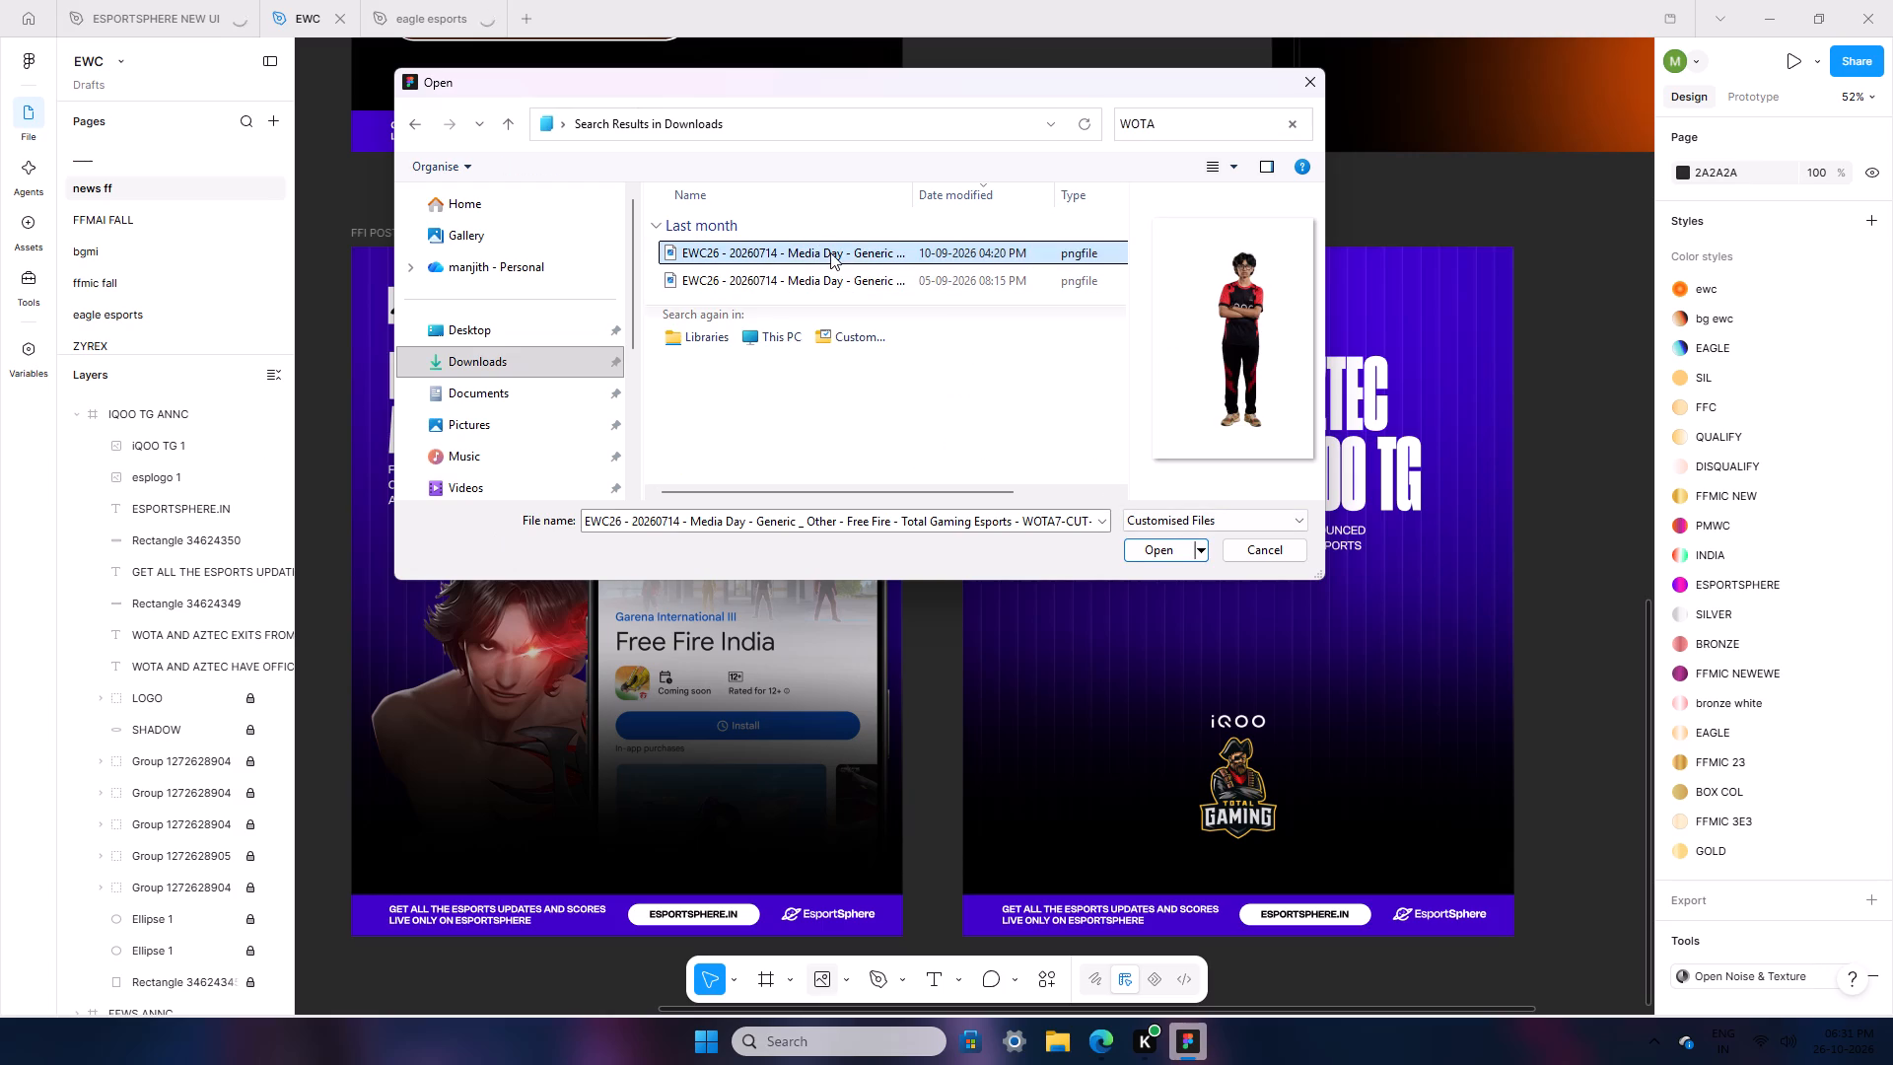
{"action": "double_click", "coordinate": [829, 248]}
{"action": "scroll", "coordinate": [1571, 548], "scroll_direction": "down", "scroll_amount": 12, "text": "ctrl"}
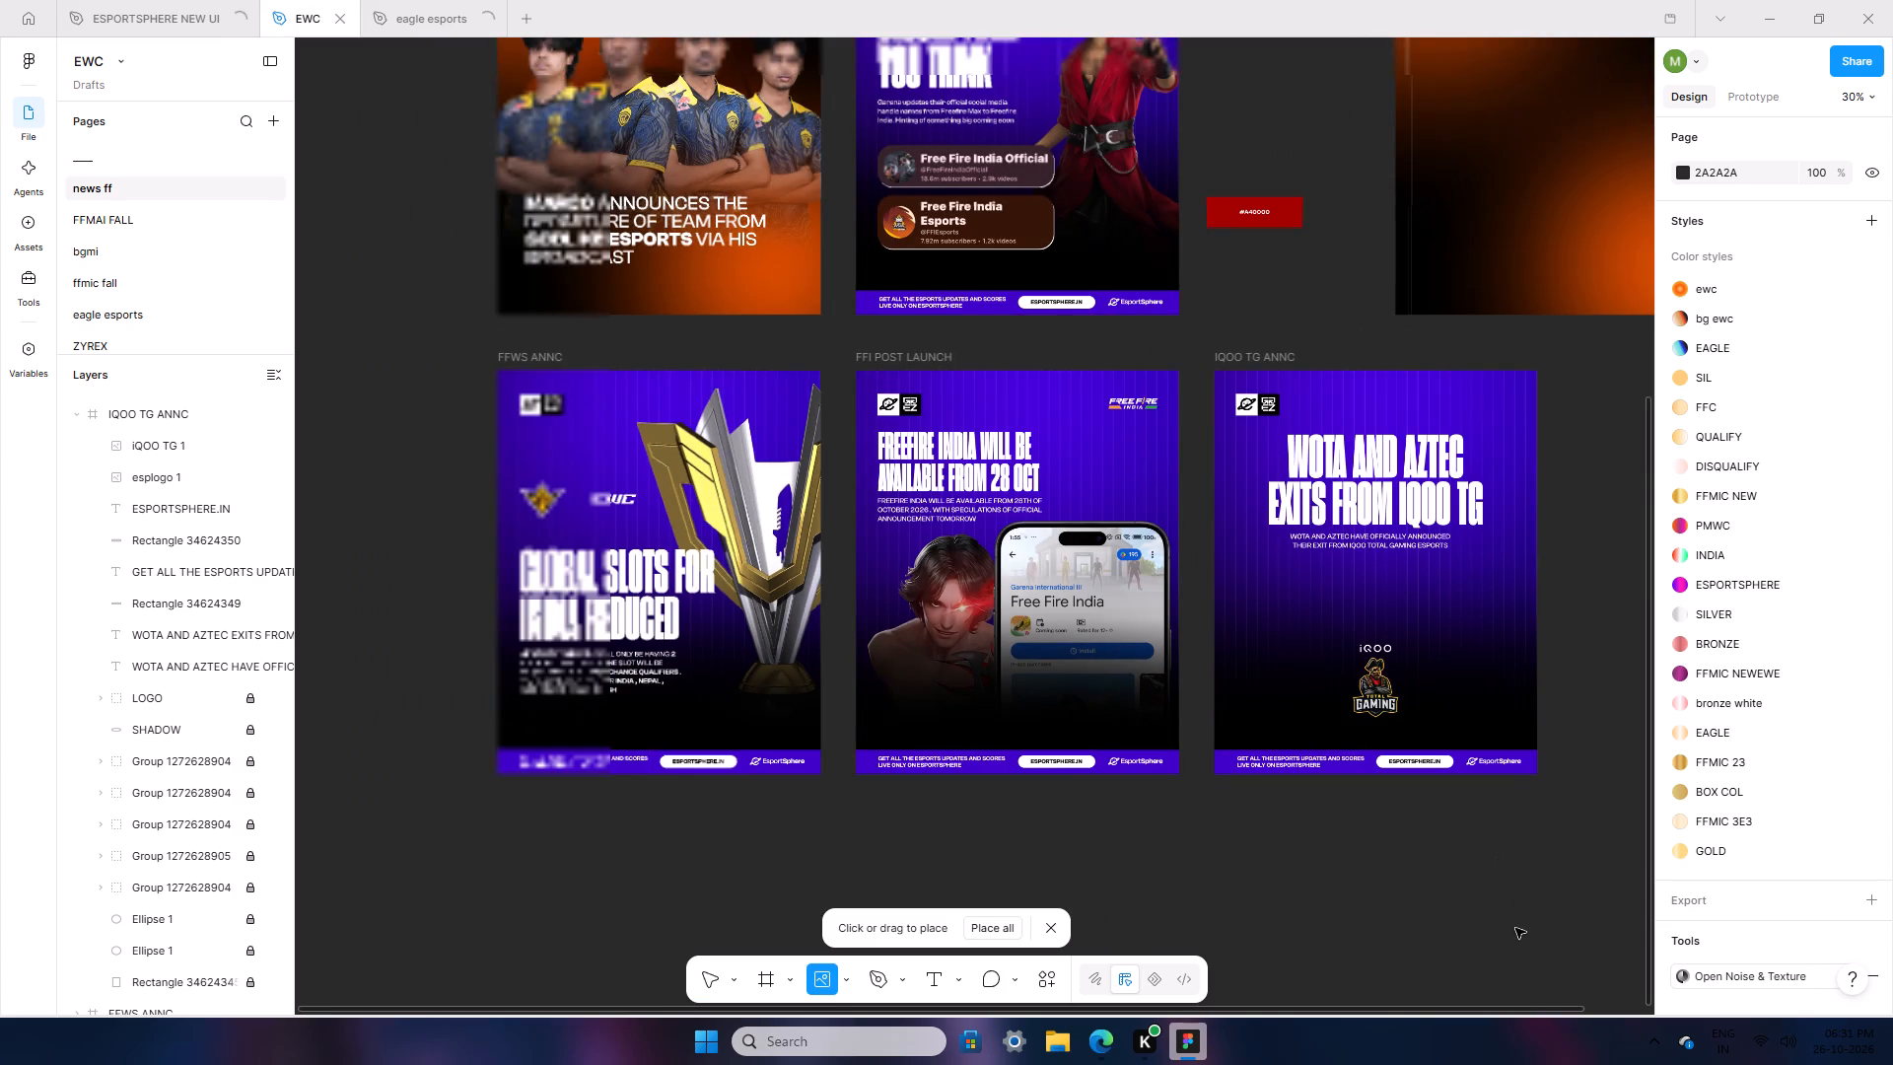
{"action": "scroll", "coordinate": [1476, 953], "scroll_direction": "down", "scroll_amount": 1}
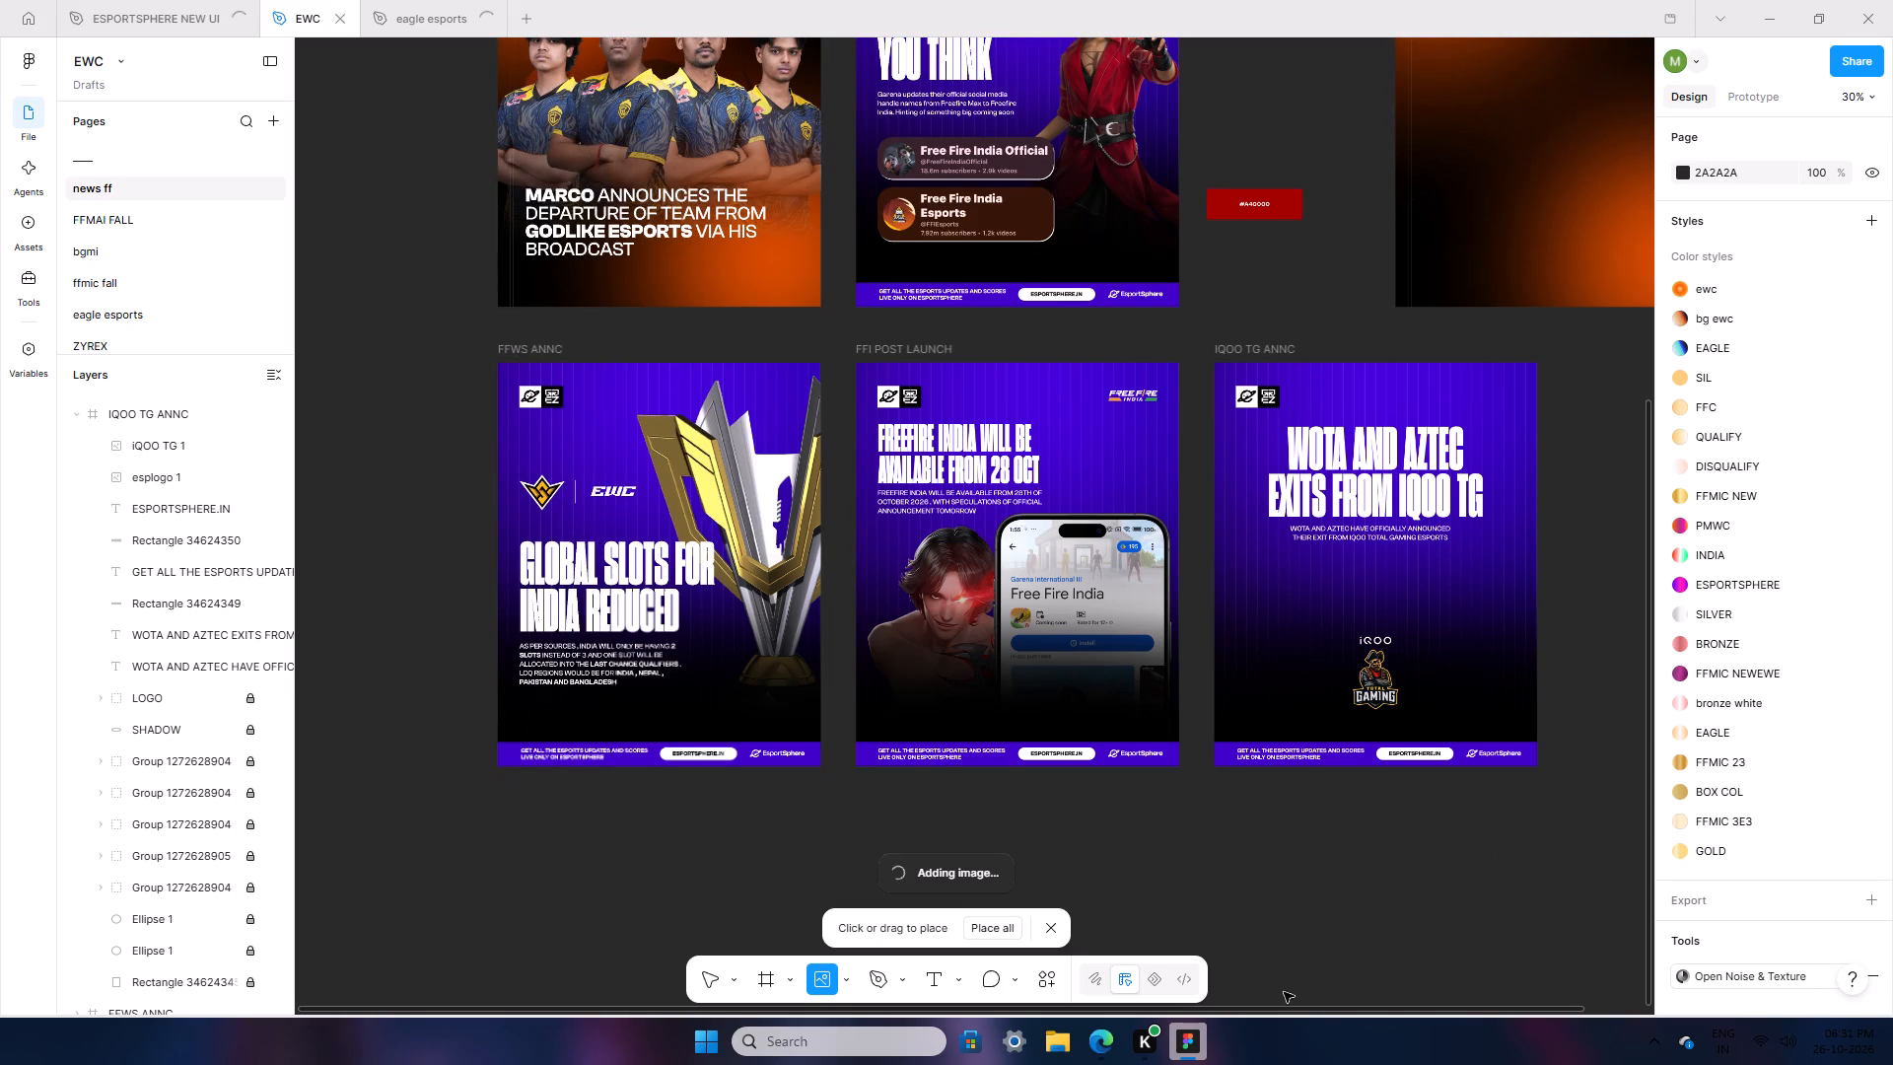
{"action": "scroll", "coordinate": [1417, 1036], "scroll_direction": "down", "scroll_amount": 4}
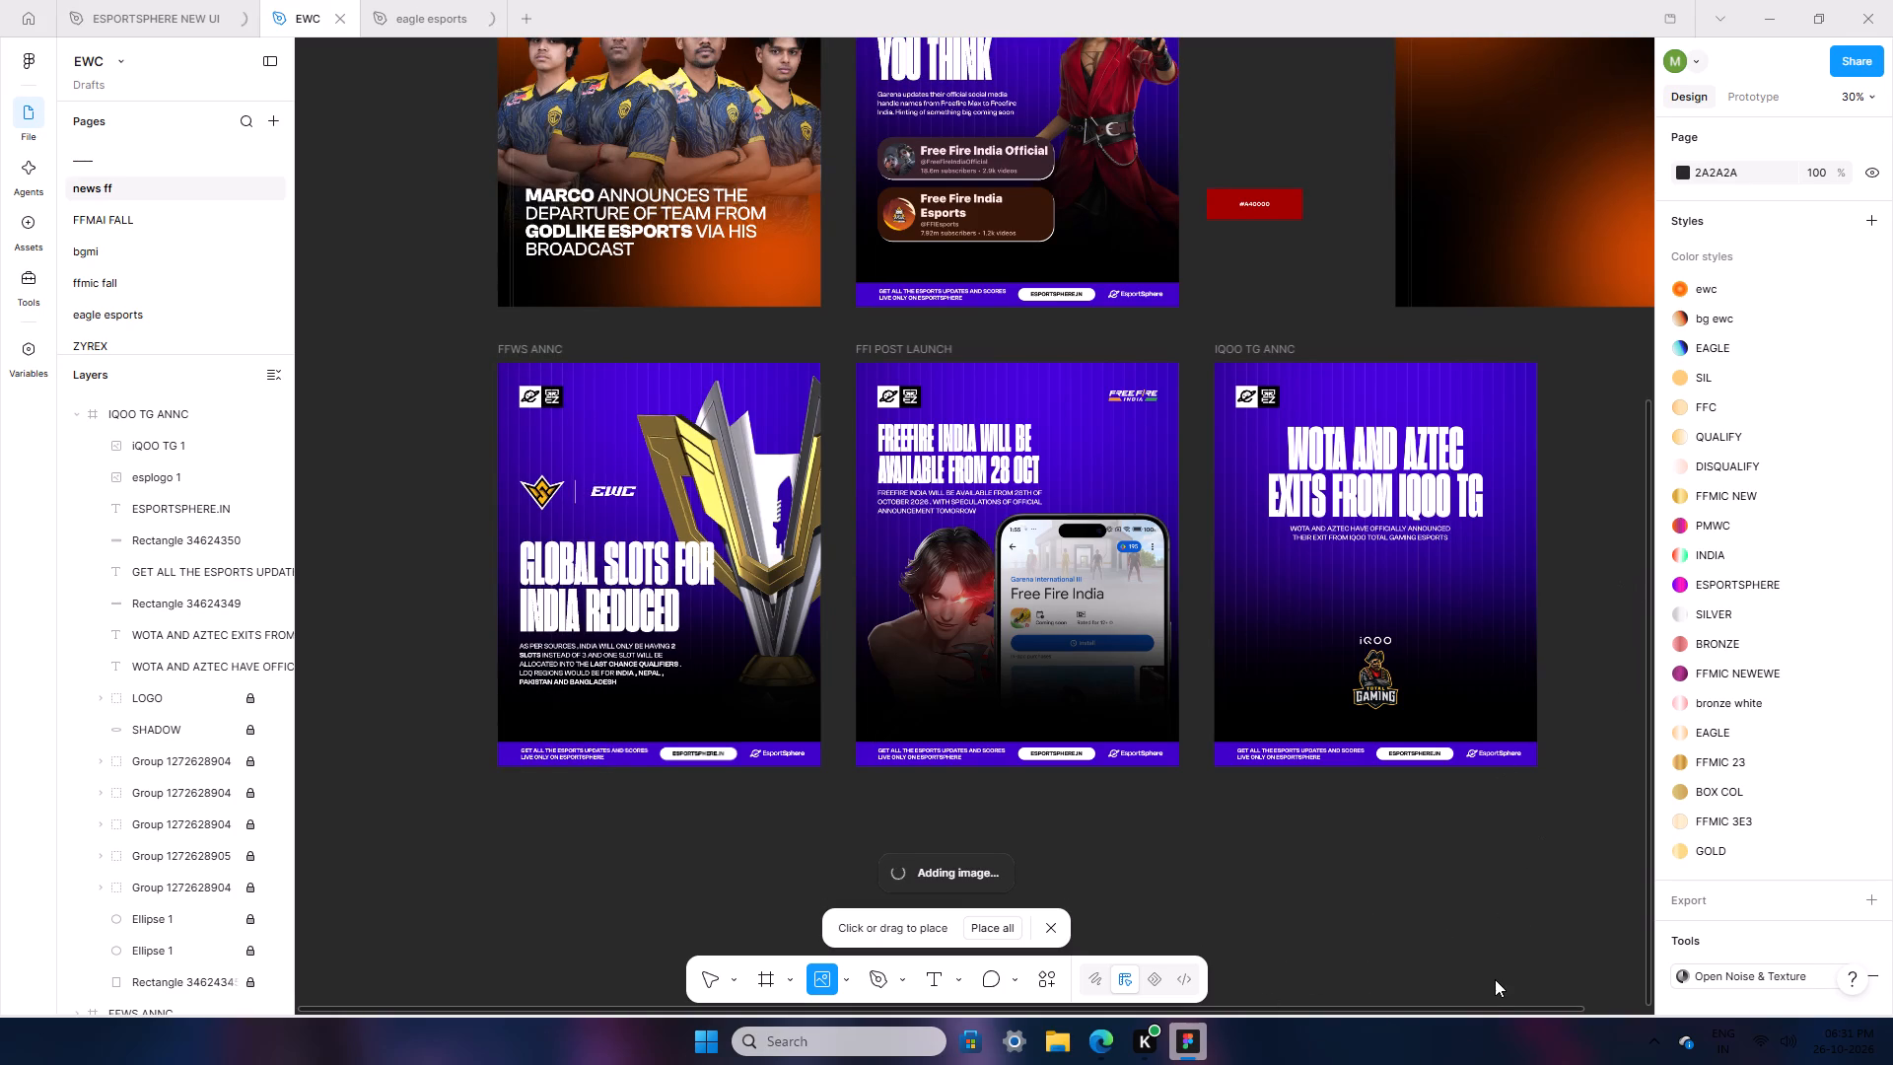
{"action": "left_click", "coordinate": [1594, 922]}
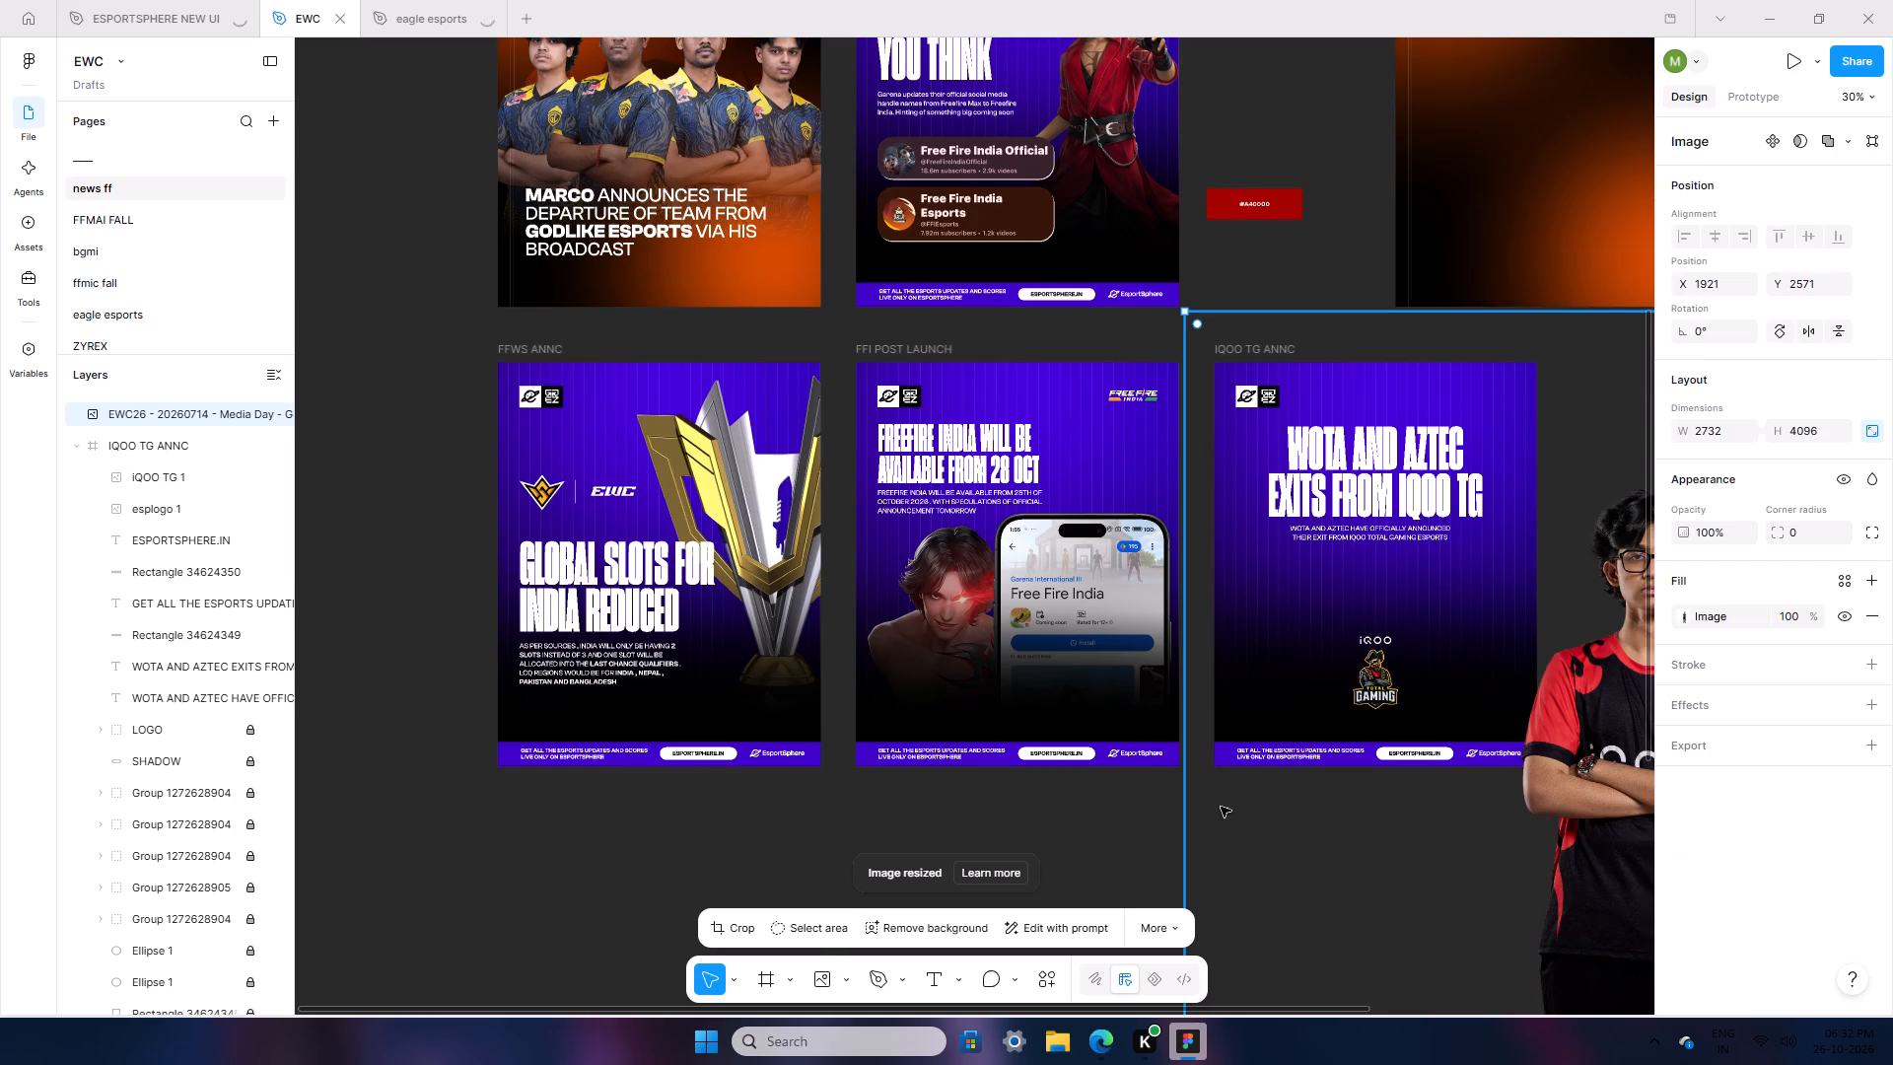
Scale the player image down to about 1837 × 2754 and move it over the IQOO TG ANNC frame, at about X 1306, Y 3001.
{"action": "left_click_drag", "start_coordinate": [1187, 821], "coordinate": [1452, 902]}
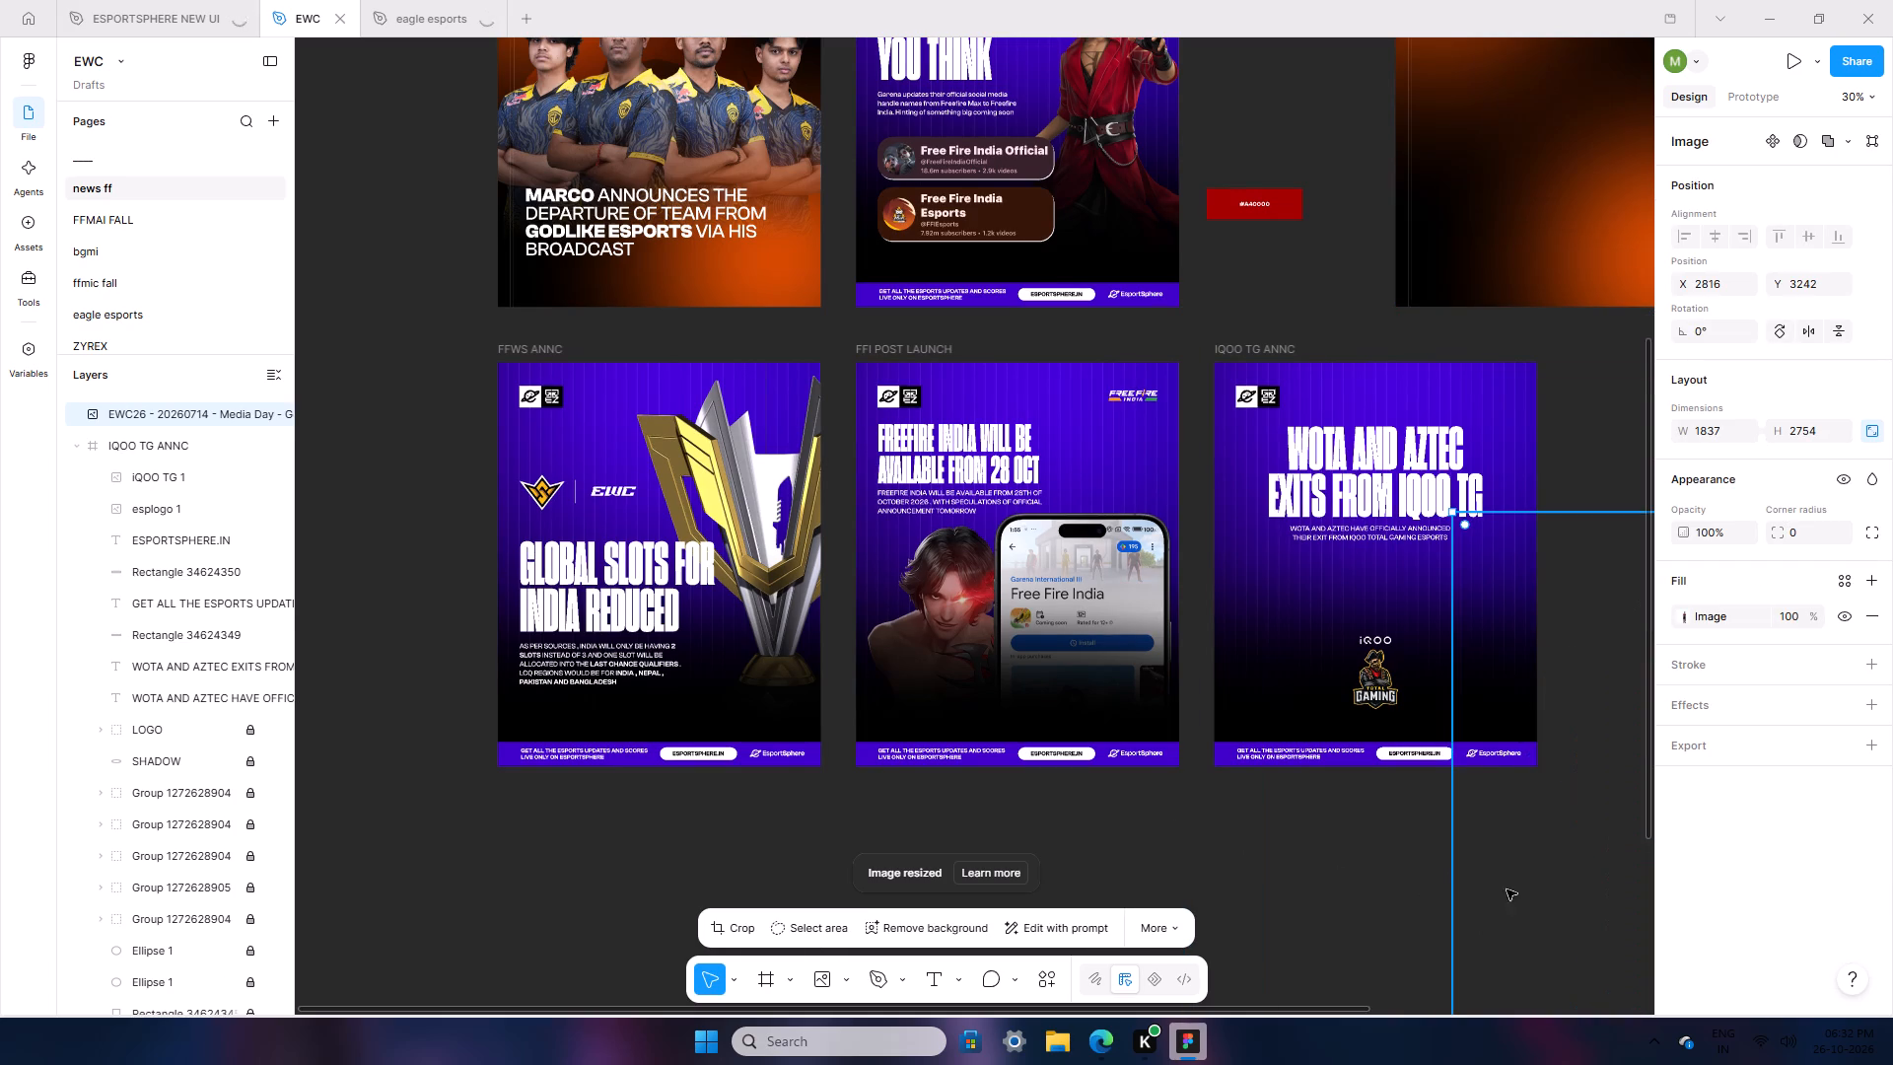
{"action": "left_click_drag", "start_coordinate": [1518, 886], "coordinate": [1103, 804]}
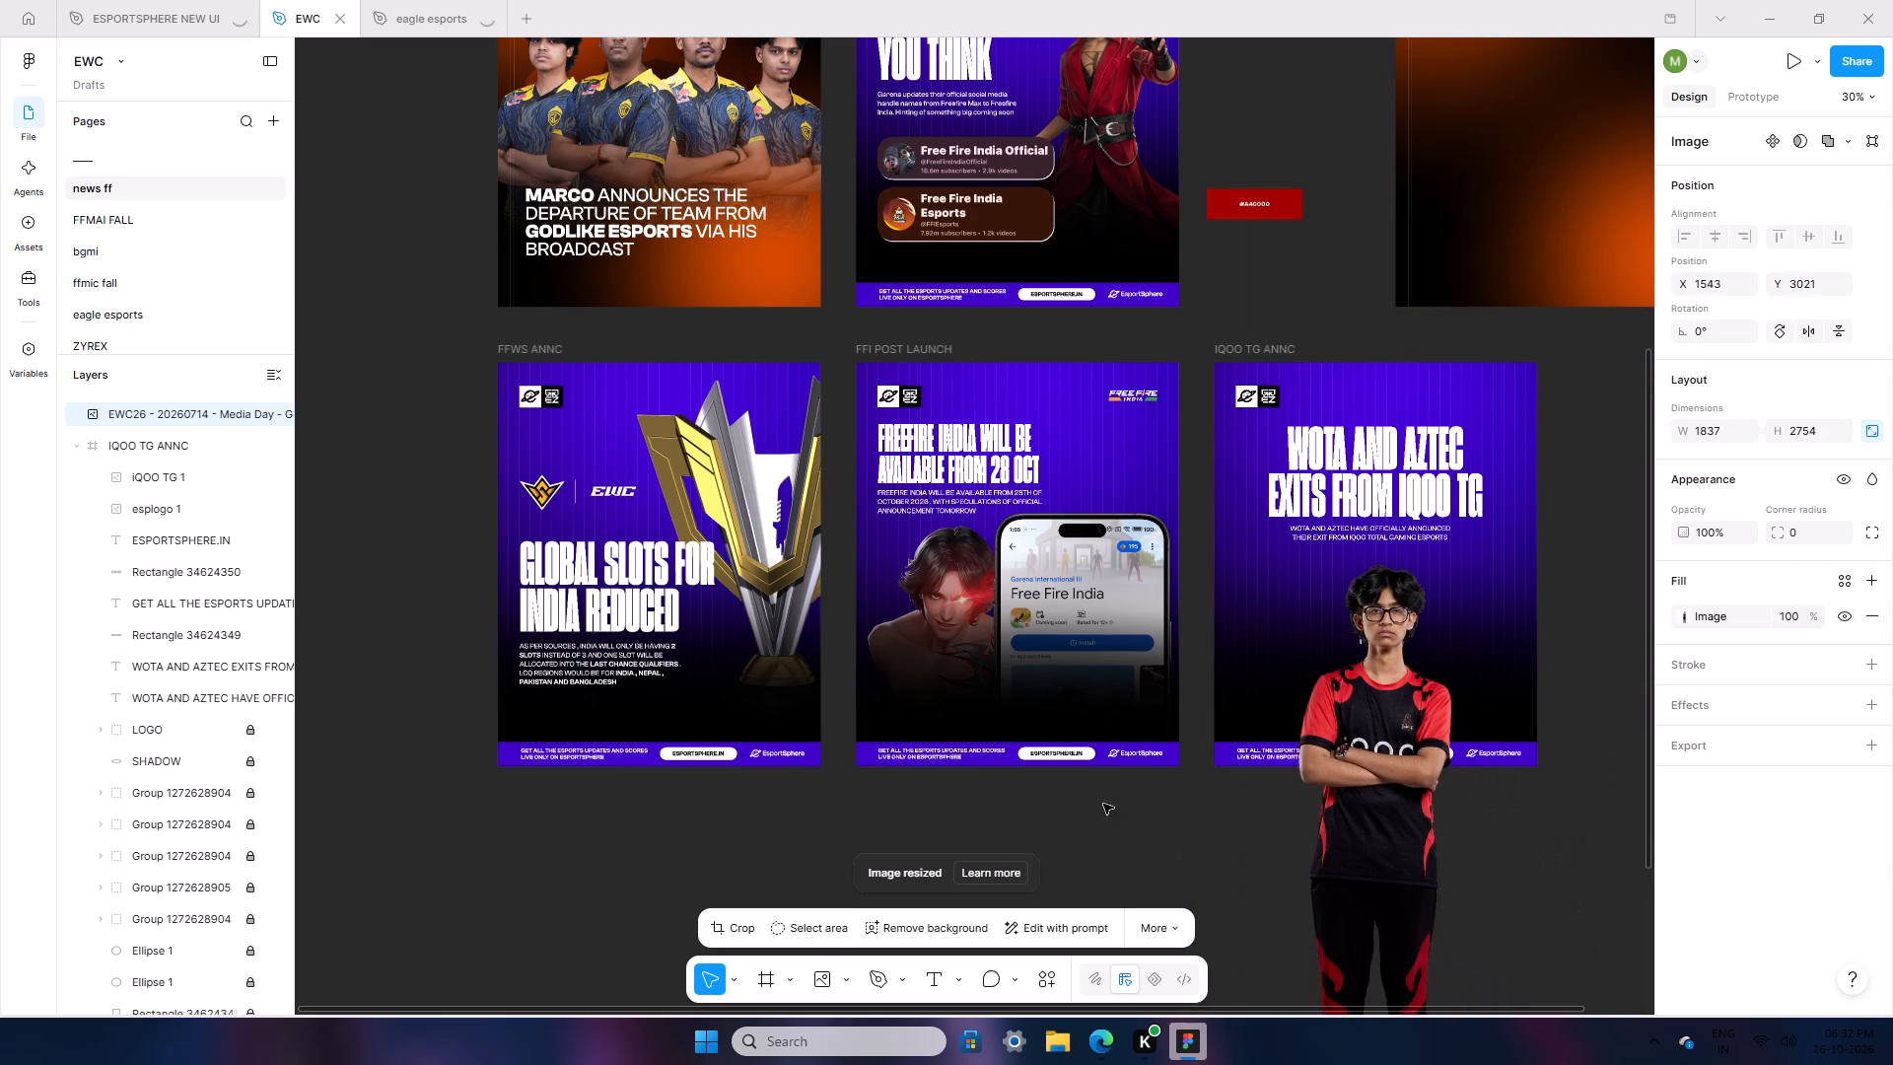
{"action": "left_click_drag", "start_coordinate": [1103, 804], "coordinate": [1067, 814]}
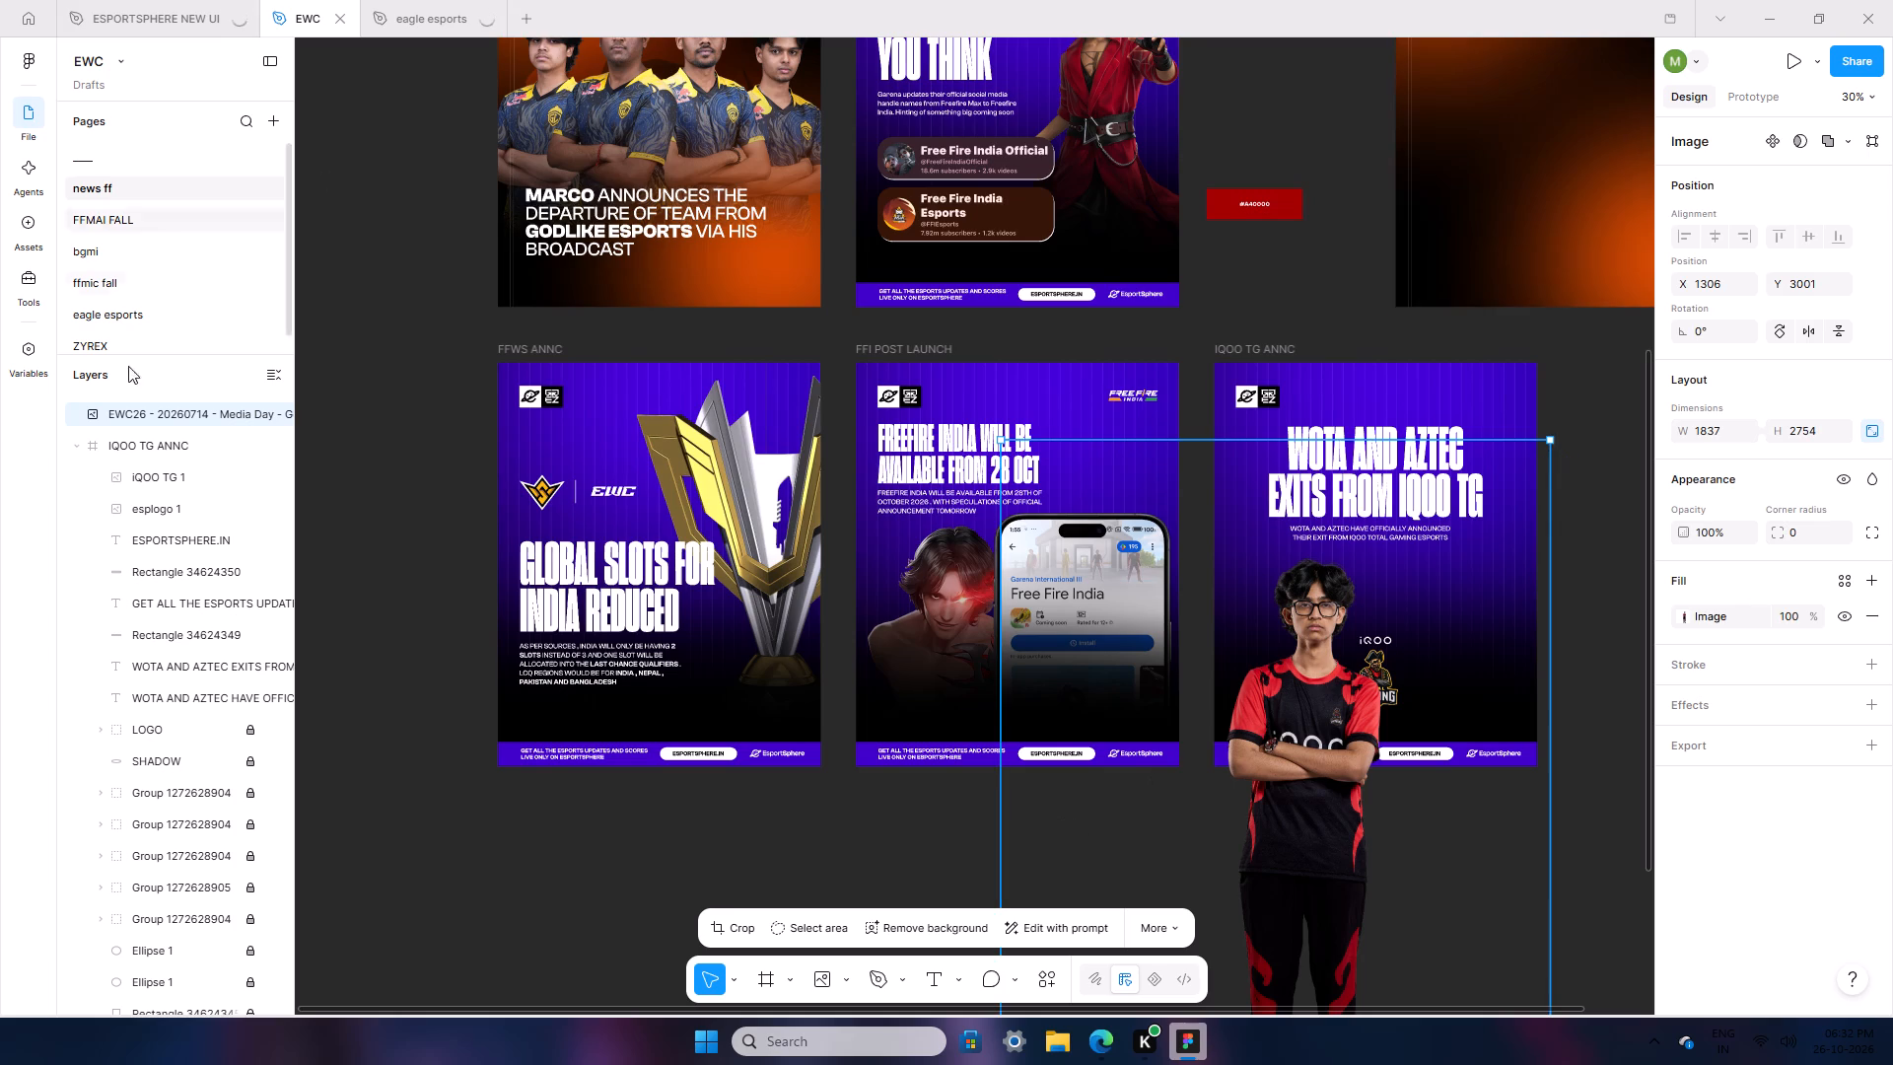
Move the player image layer into the IQOO TG ANNC frame, between the LOGO and SHADOW layers.
{"action": "left_click_drag", "start_coordinate": [135, 408], "coordinate": [189, 713]}
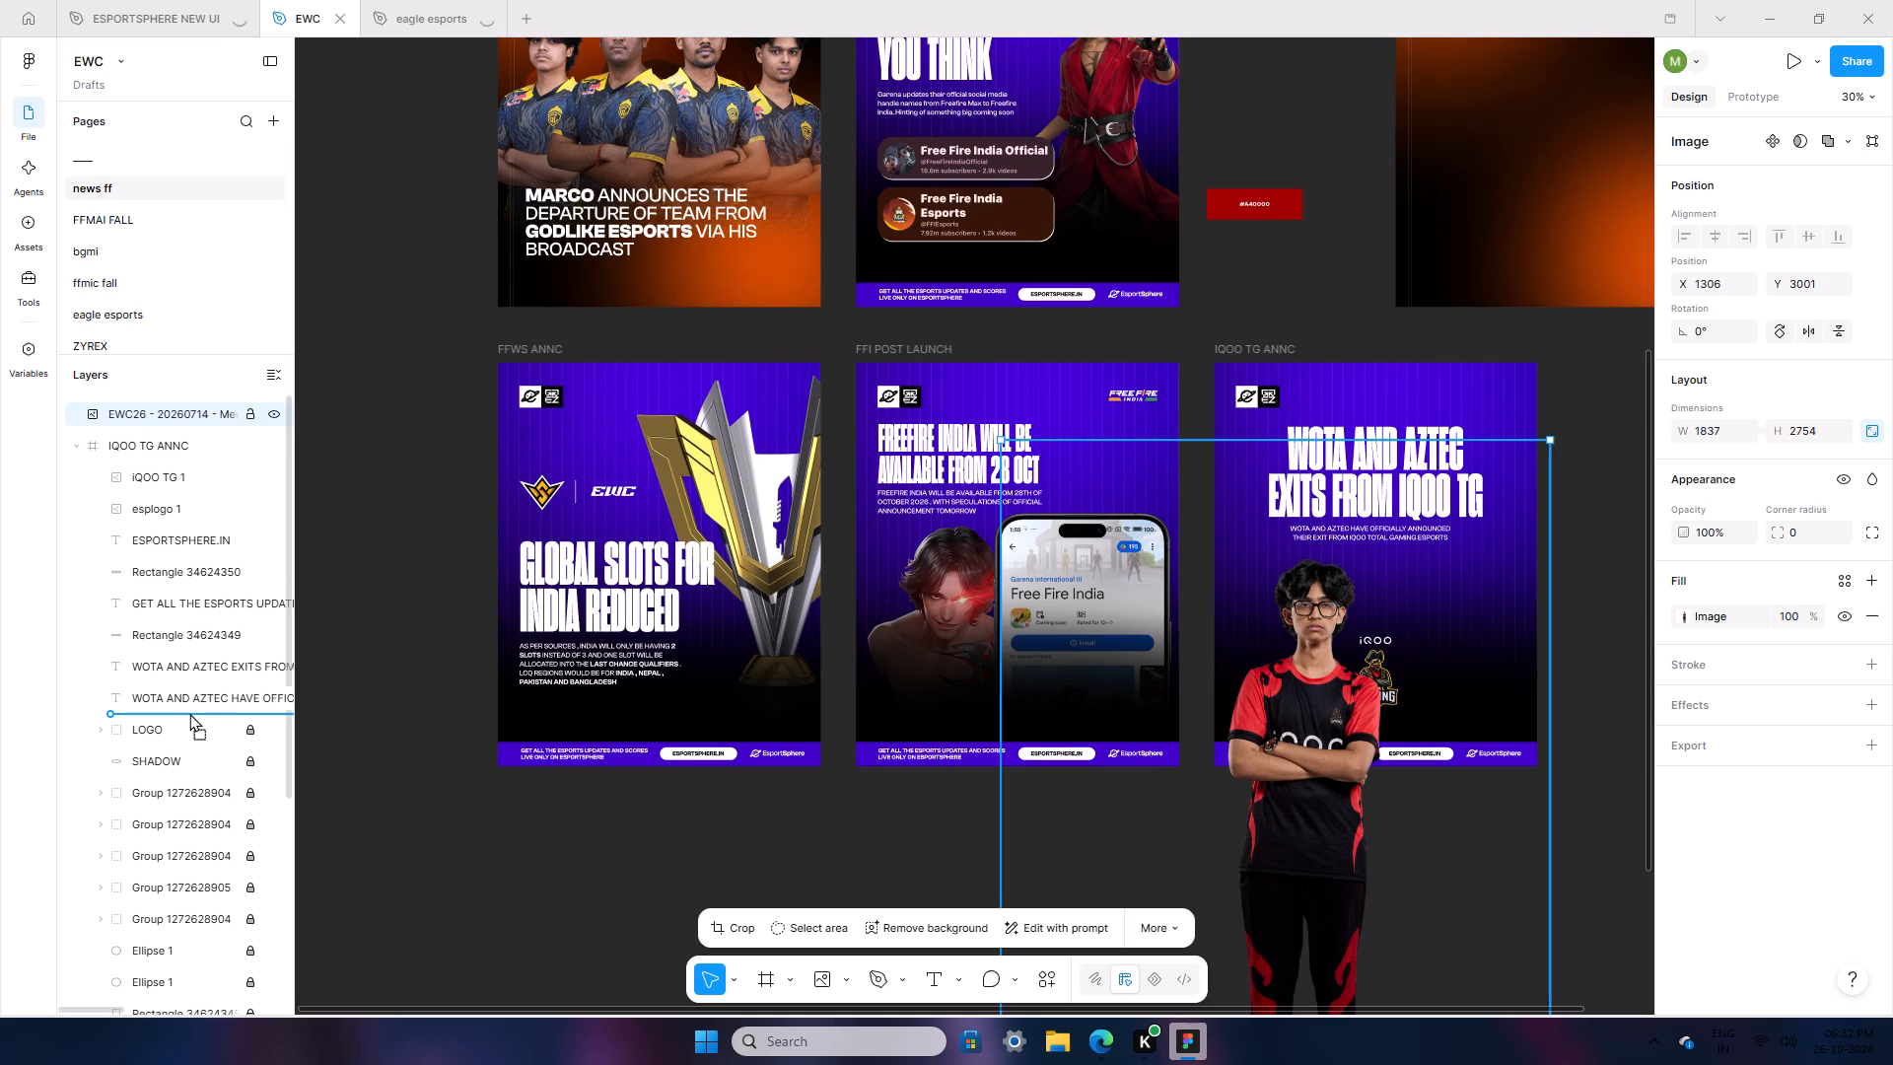
{"action": "left_click_drag", "start_coordinate": [189, 713], "coordinate": [194, 778]}
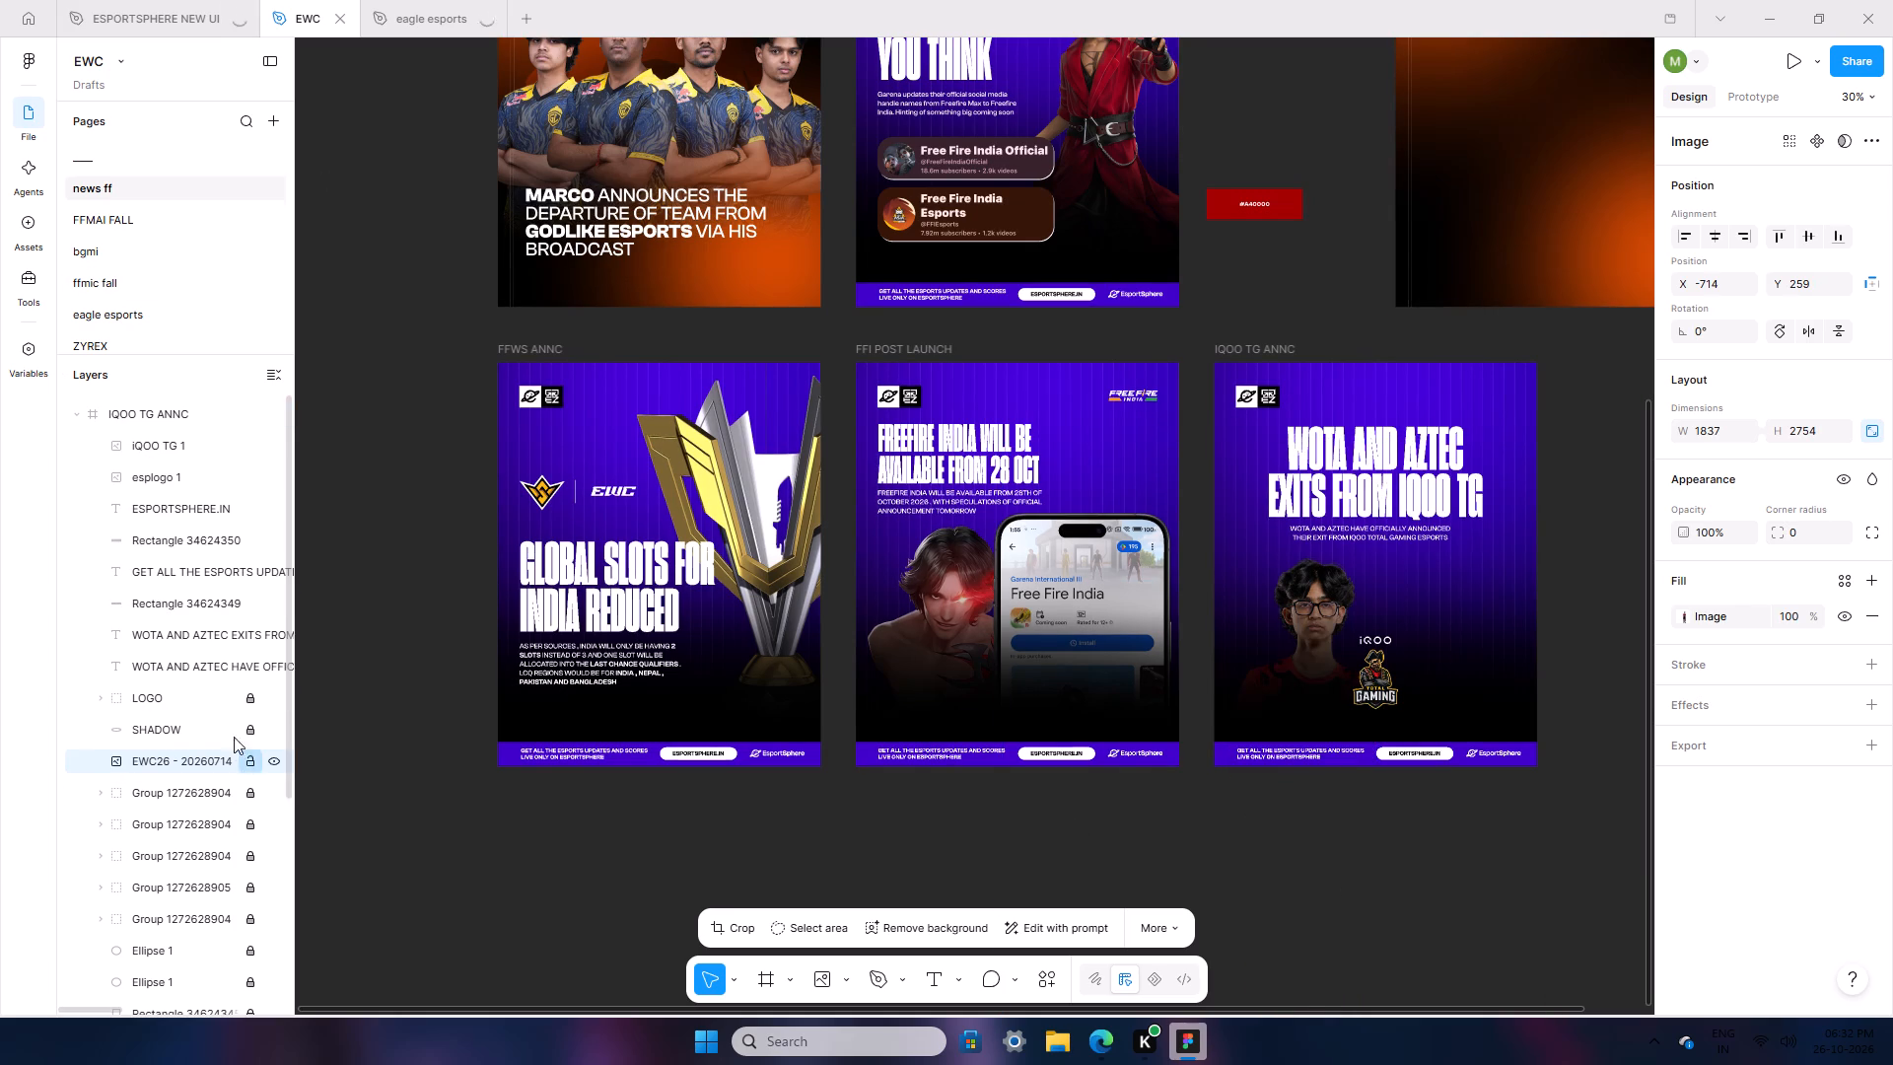
{"action": "left_click_drag", "start_coordinate": [173, 757], "coordinate": [160, 698]}
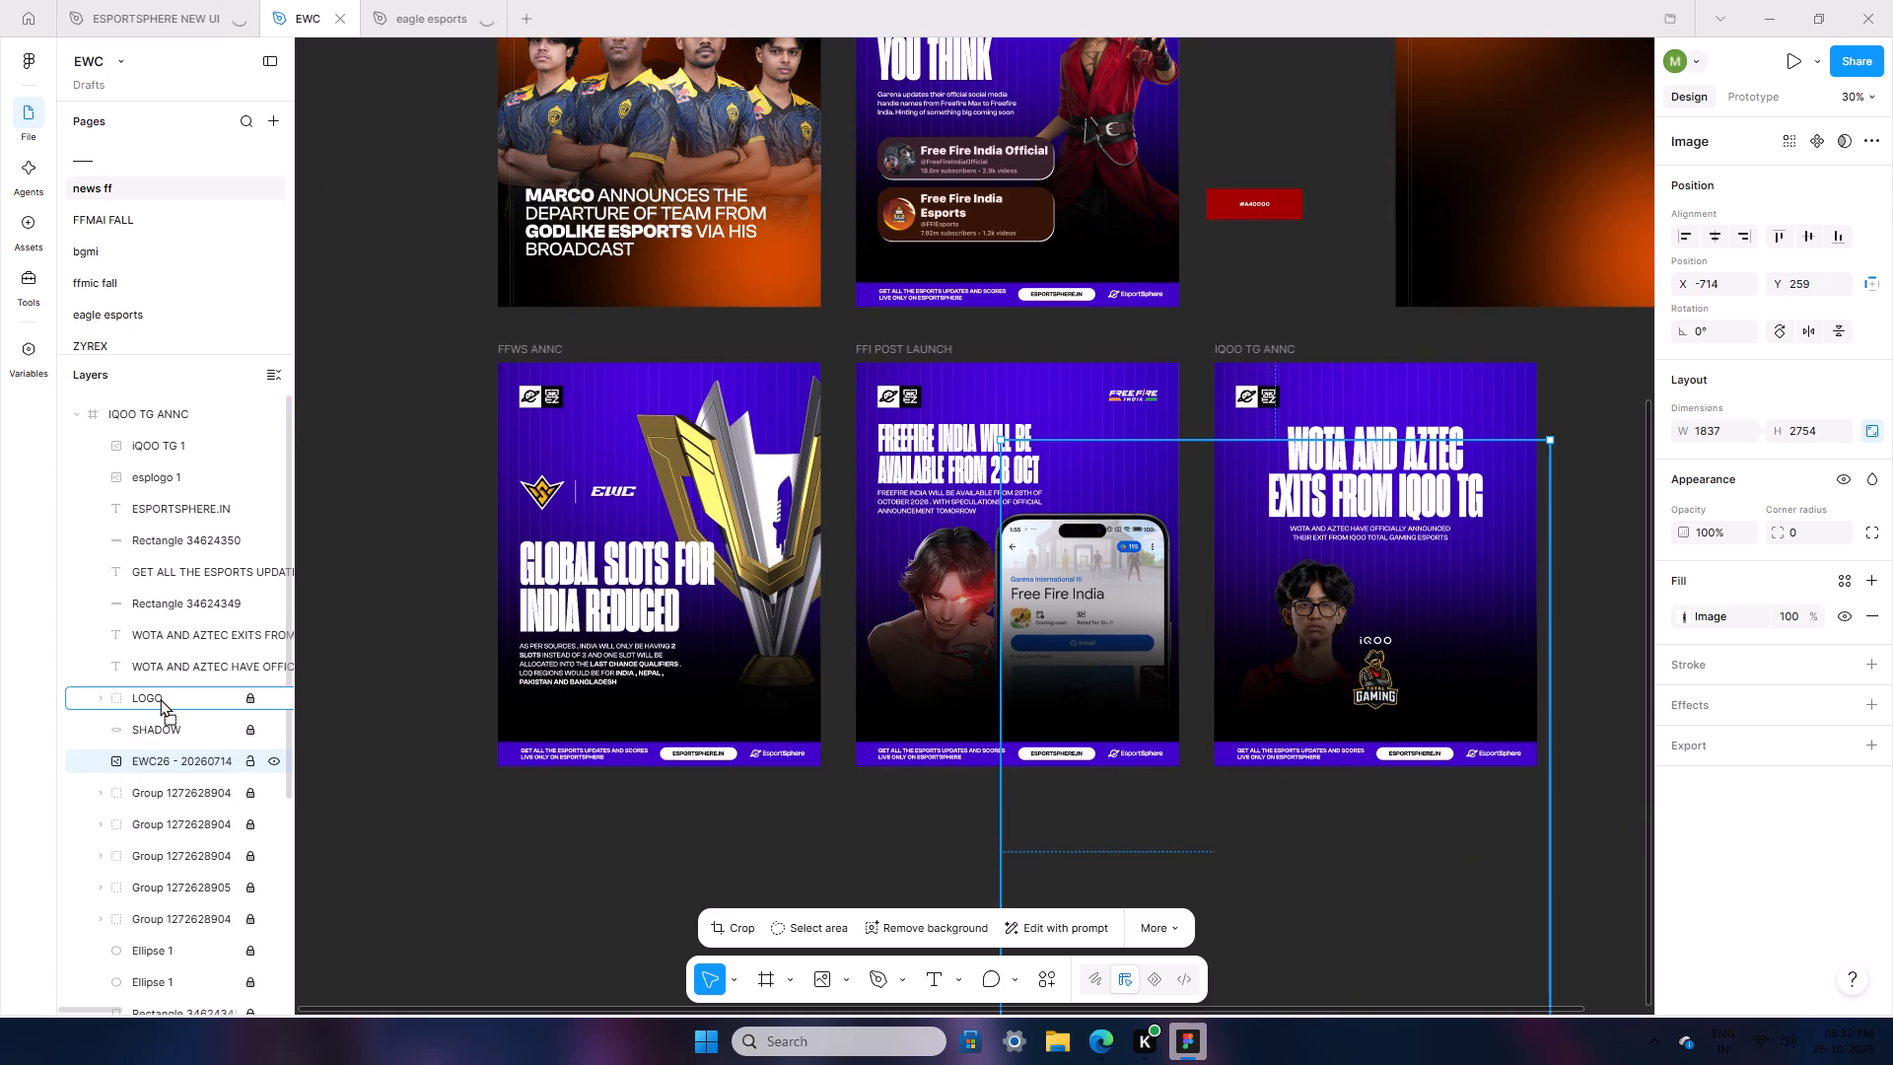
{"action": "left_click_drag", "start_coordinate": [160, 698], "coordinate": [163, 715]}
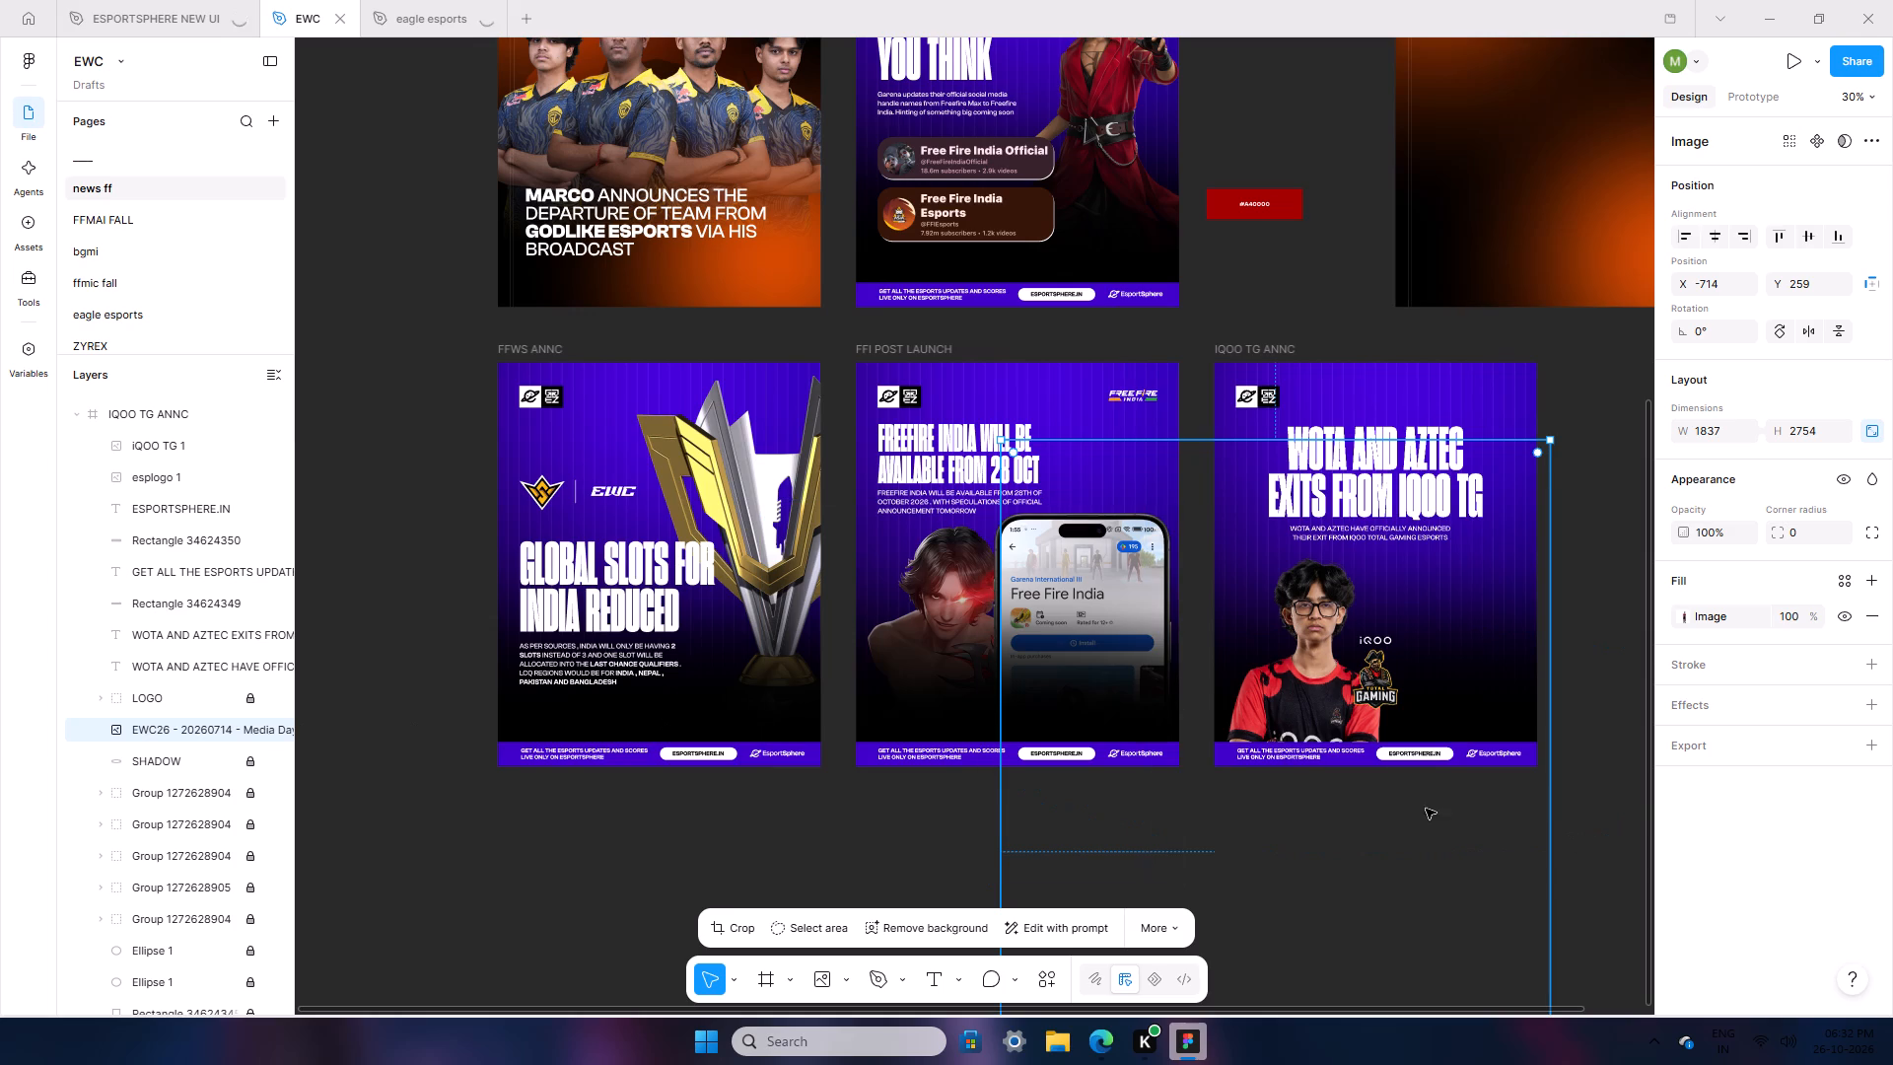
Position the player image in the frame's lower-left area beside the IQOO TG logo, at about X -780, Y 270.
{"action": "left_click_drag", "start_coordinate": [1357, 786], "coordinate": [1439, 794]}
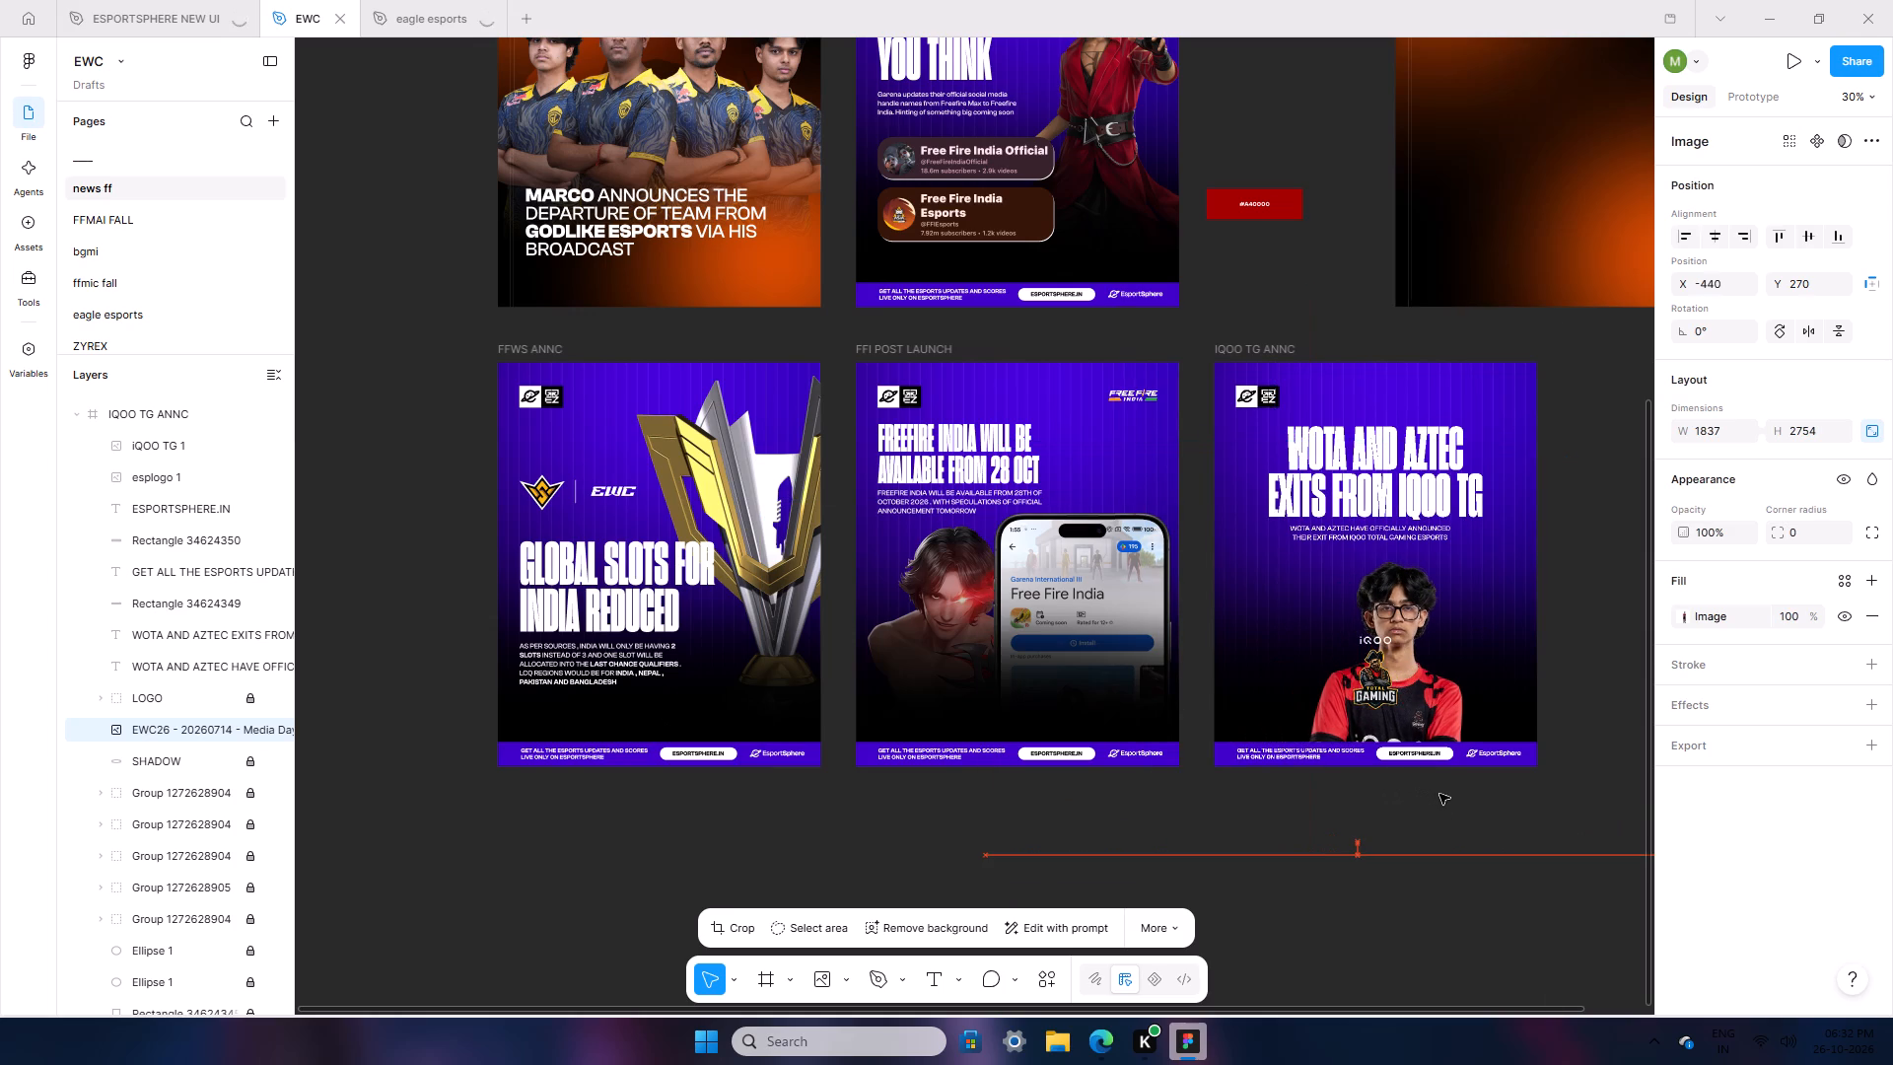
{"action": "left_click_drag", "start_coordinate": [1439, 794], "coordinate": [1429, 782]}
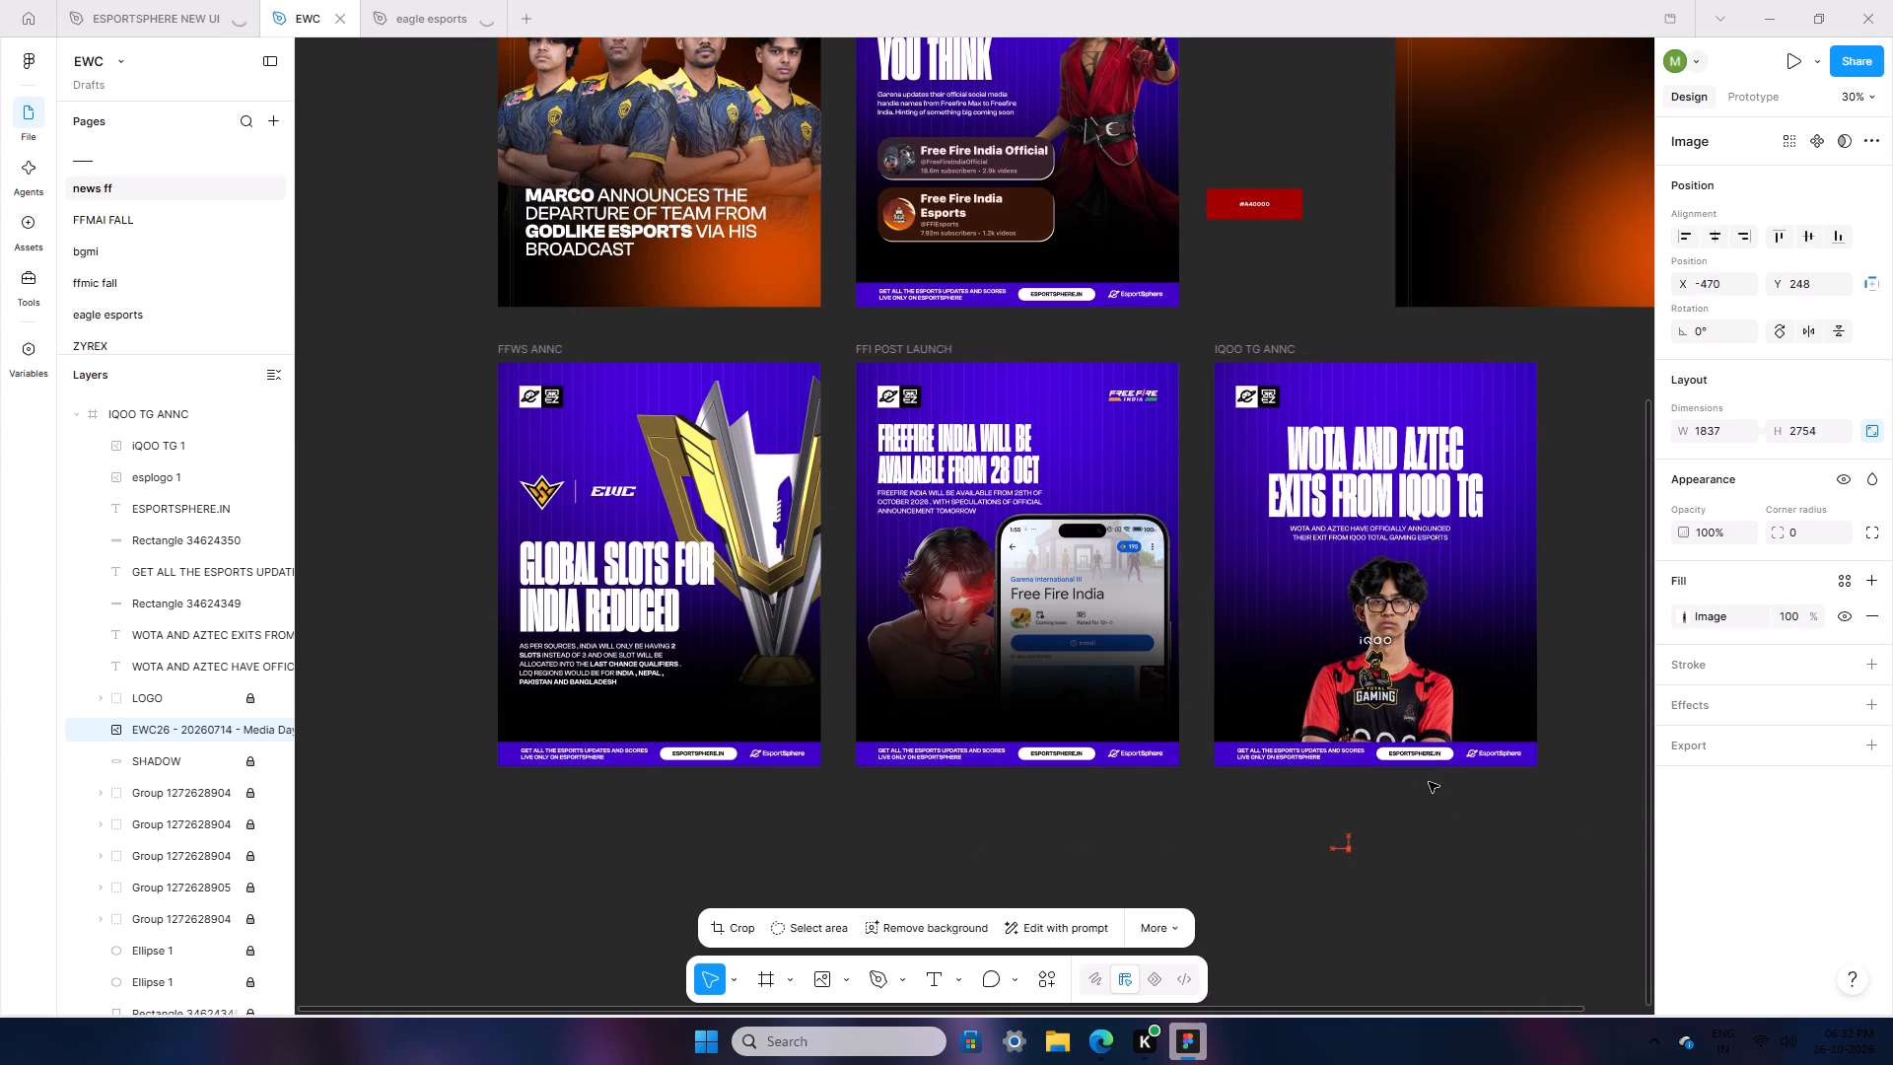
{"action": "left_click_drag", "start_coordinate": [1429, 782], "coordinate": [1371, 778]}
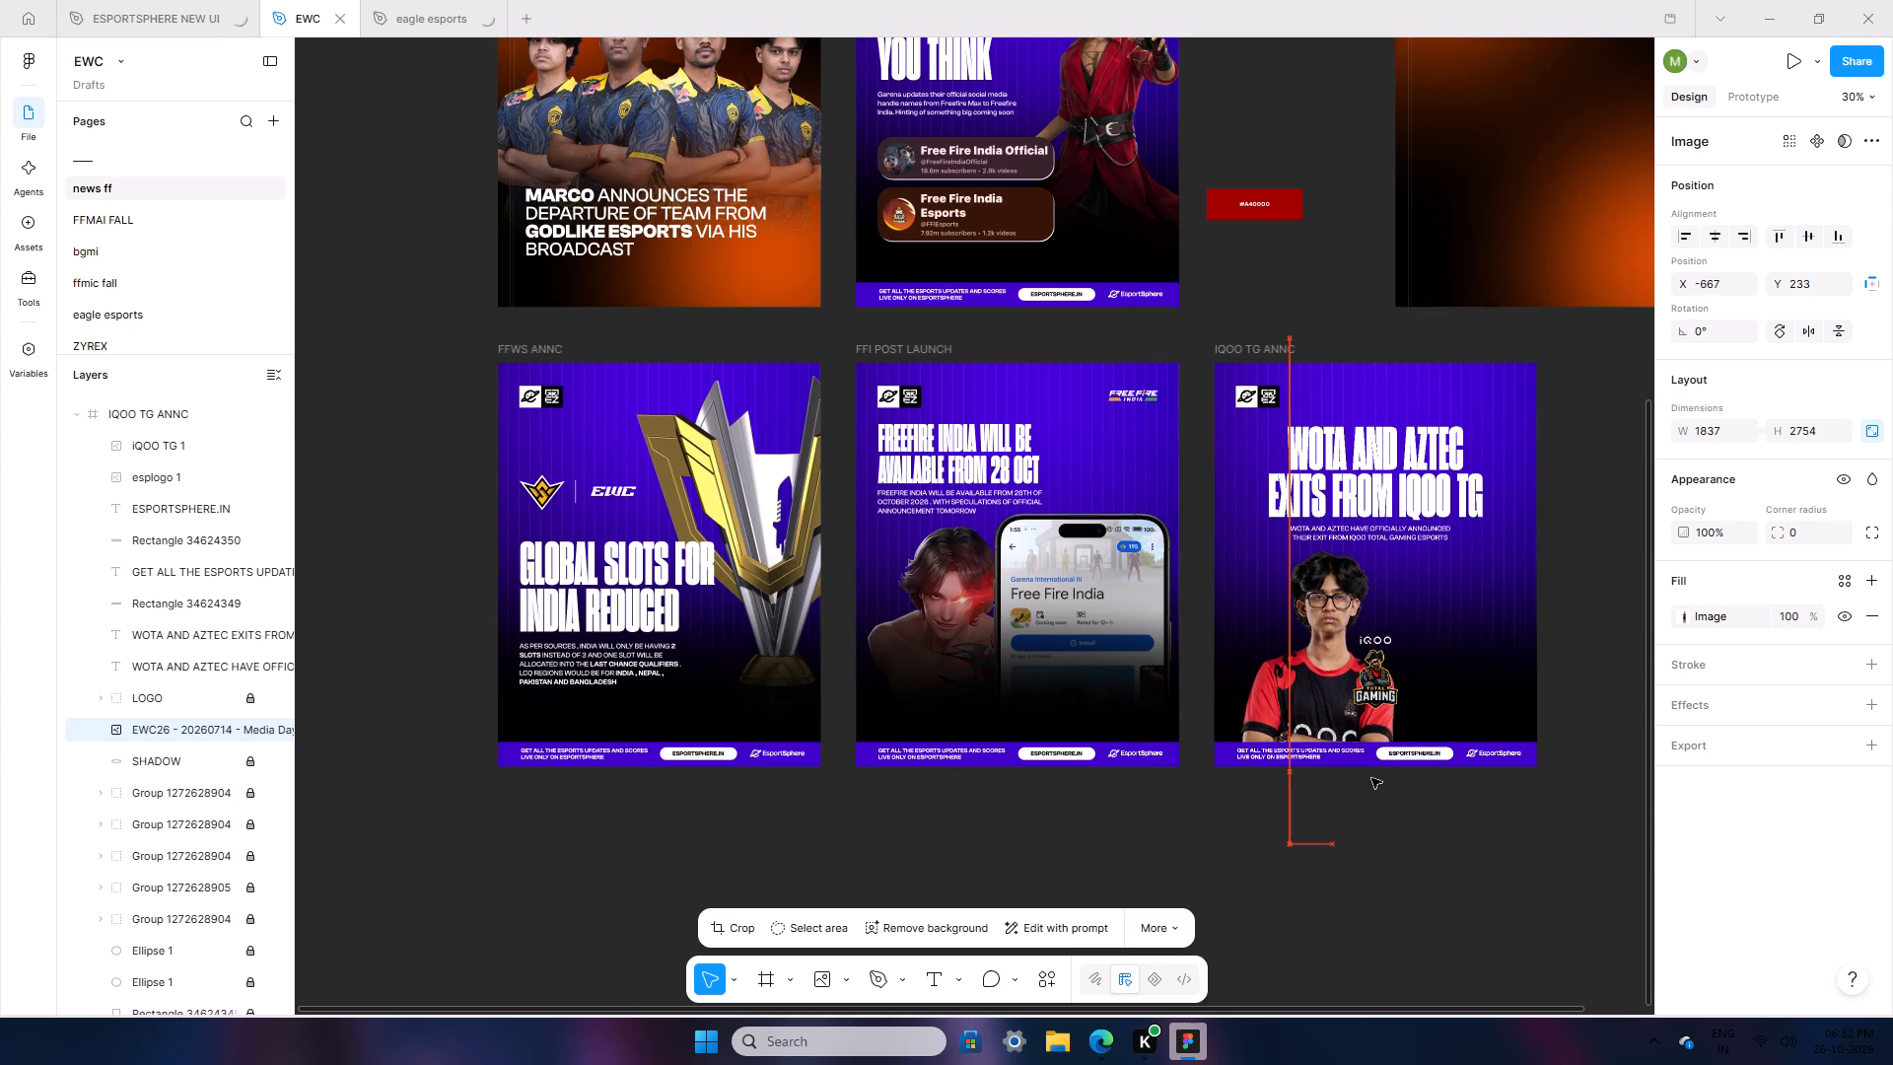
{"action": "left_click_drag", "start_coordinate": [1371, 778], "coordinate": [1336, 788]}
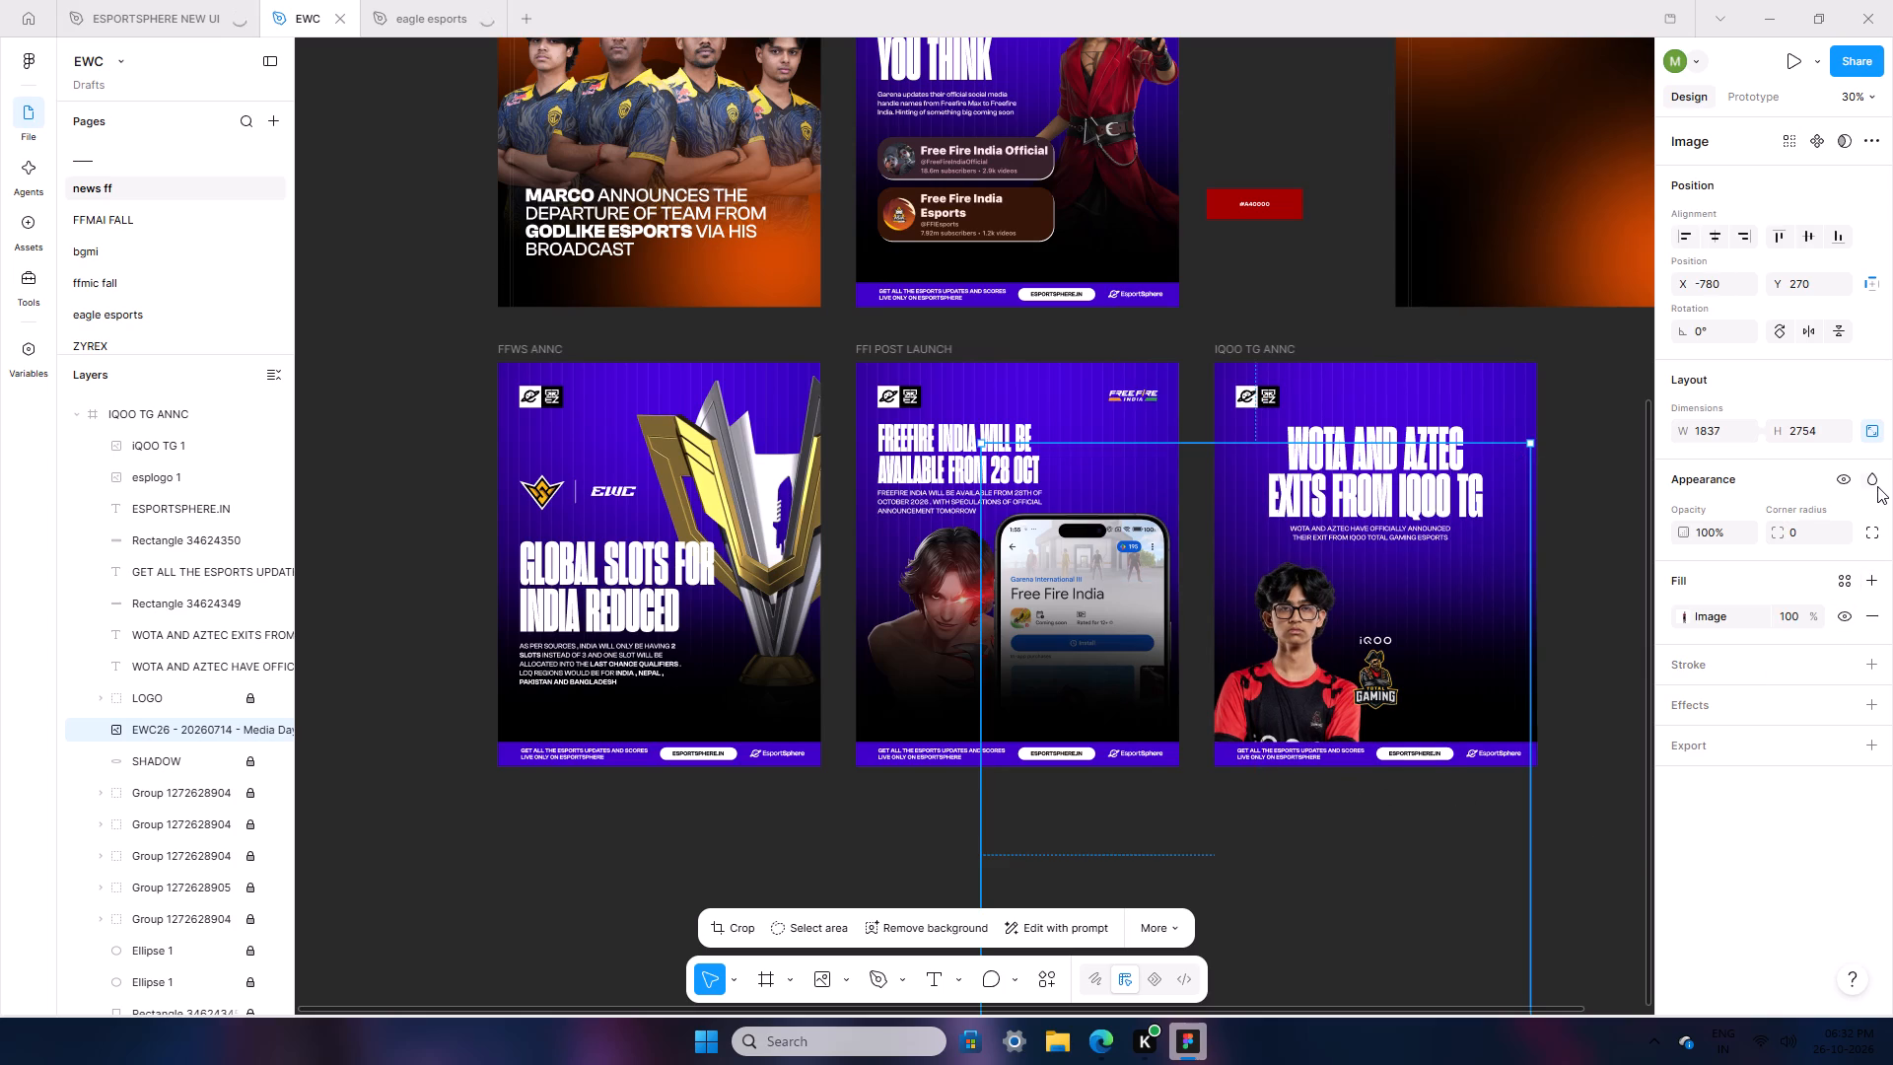
Preview other blend modes on the WOTA player image and set its blend mode to Normal.
{"action": "left_click", "coordinate": [1877, 474]}
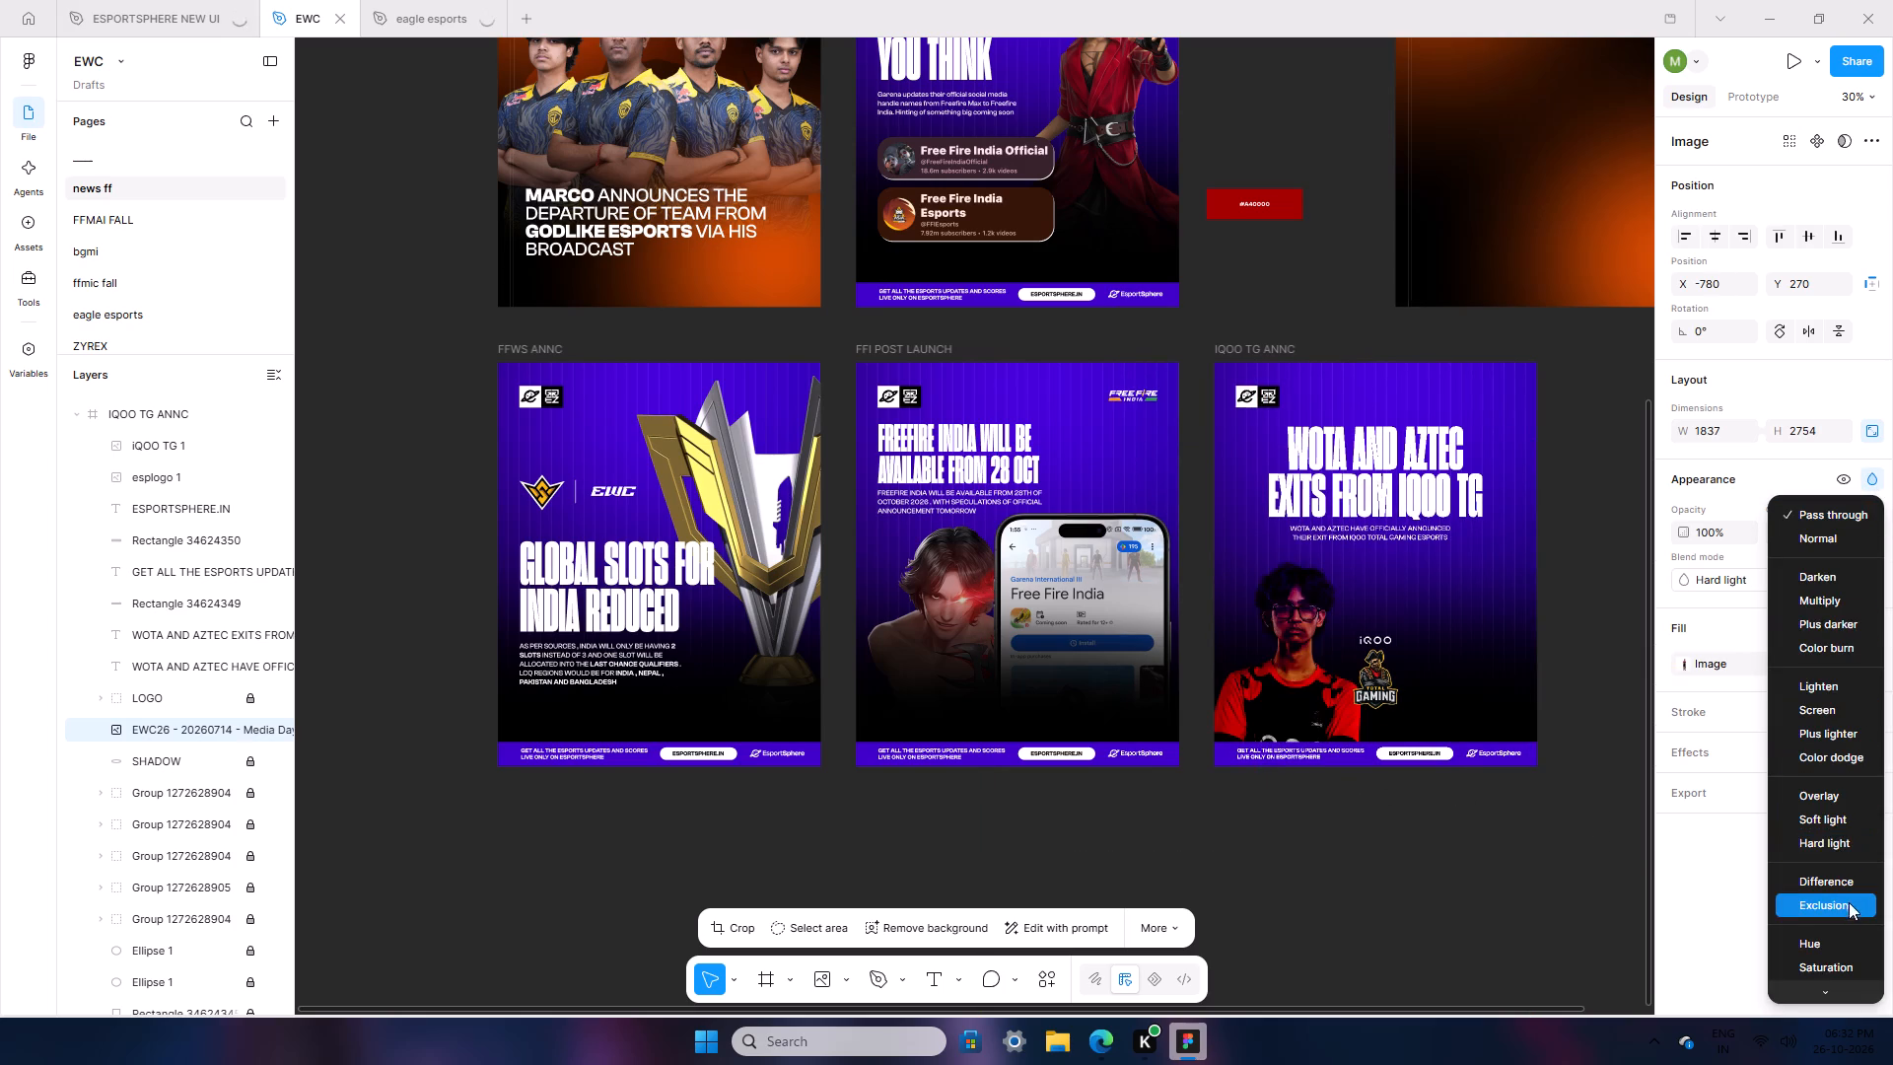
{"action": "scroll", "coordinate": [1853, 927], "scroll_direction": "down", "scroll_amount": 2}
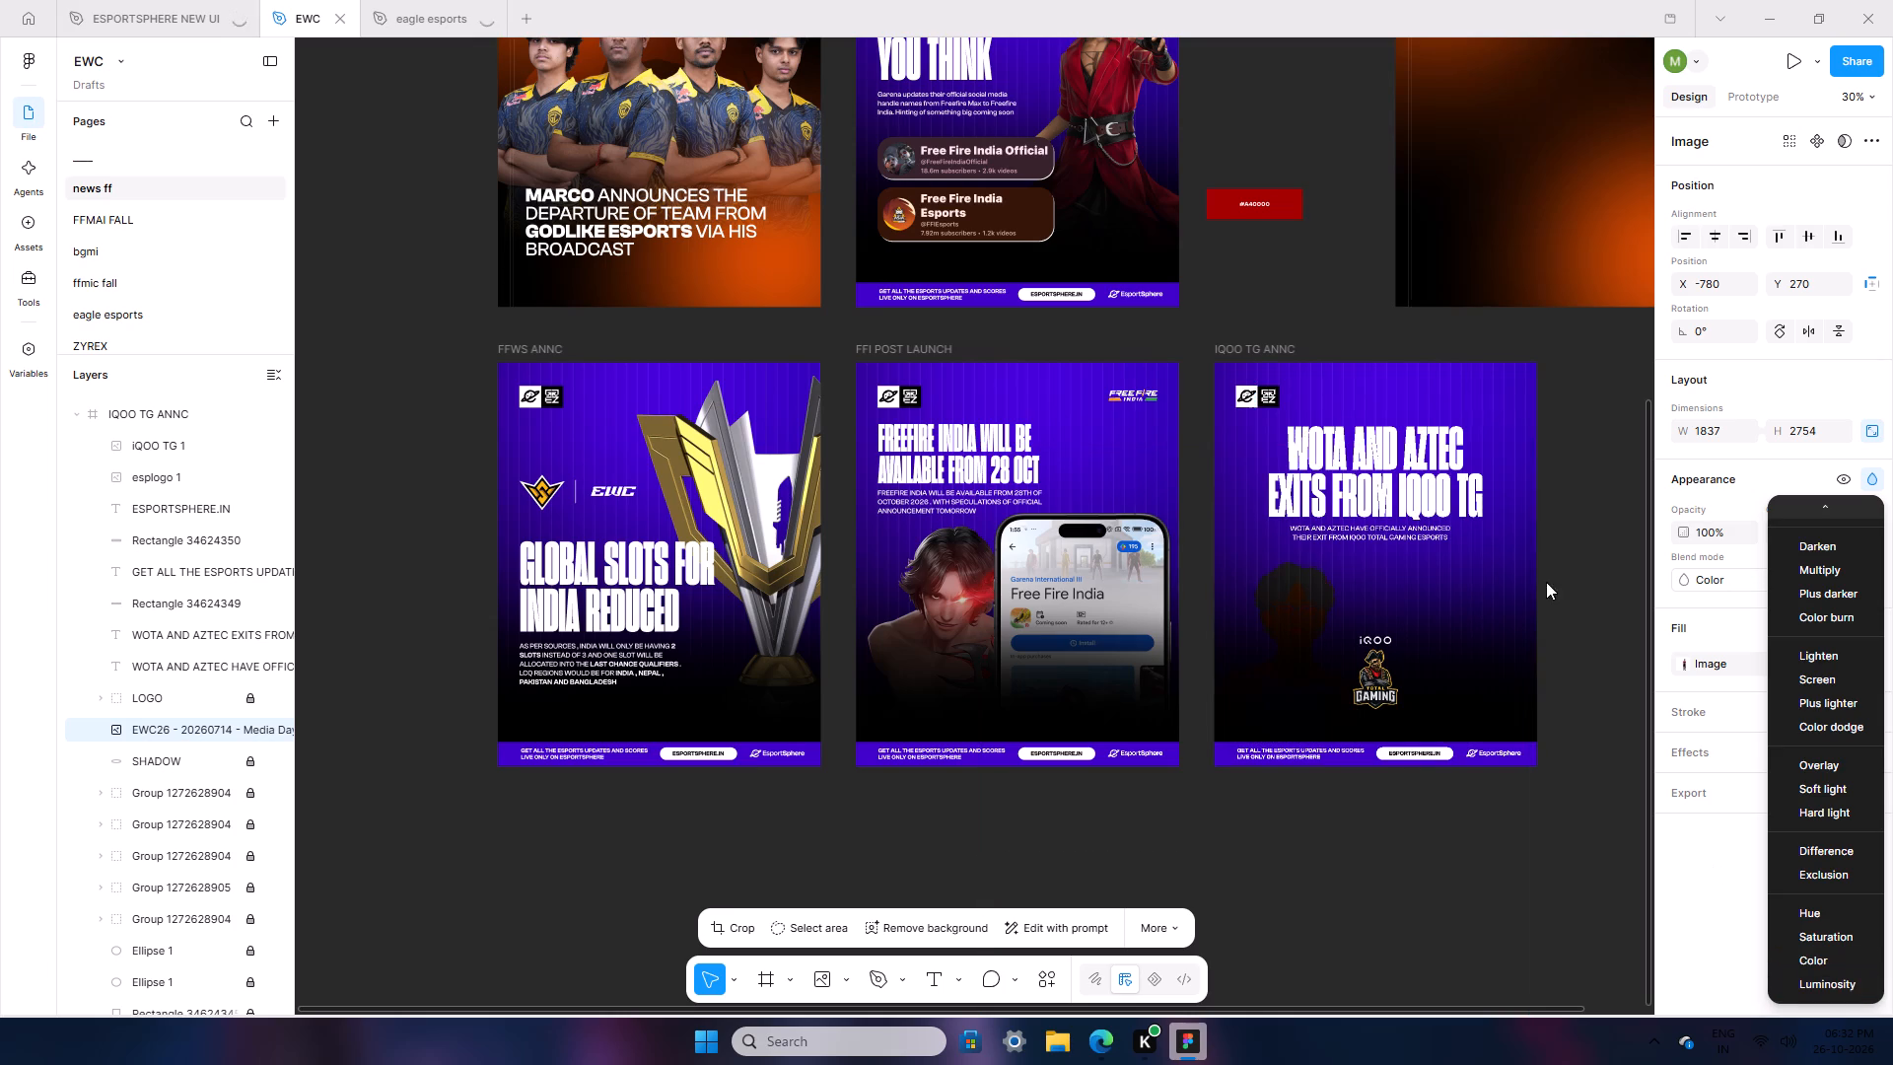
{"action": "scroll", "coordinate": [1789, 554], "scroll_direction": "up", "scroll_amount": 6}
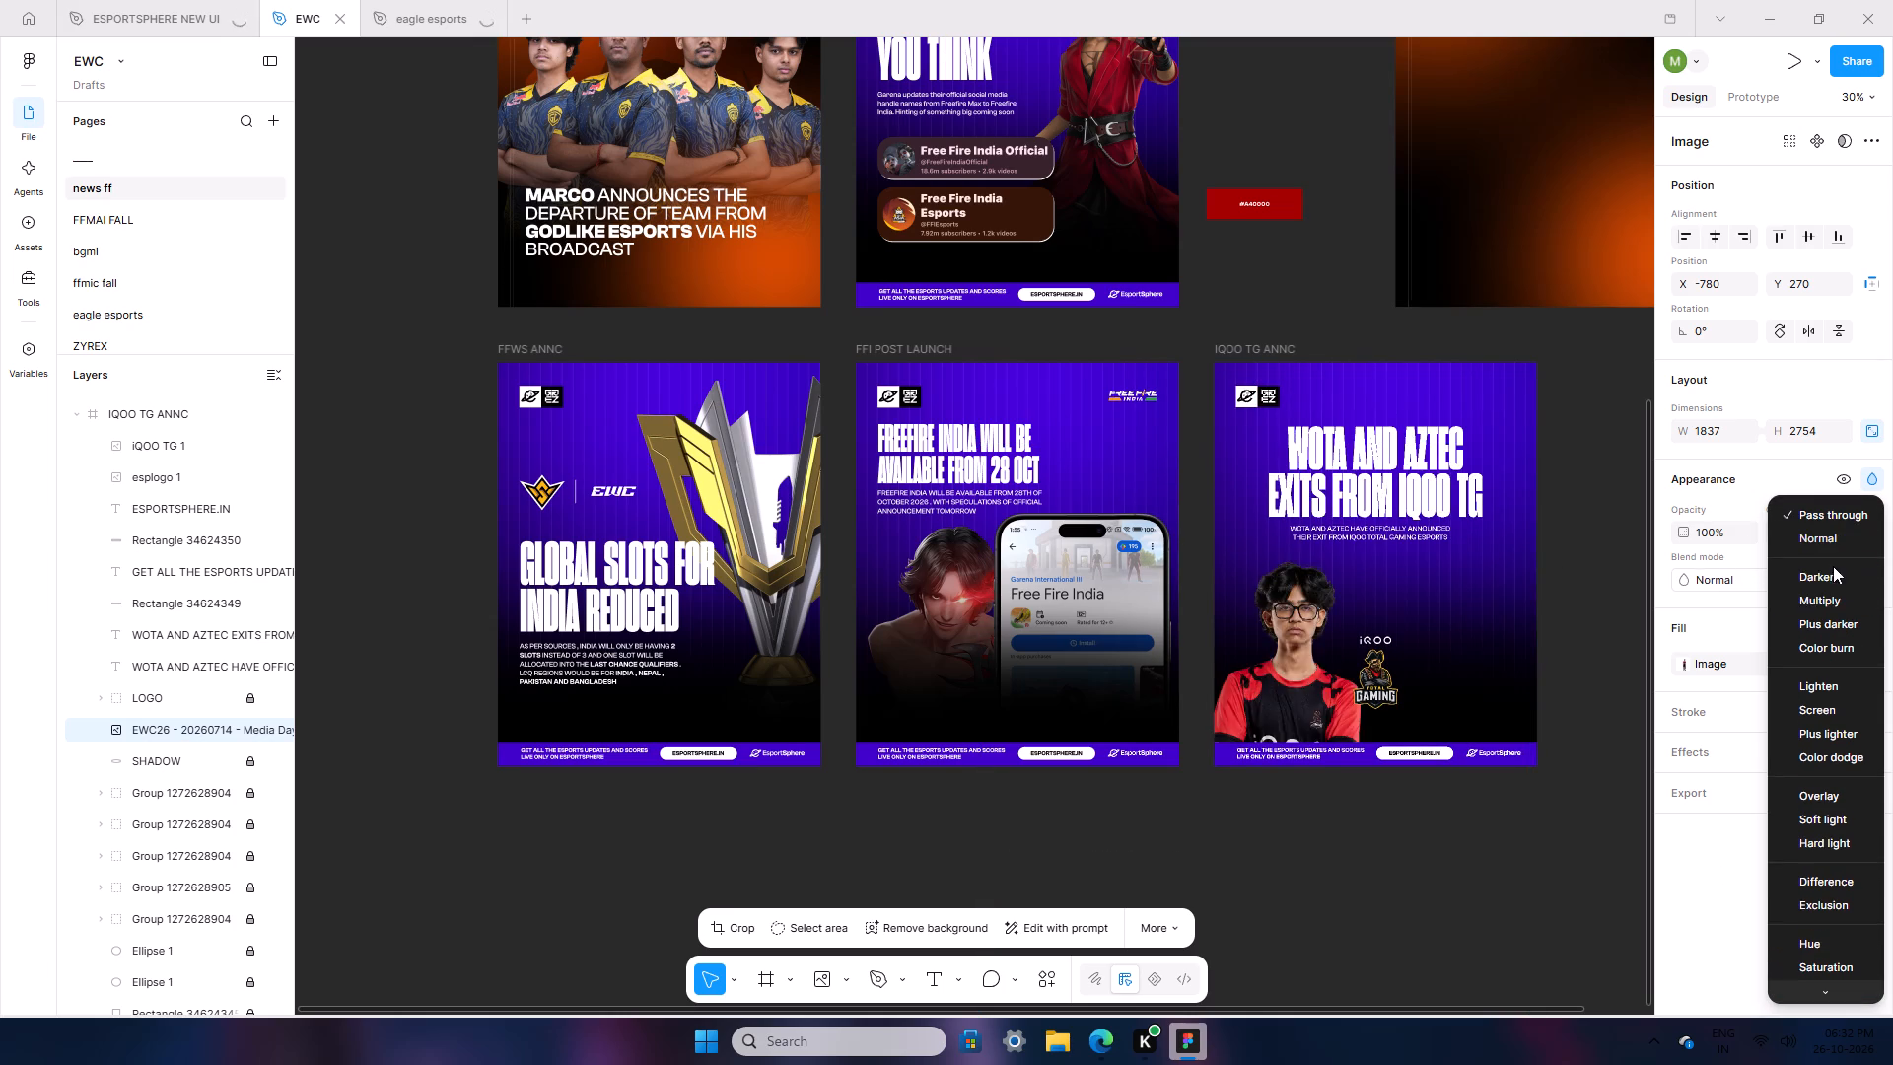
{"action": "left_click", "coordinate": [1832, 538]}
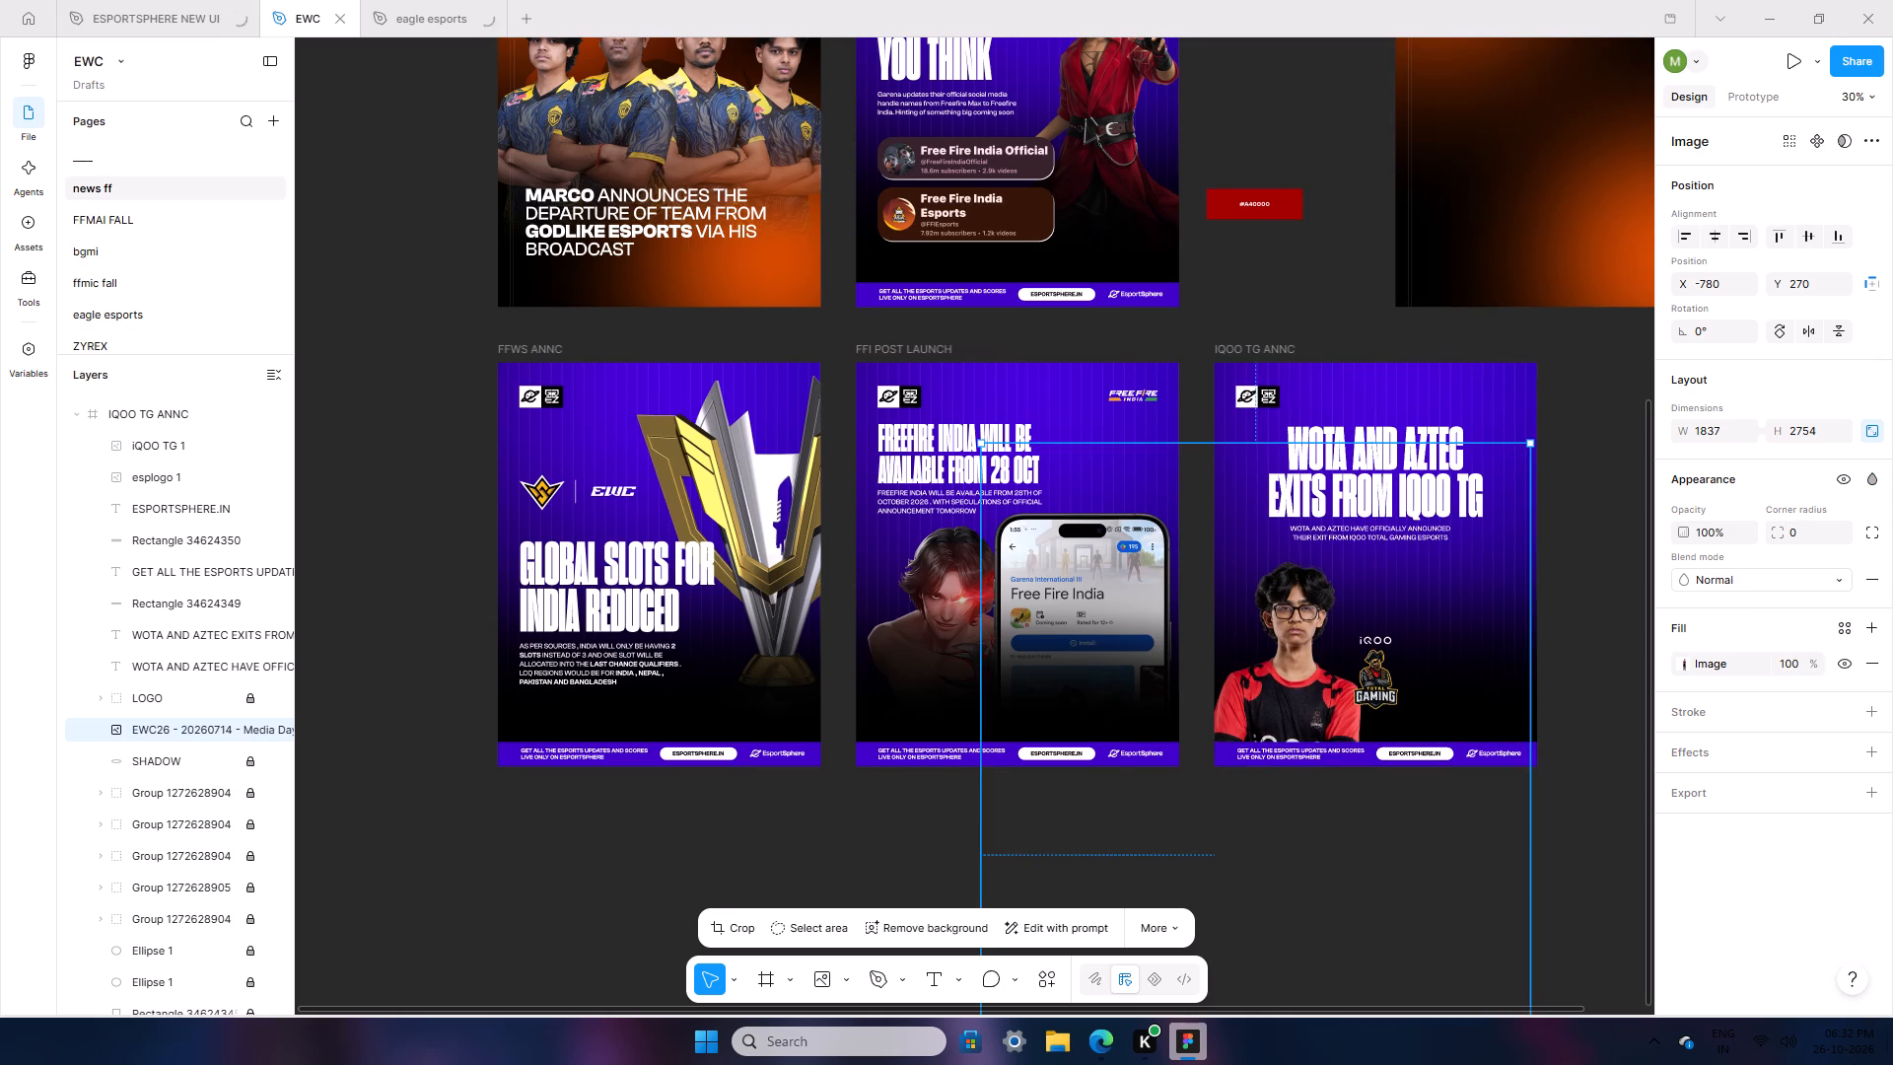
{"action": "left_click", "coordinate": [1546, 768]}
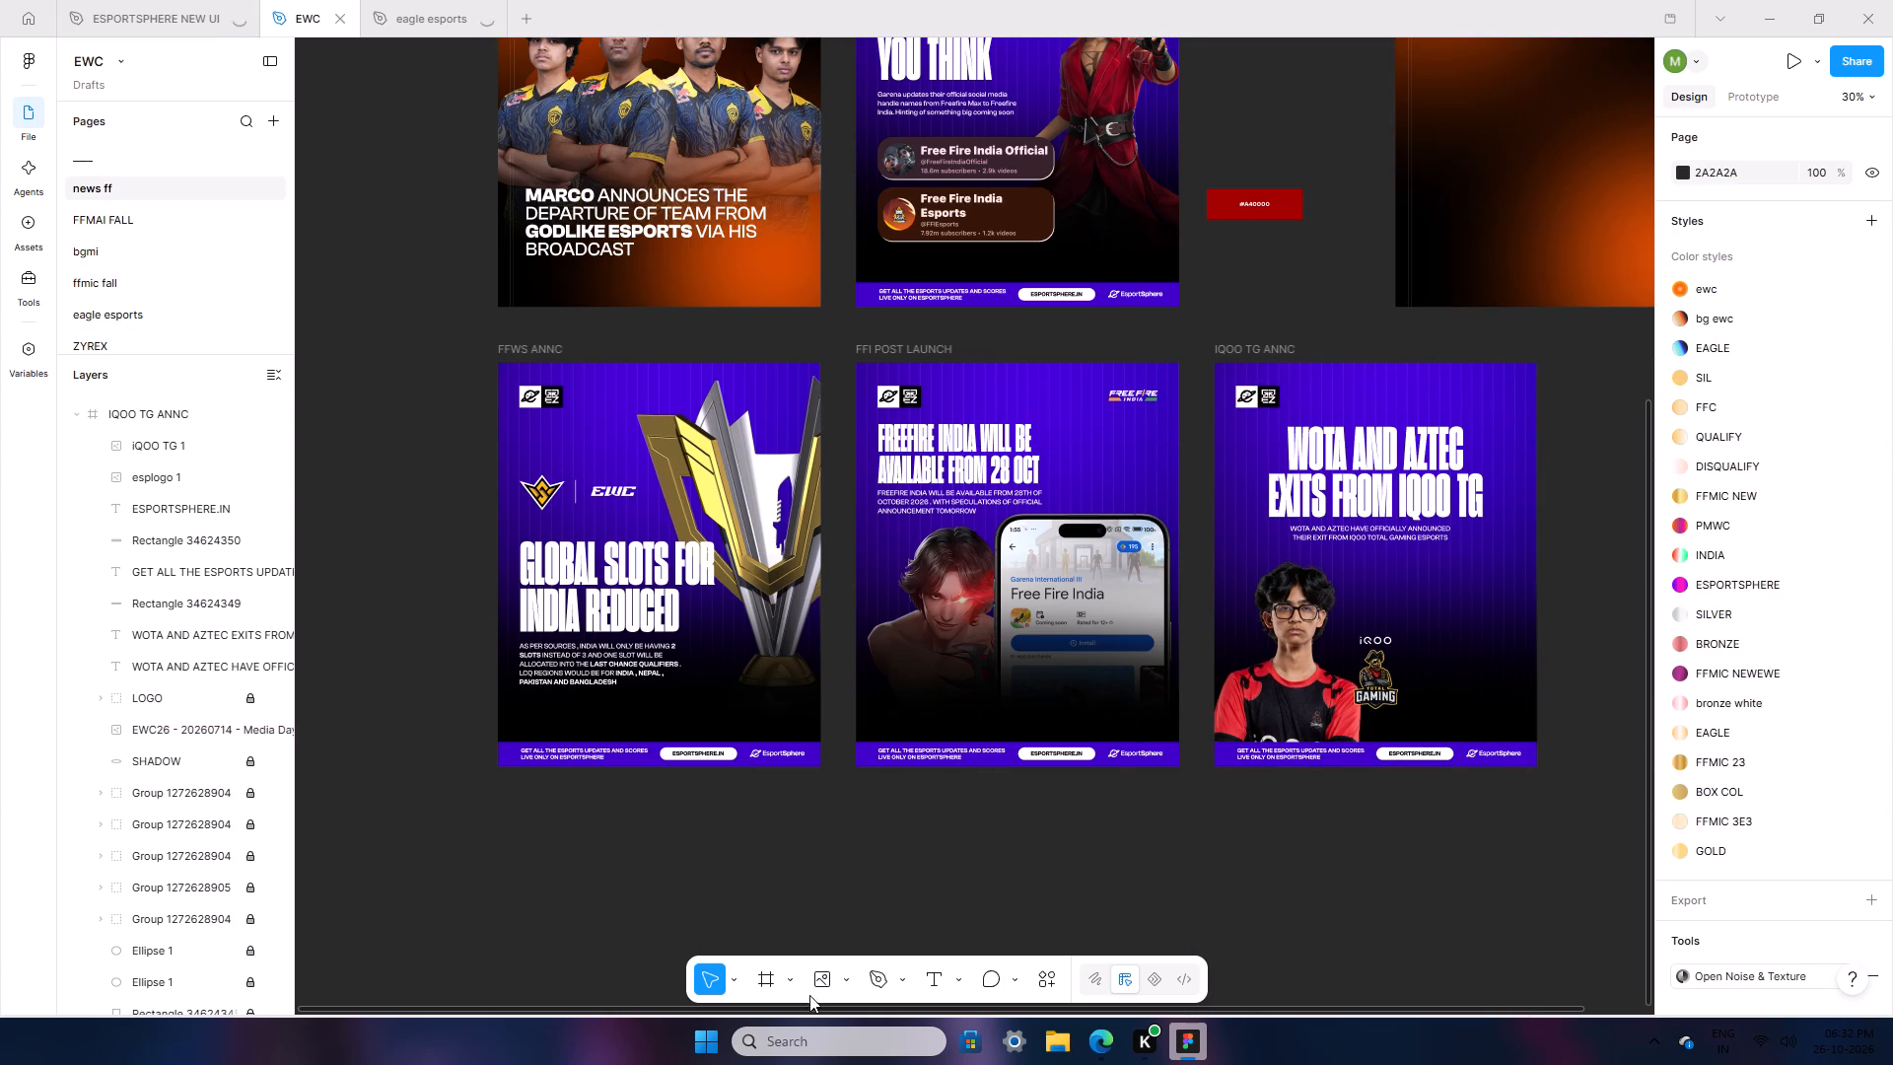
Import the AZTEC player cut-out PNG, found by searching Downloads for AZTE, and place it on the canvas near the IQOO TG ANNC frame.
{"action": "left_click", "coordinate": [822, 986]}
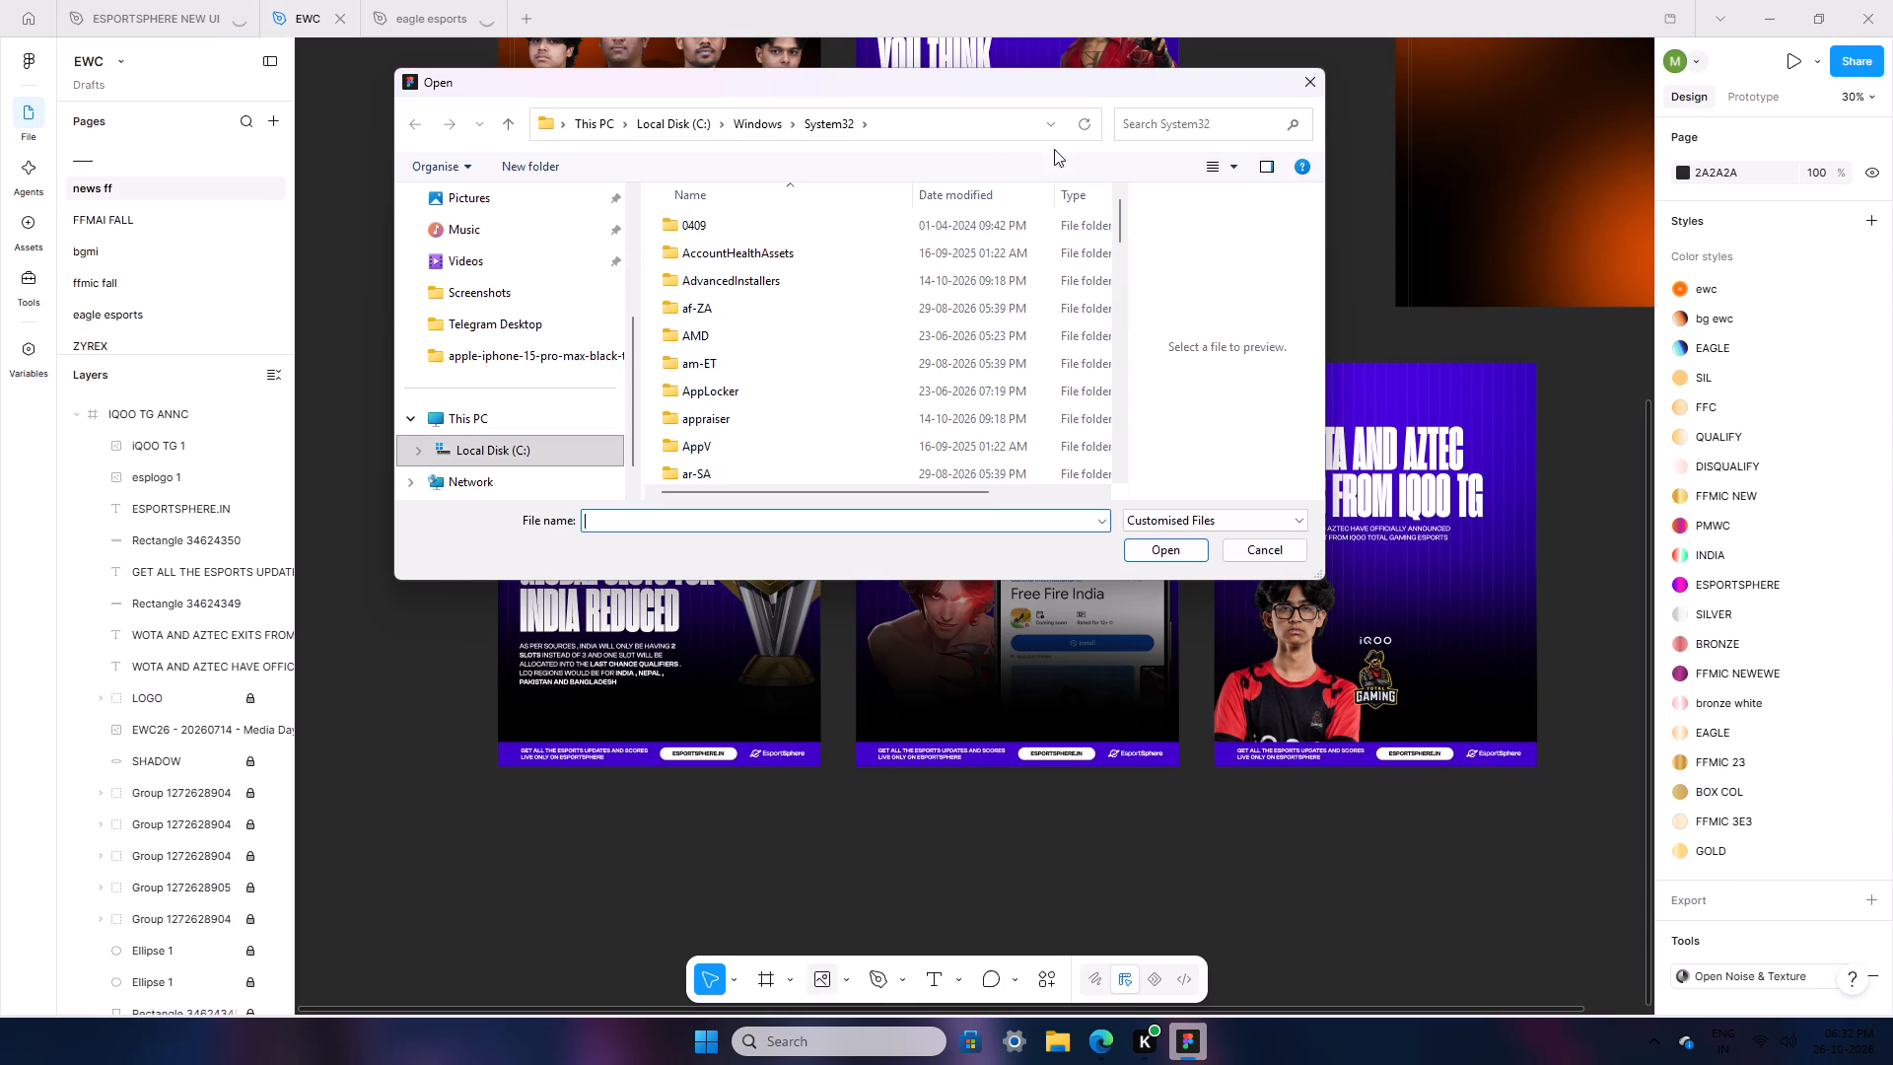
{"action": "double_click", "coordinate": [519, 183]}
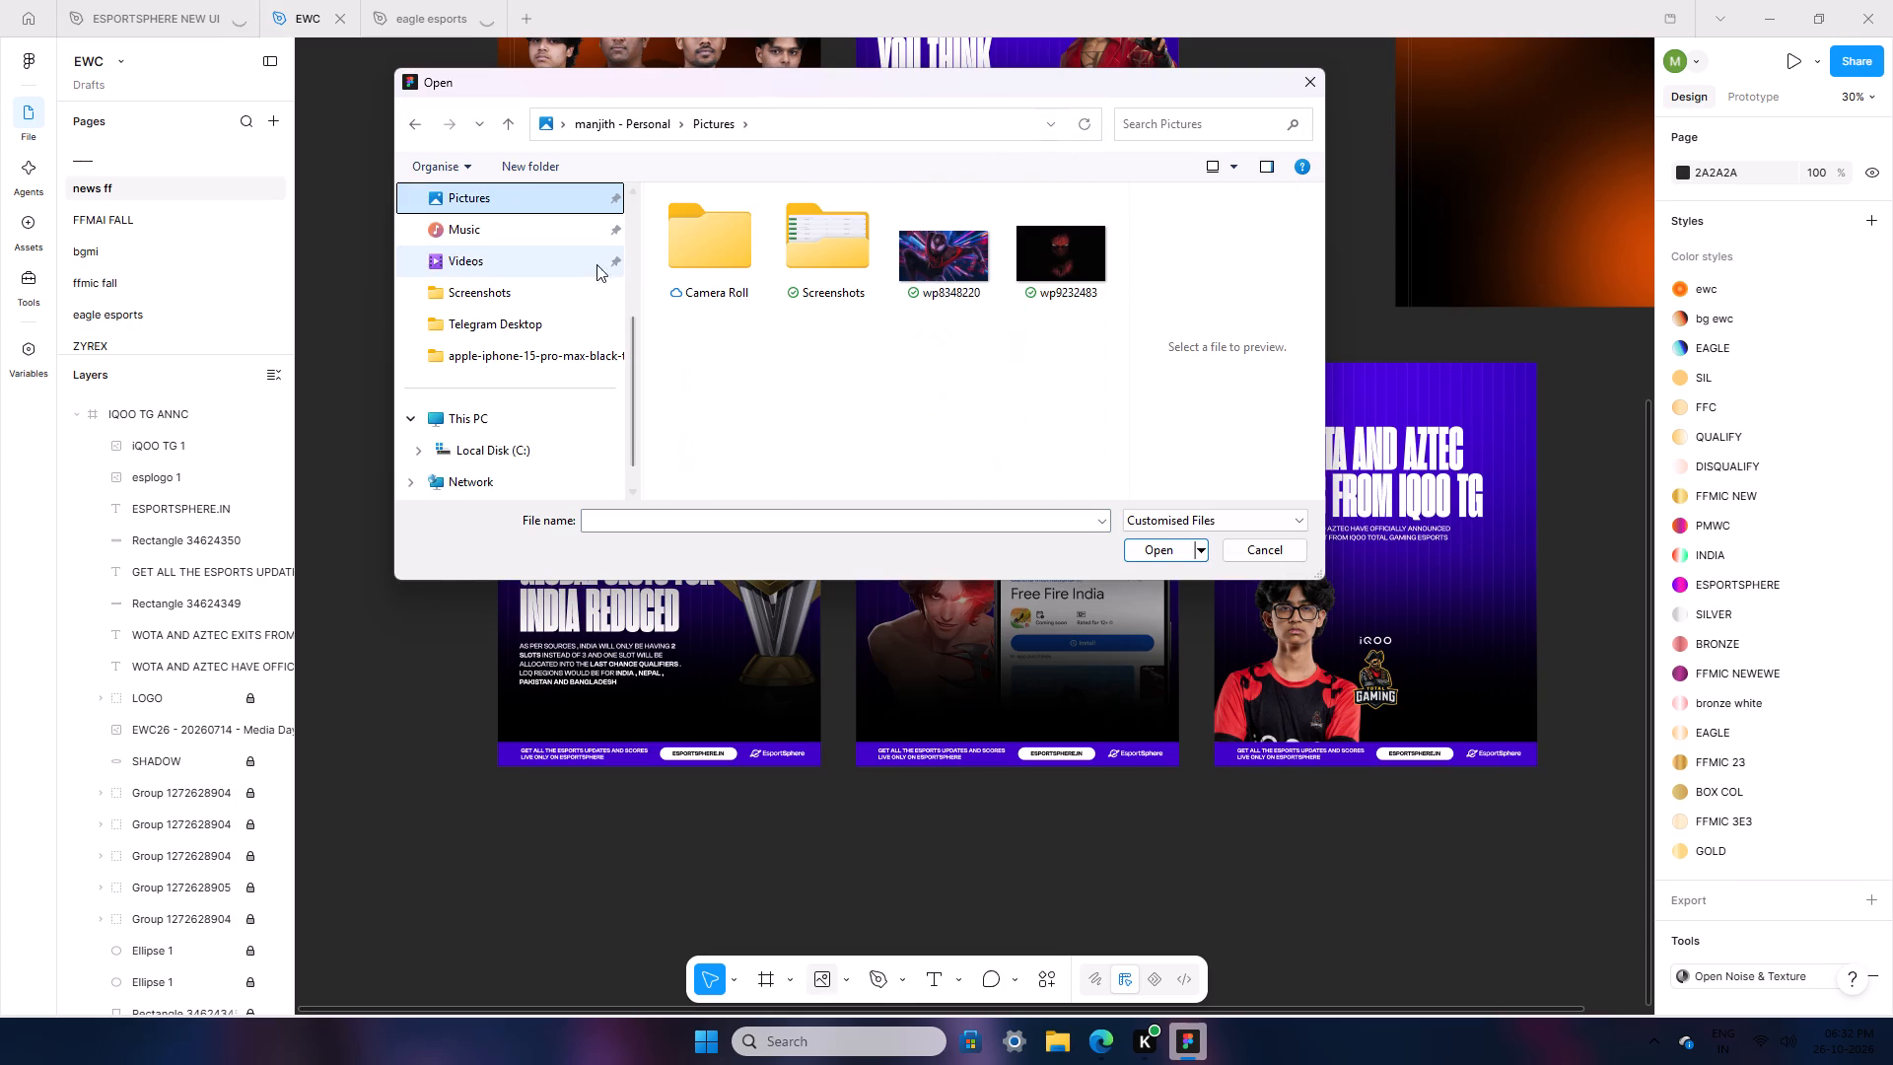
{"action": "scroll", "coordinate": [479, 248], "scroll_direction": "up", "scroll_amount": 4}
{"action": "double_click", "coordinate": [505, 364]}
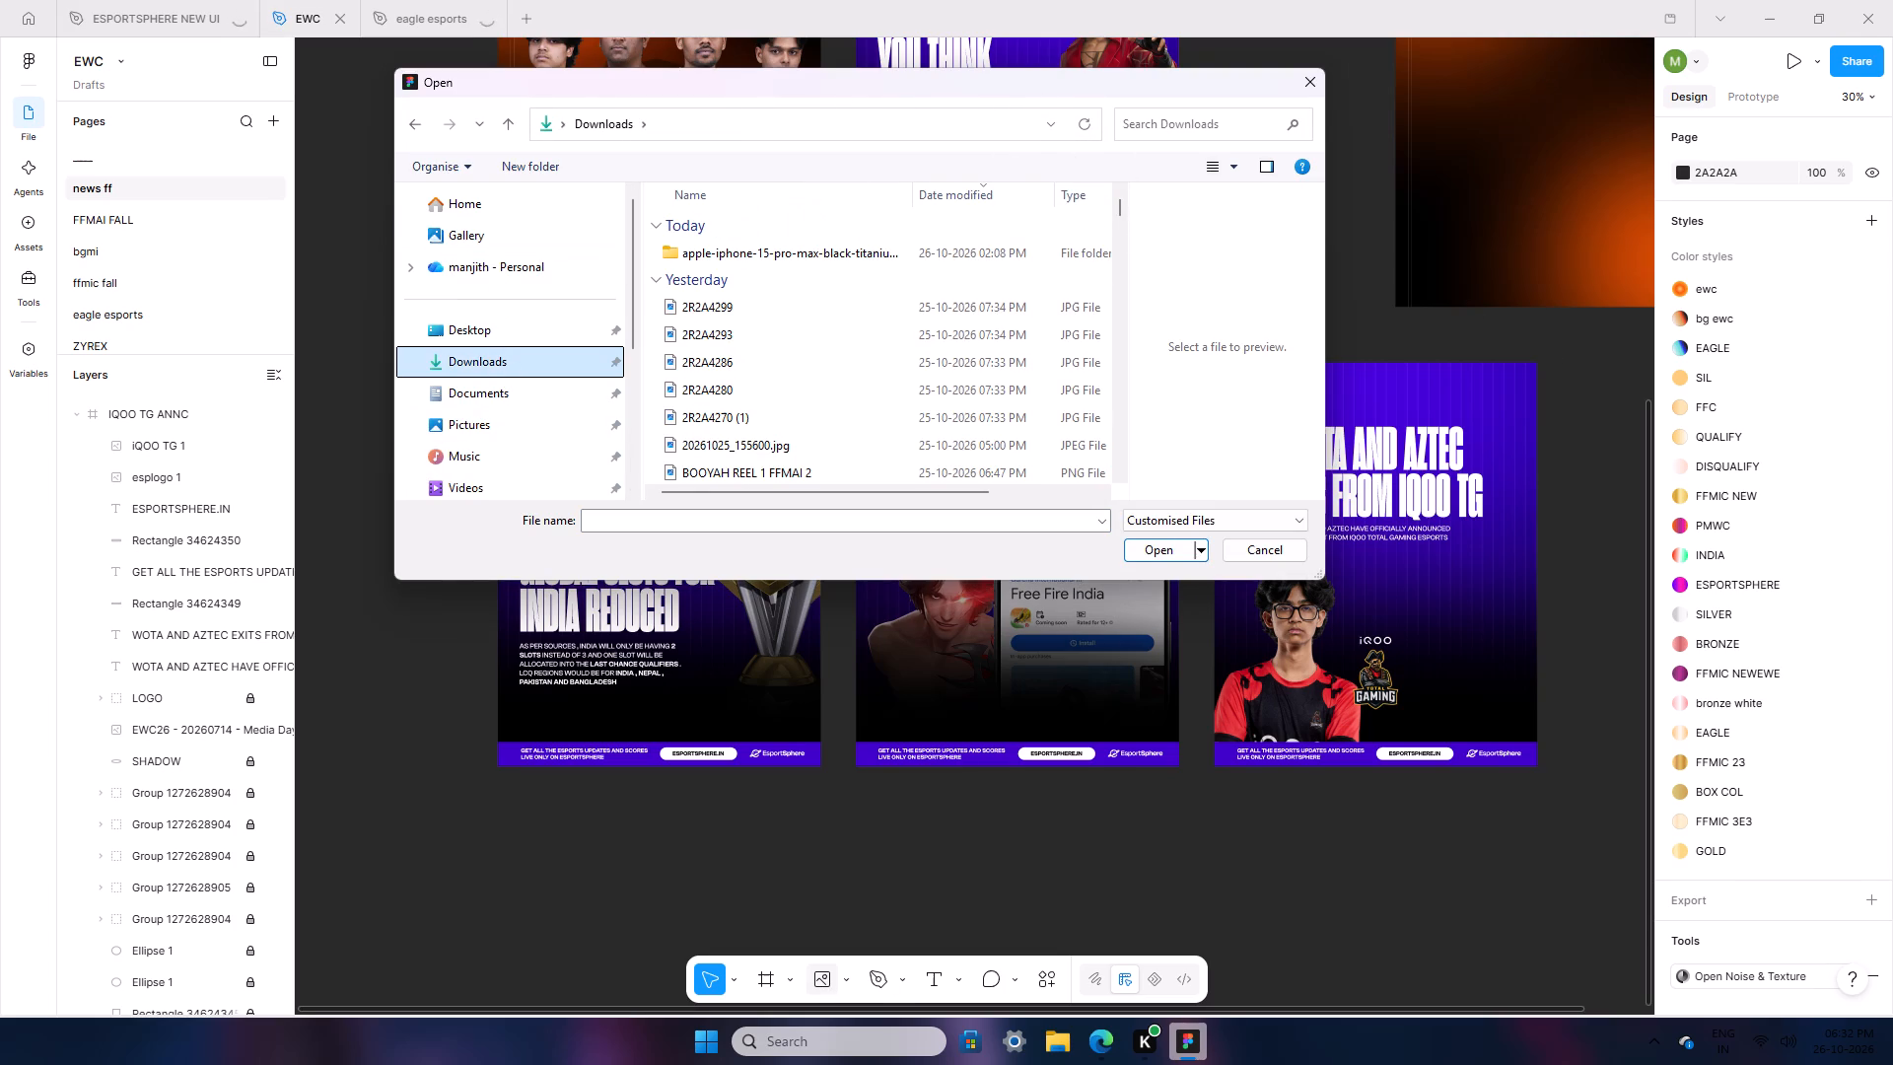
{"action": "left_click", "coordinate": [1168, 123]}
{"action": "type", "text": "AZTE"}
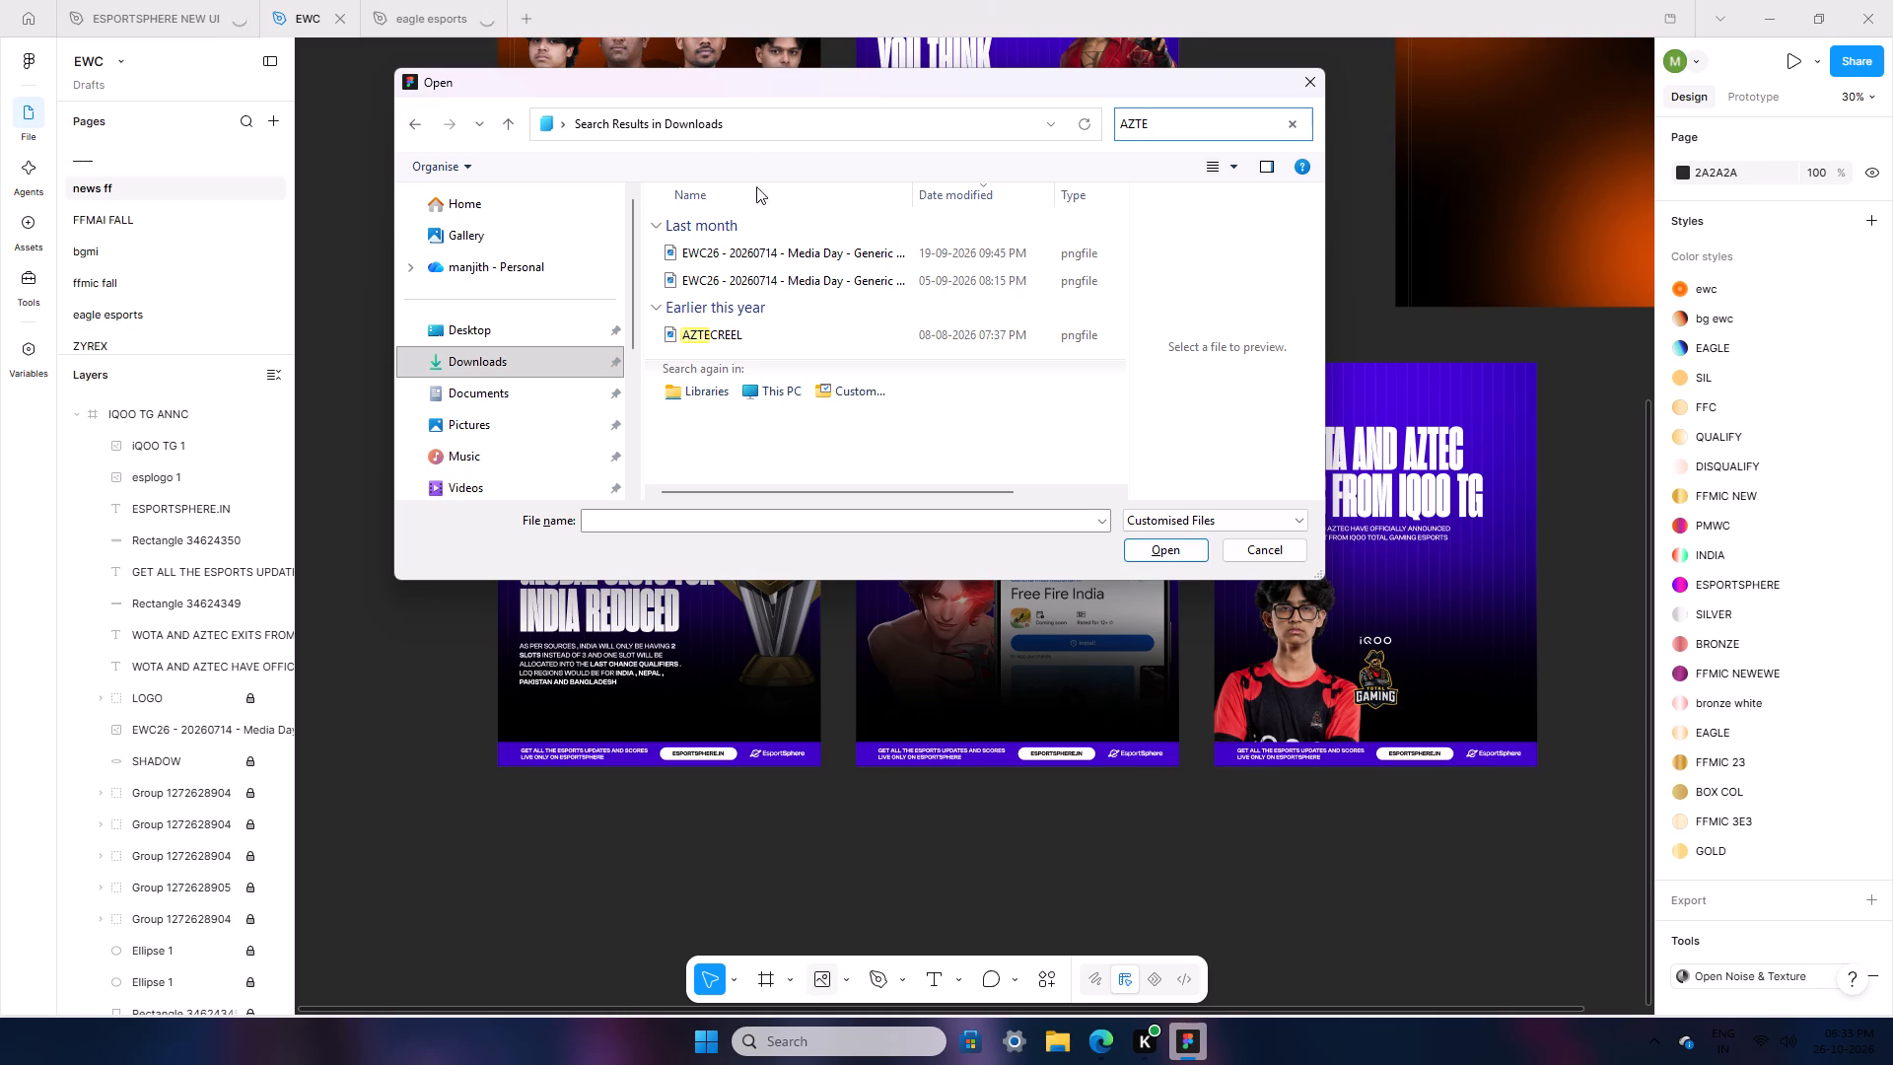
{"action": "left_click", "coordinate": [836, 258]}
{"action": "double_click", "coordinate": [839, 258]}
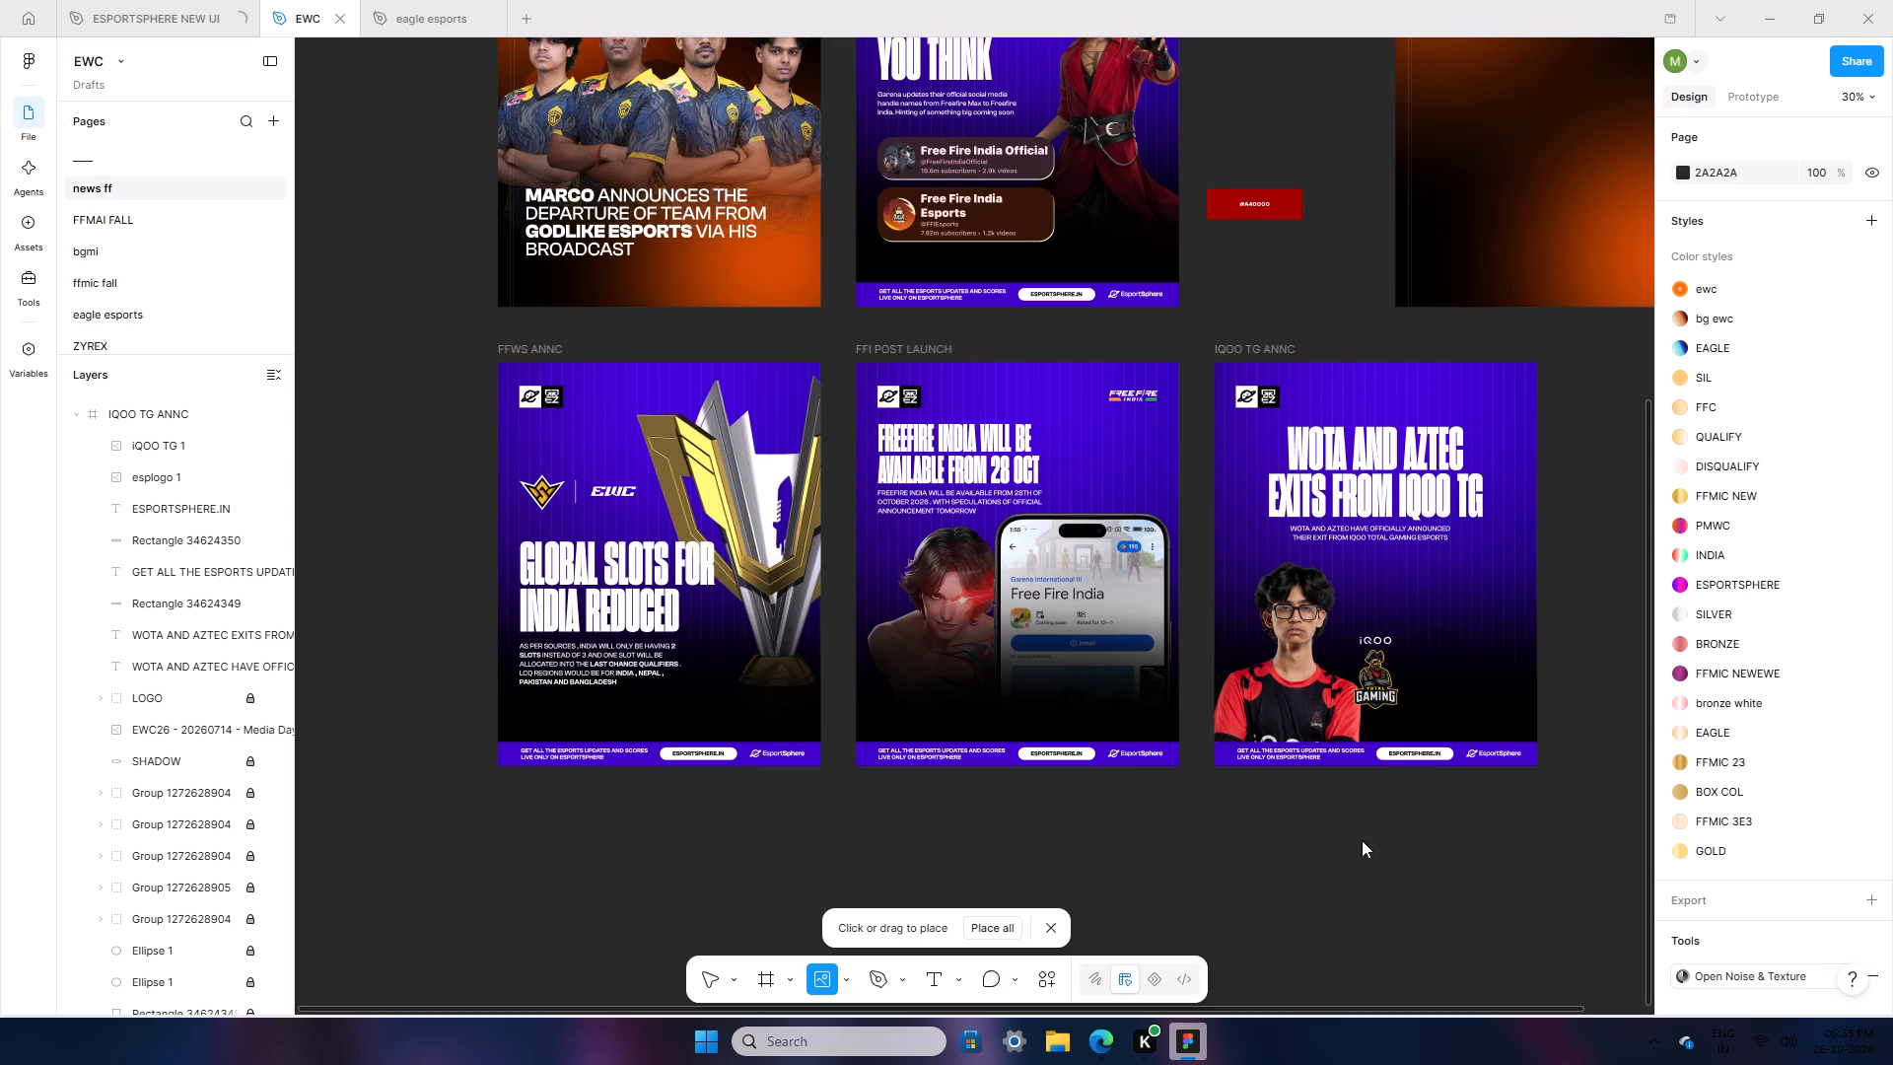
{"action": "left_click", "coordinate": [1609, 908]}
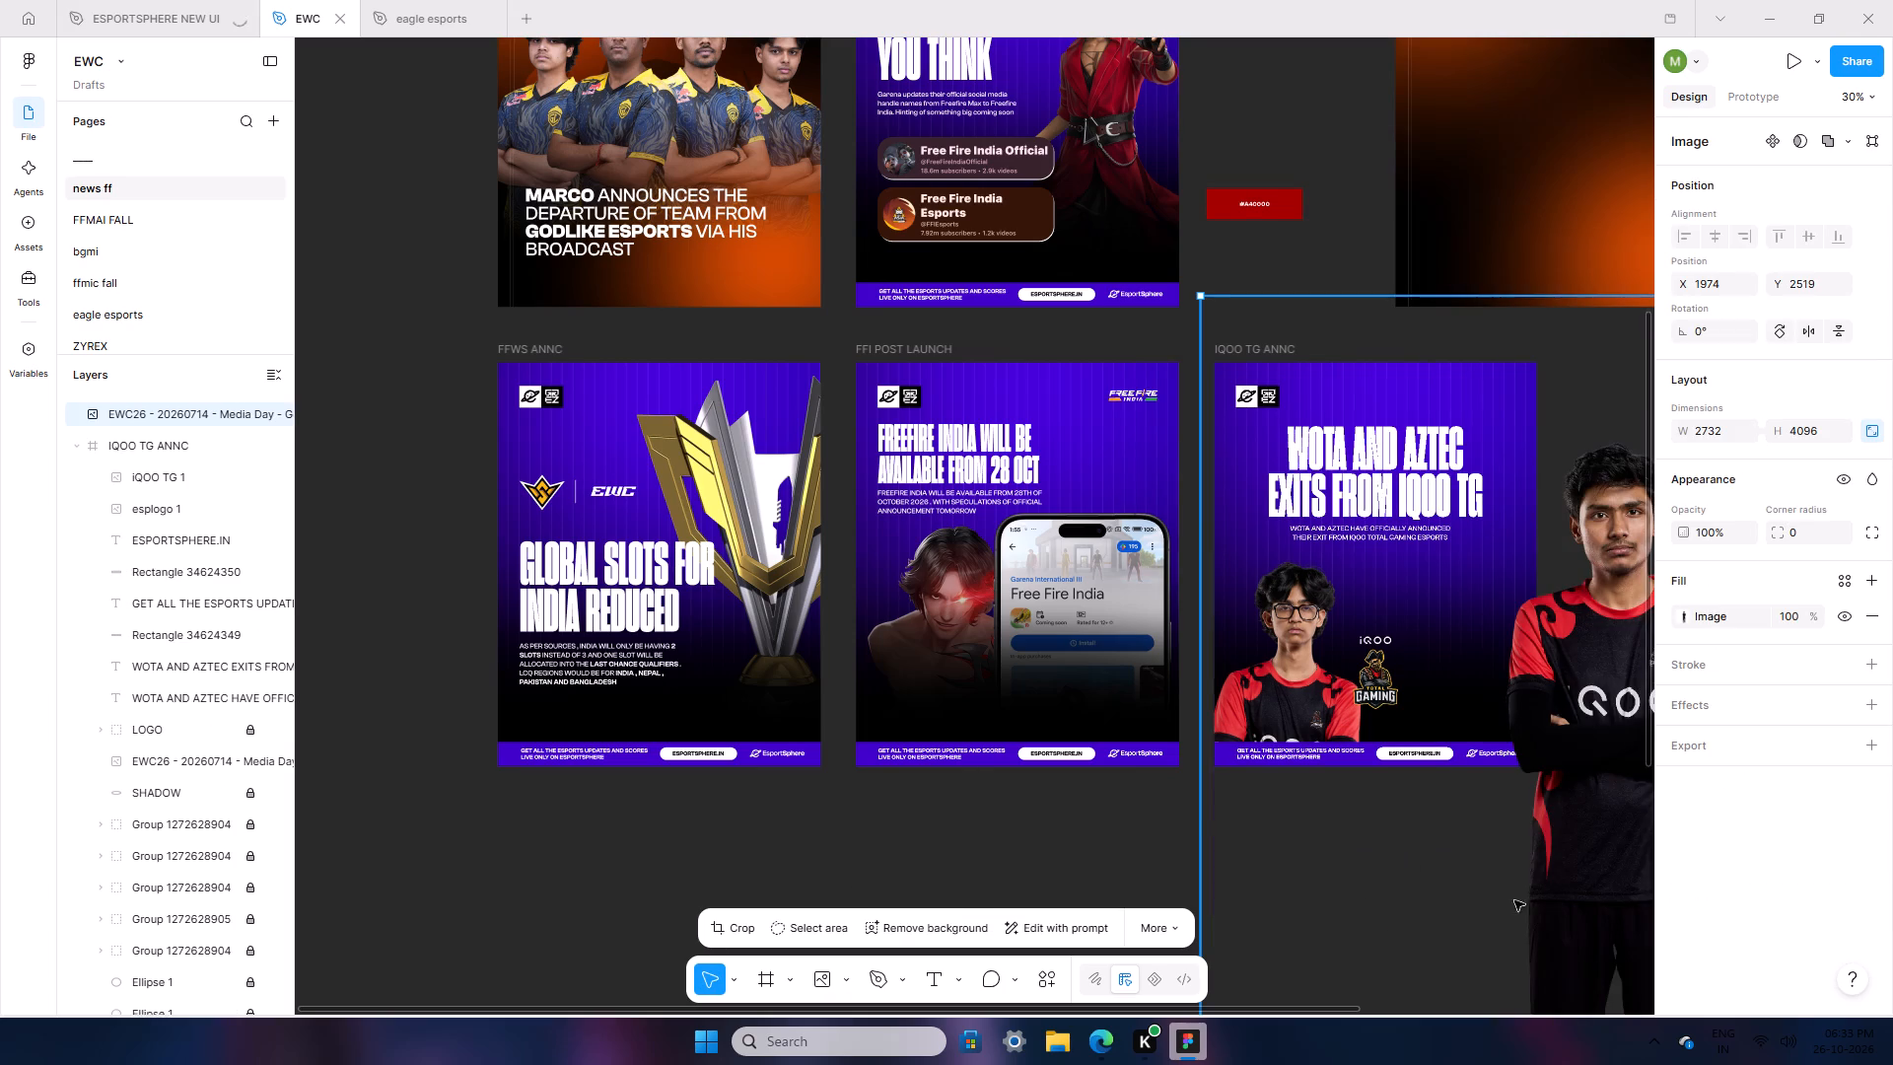
Scale the AZTEC player image down to about 2447 × 3668 and move it over the IQOO TG ANNC frame, at about X 1537, Y 2911.
{"action": "left_click_drag", "start_coordinate": [1196, 857], "coordinate": [1227, 859]}
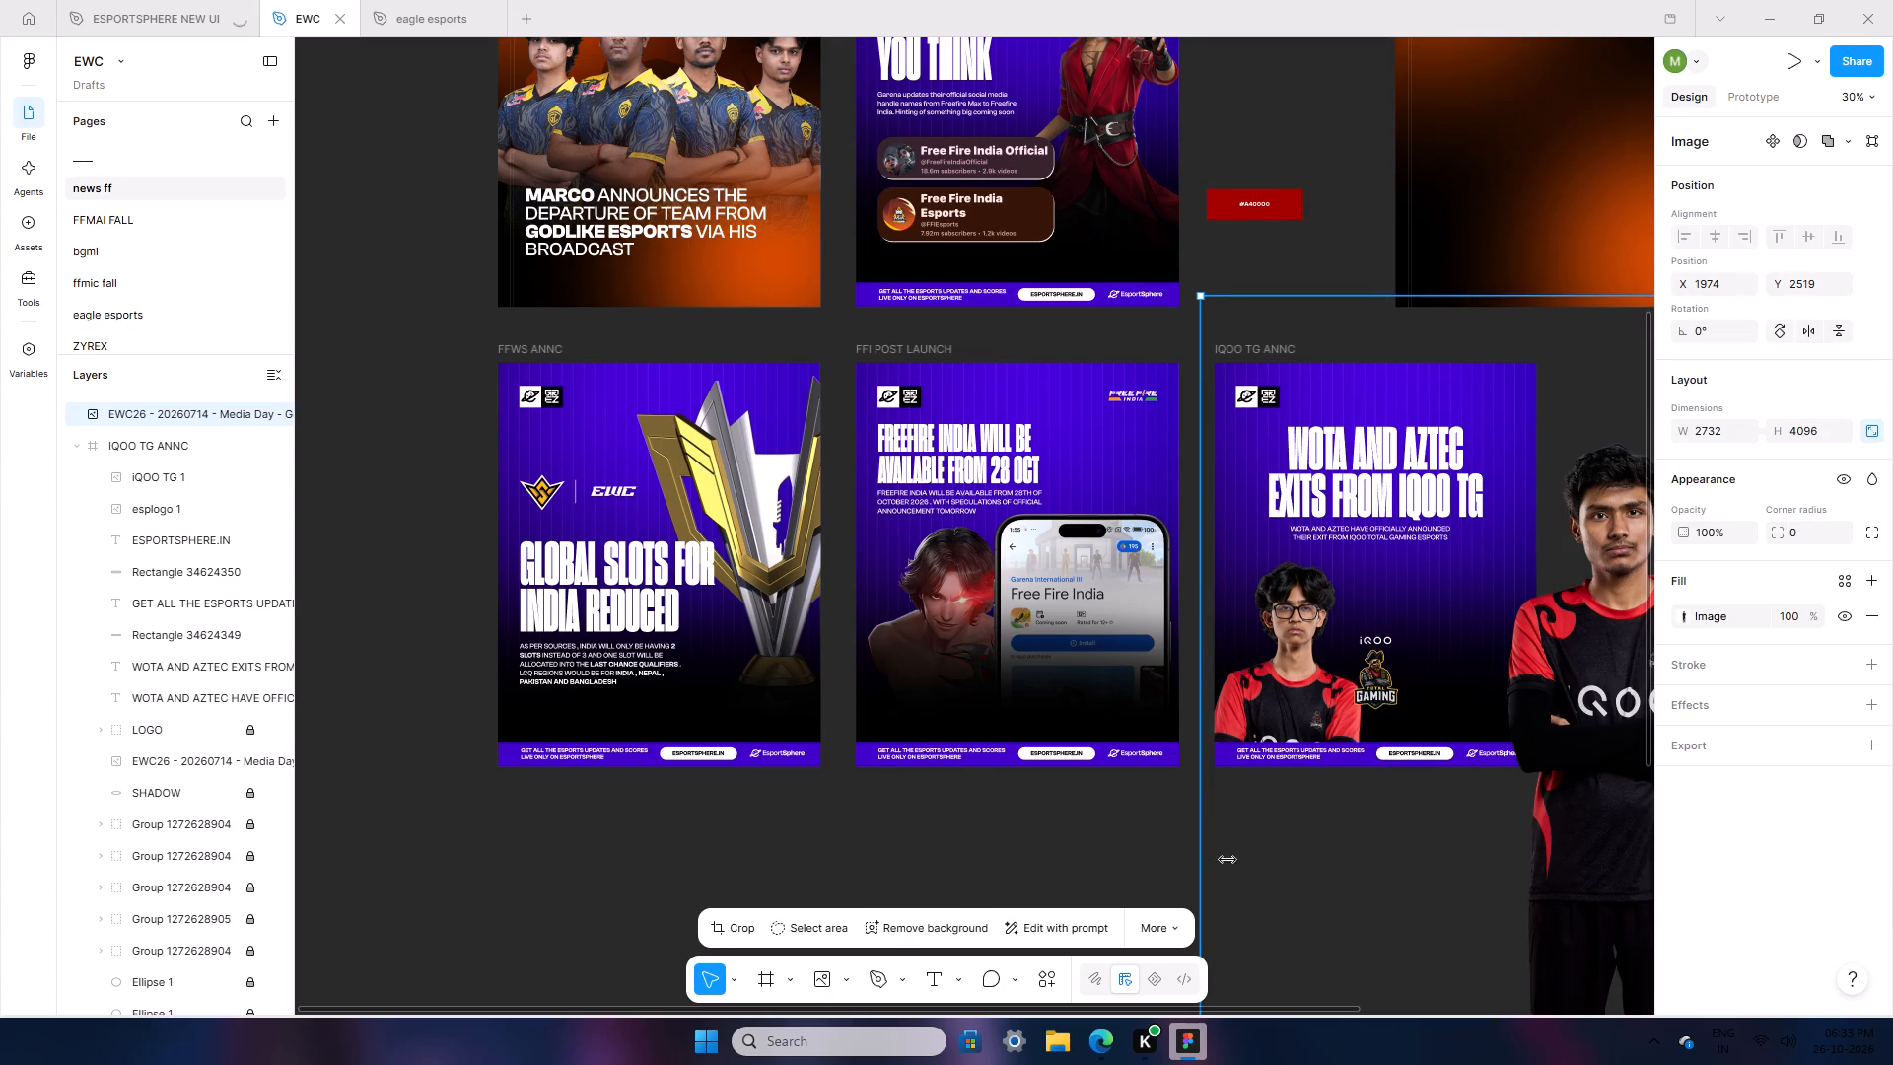
{"action": "left_click_drag", "start_coordinate": [1227, 859], "coordinate": [1286, 859]}
{"action": "left_click_drag", "start_coordinate": [1514, 852], "coordinate": [1457, 870]}
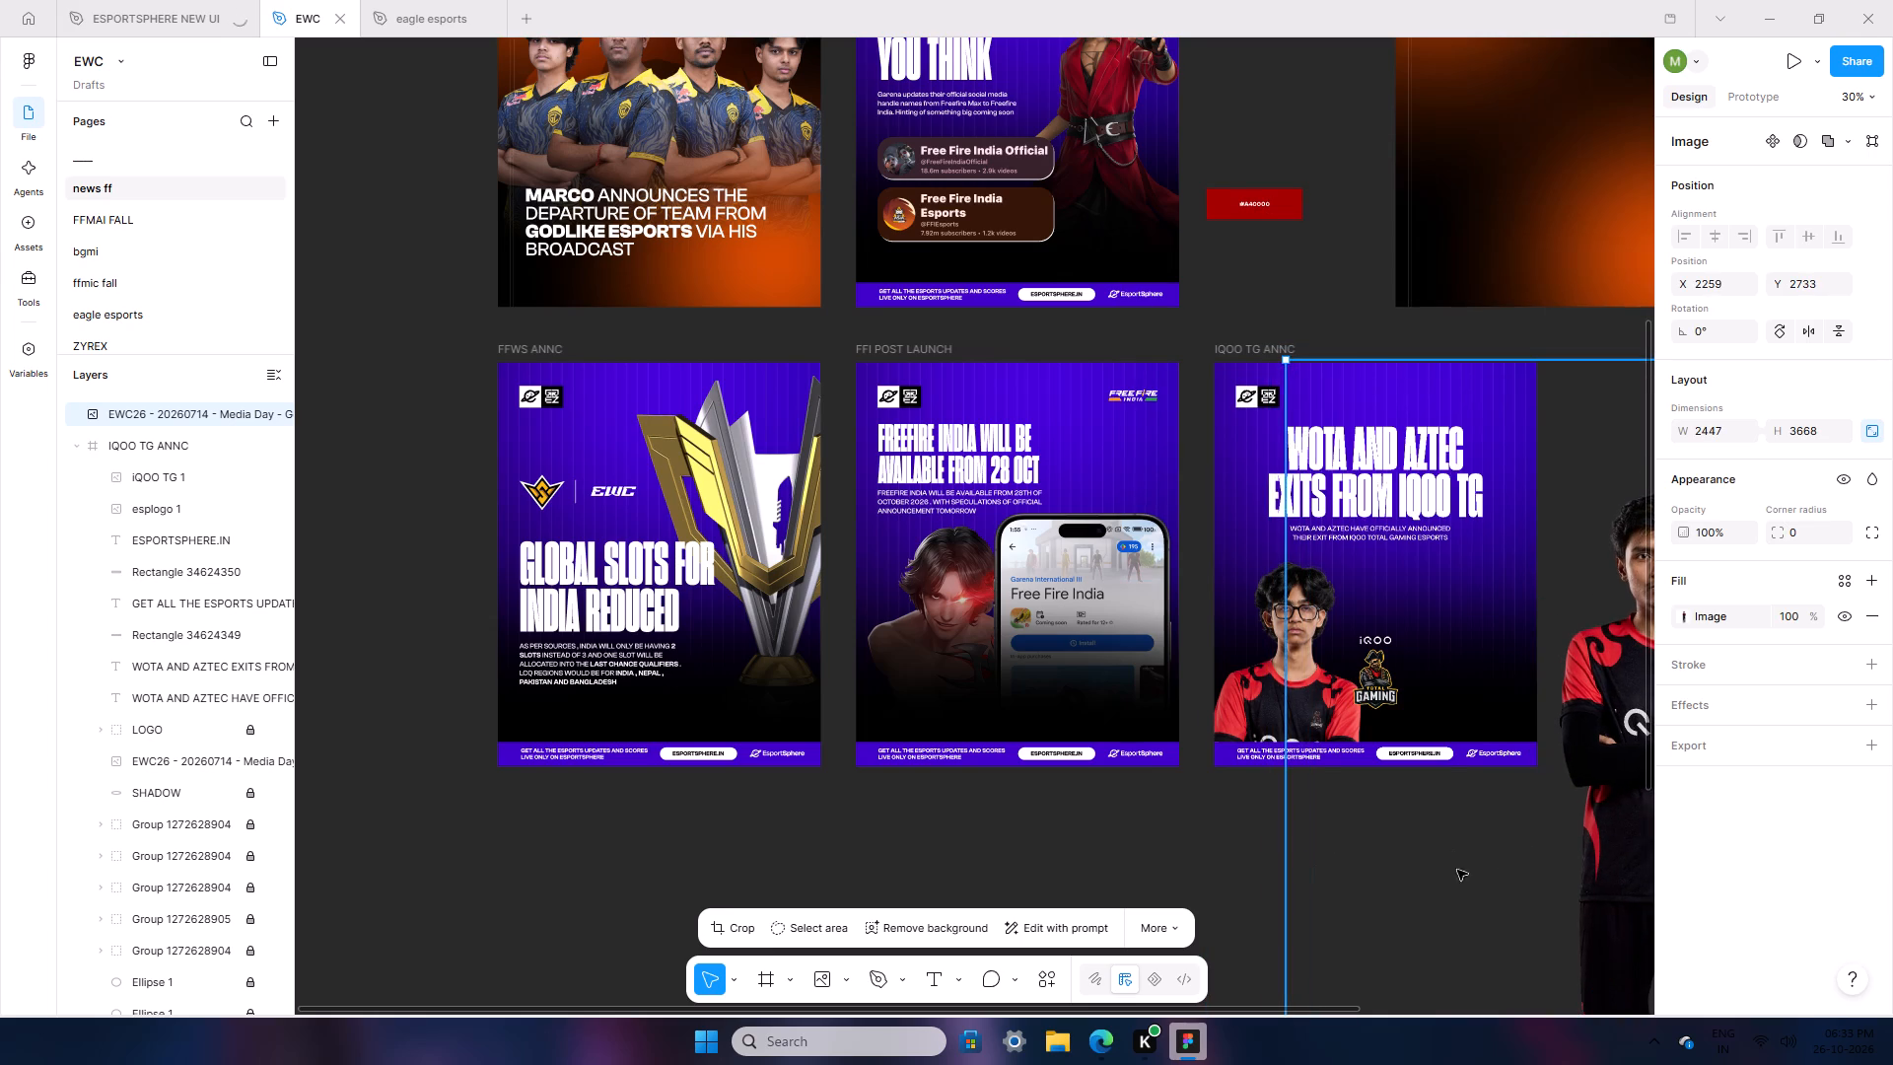
{"action": "left_click_drag", "start_coordinate": [1457, 870], "coordinate": [1298, 905]}
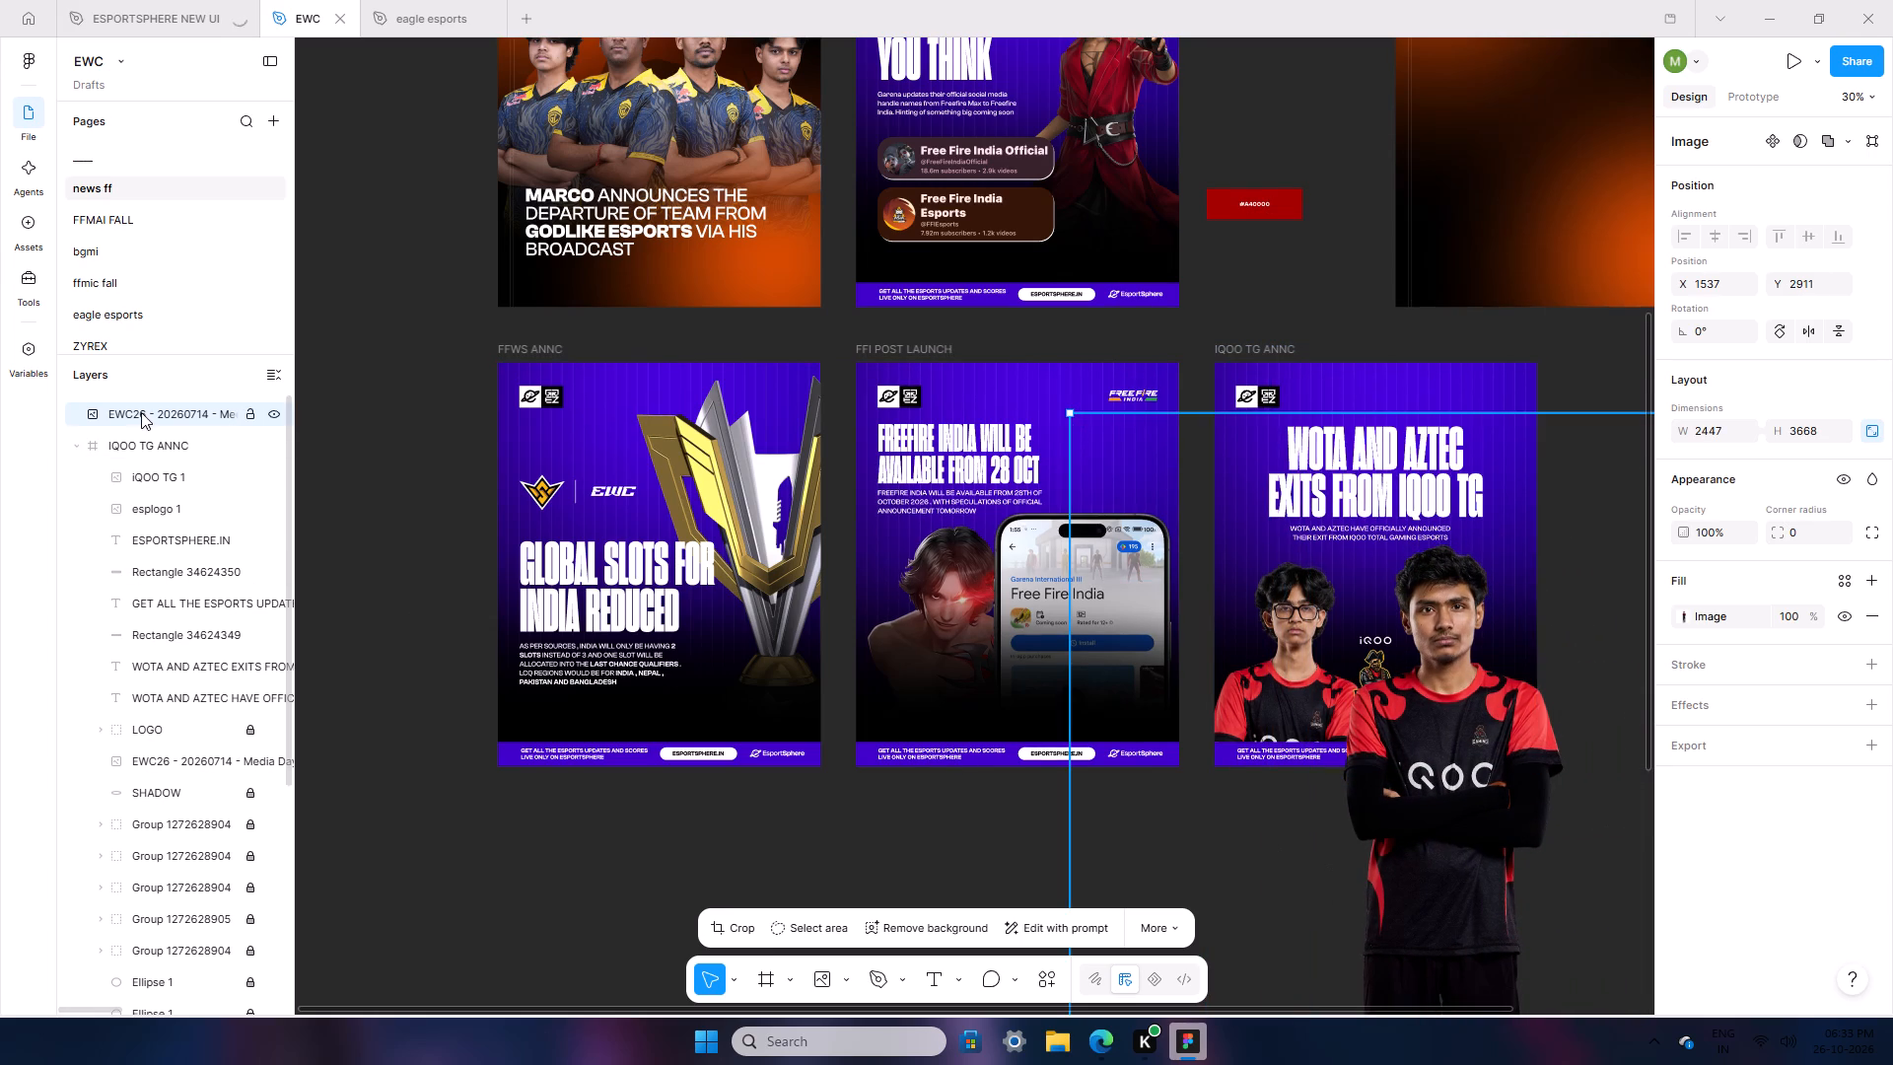
Move the AZTEC image layer into the IQOO TG ANNC frame, directly above SHADOW, and position it at about X -416, Y 182.
{"action": "left_click_drag", "start_coordinate": [139, 409], "coordinate": [149, 735]}
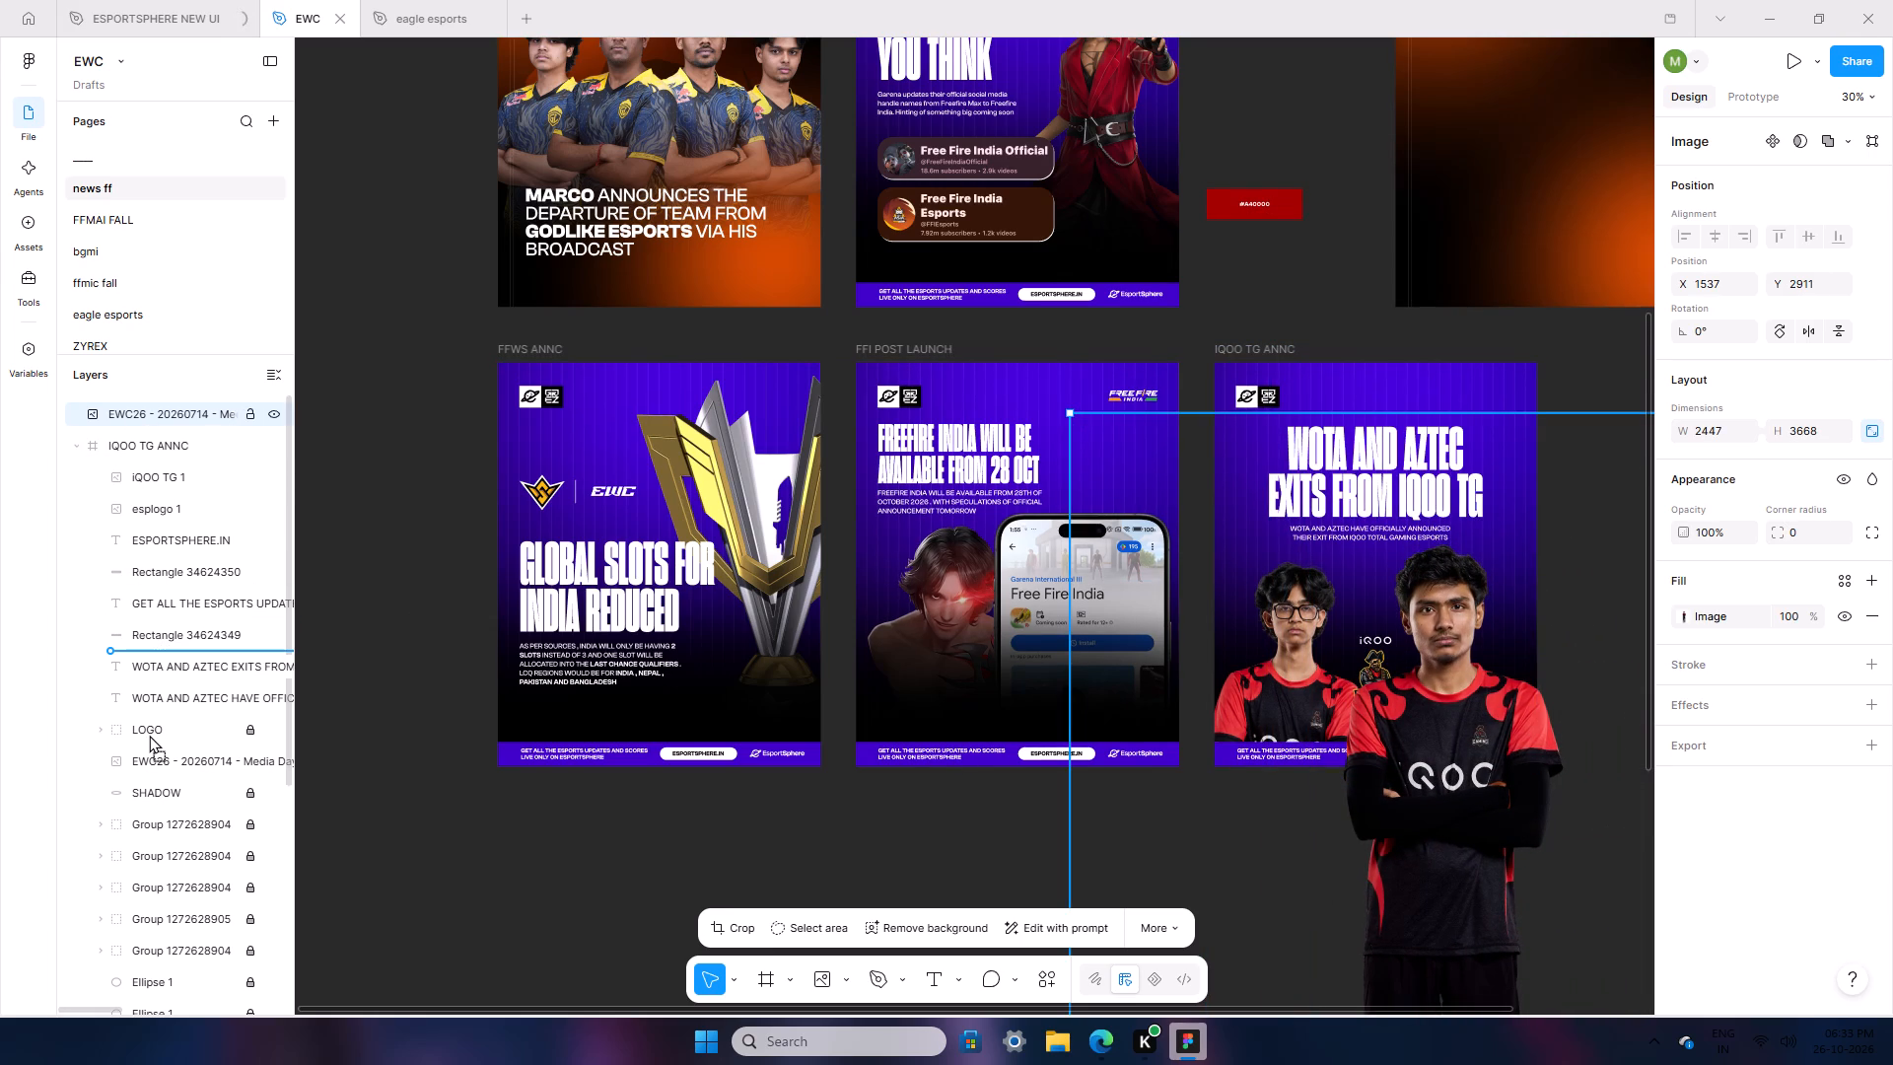
{"action": "left_click_drag", "start_coordinate": [149, 735], "coordinate": [151, 766]}
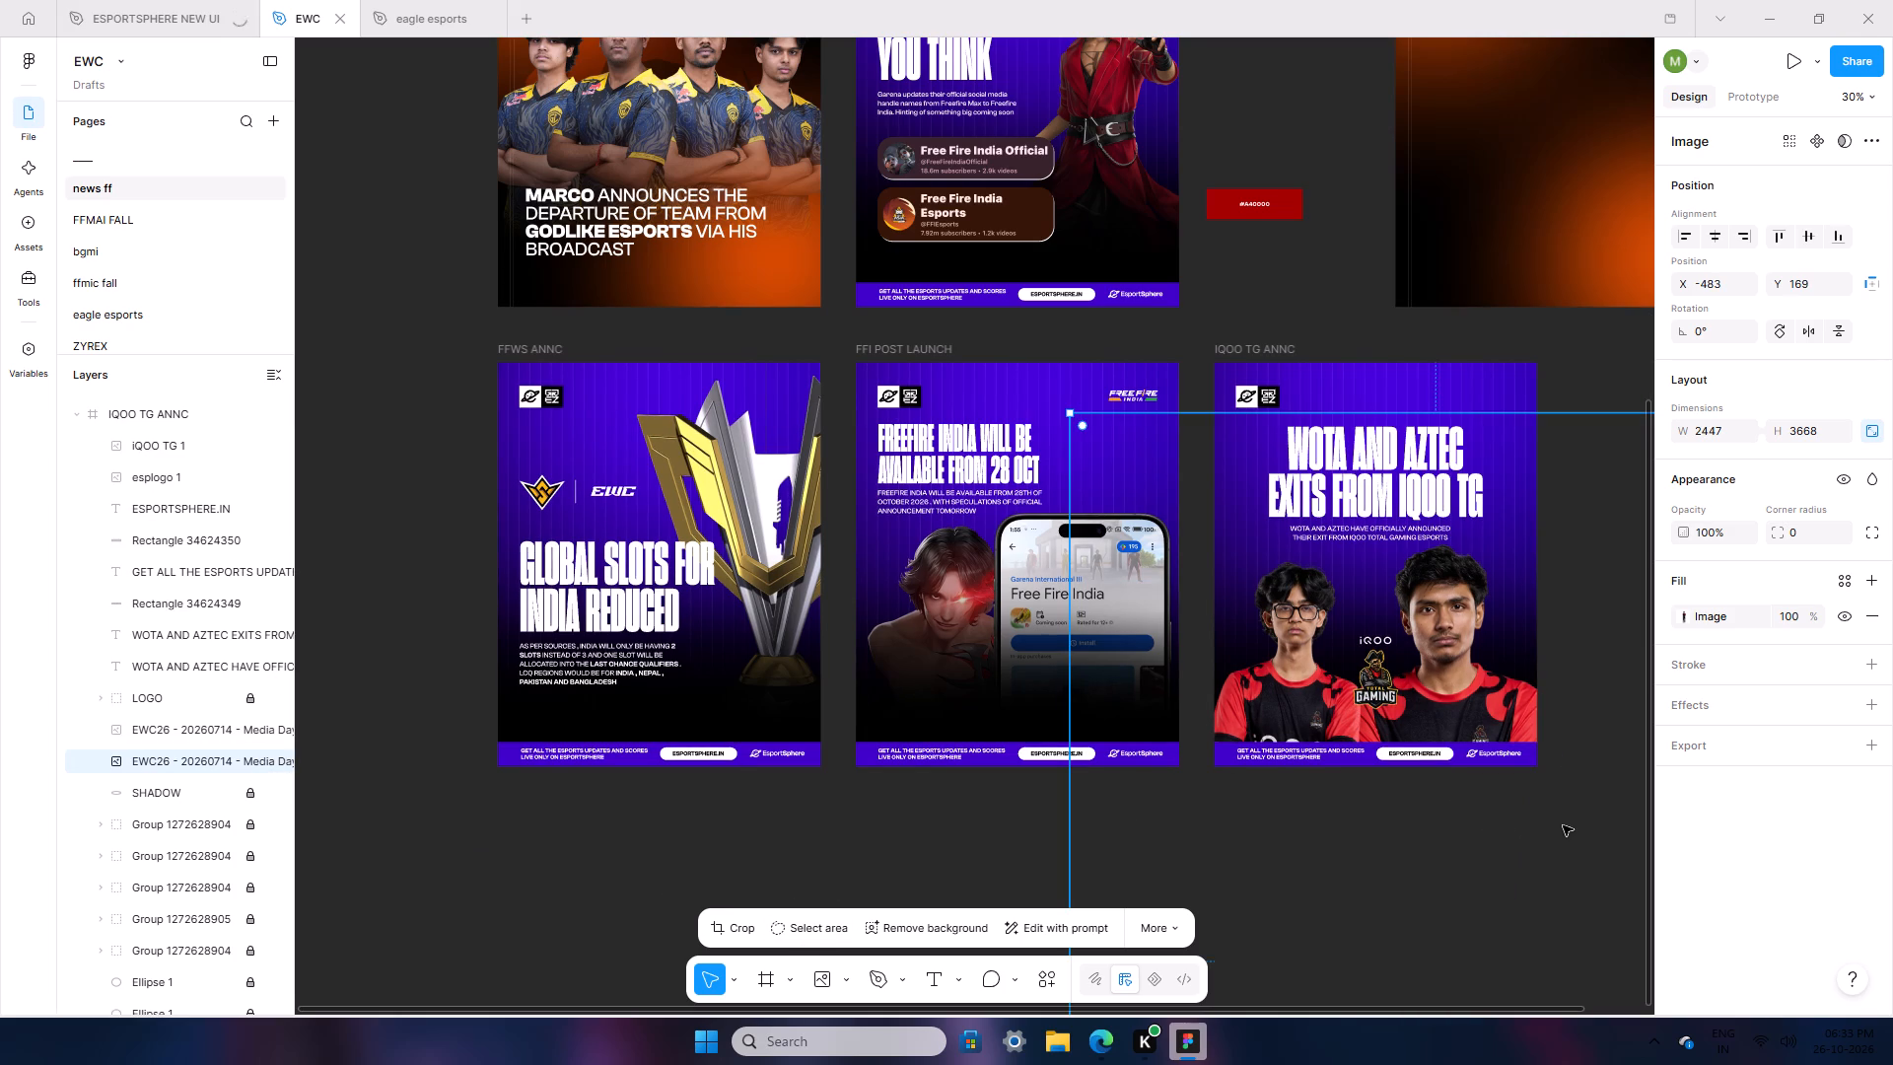
{"action": "left_click_drag", "start_coordinate": [1563, 825], "coordinate": [1582, 829]}
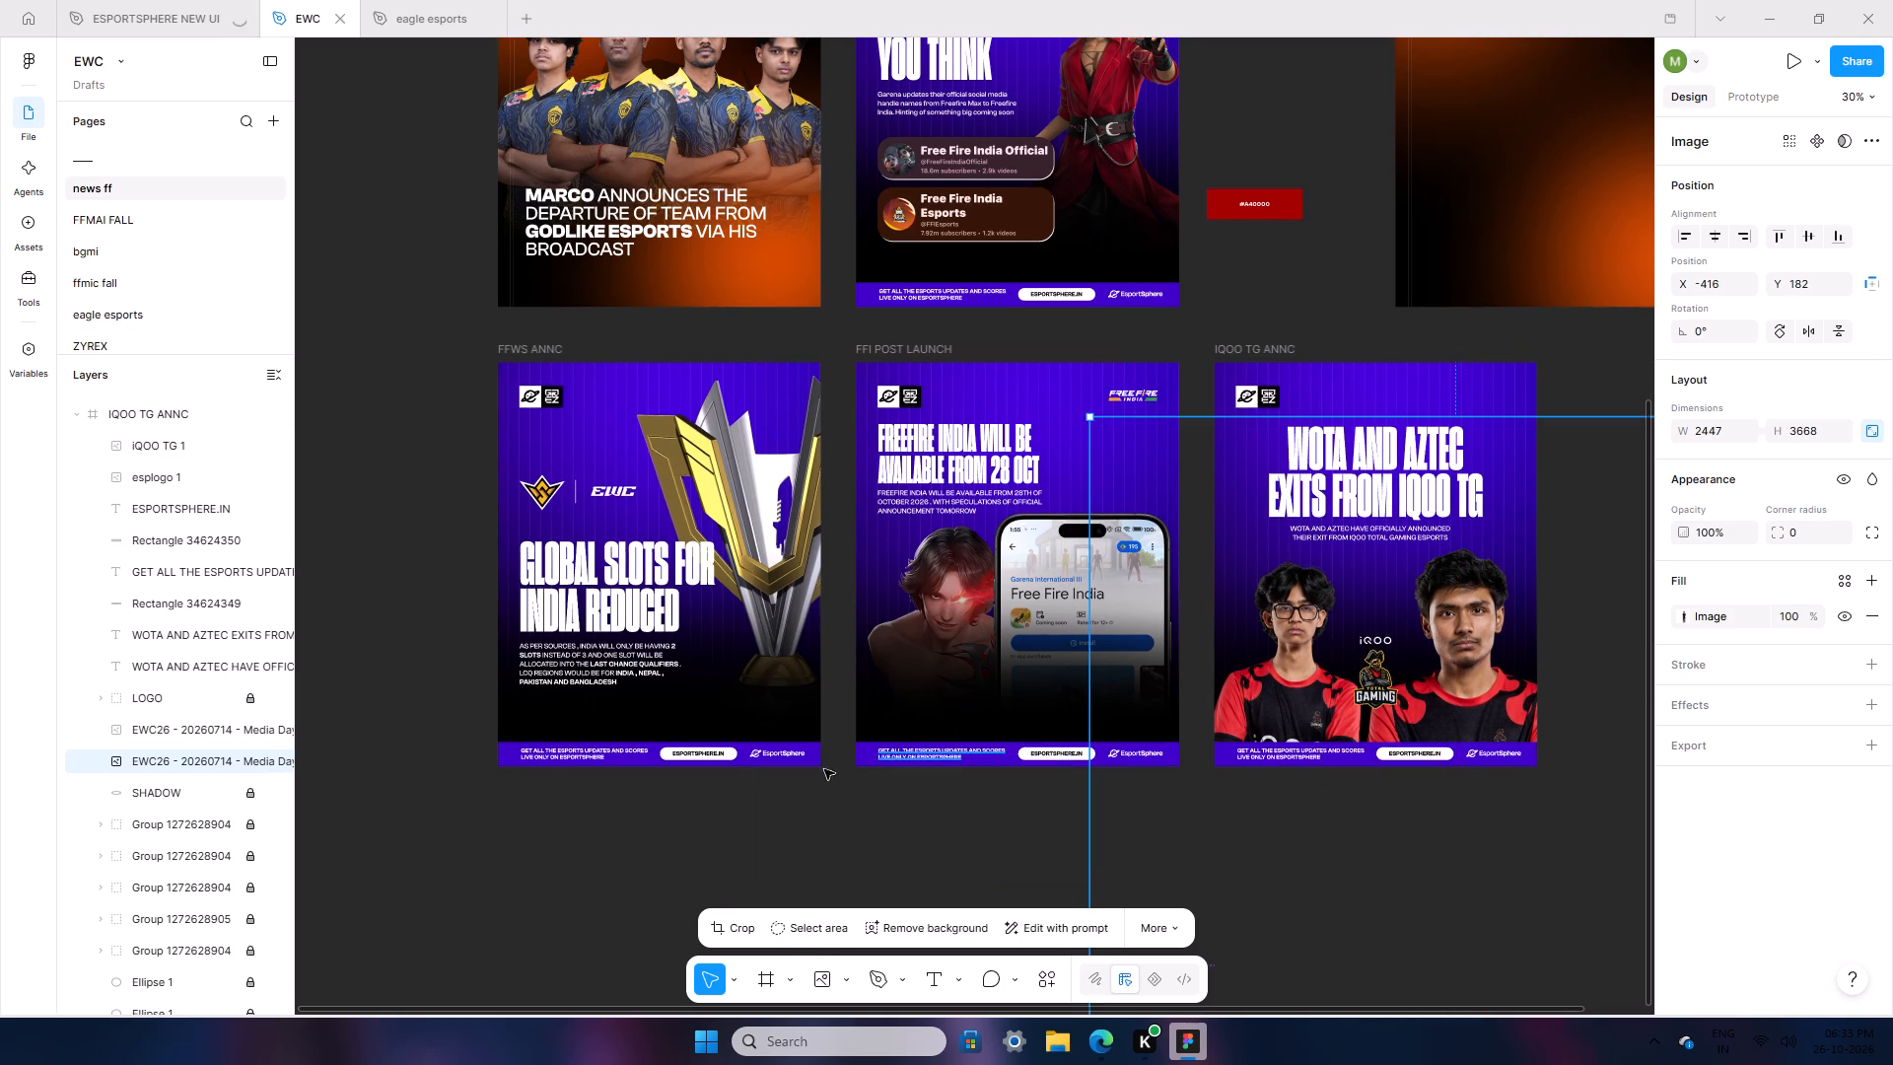
Enlarge the WOTA player image beyond 2207 × 3308, keeping it over the lower-left area of the IQOO TG ANNC frame.
{"action": "left_click", "coordinate": [182, 721]}
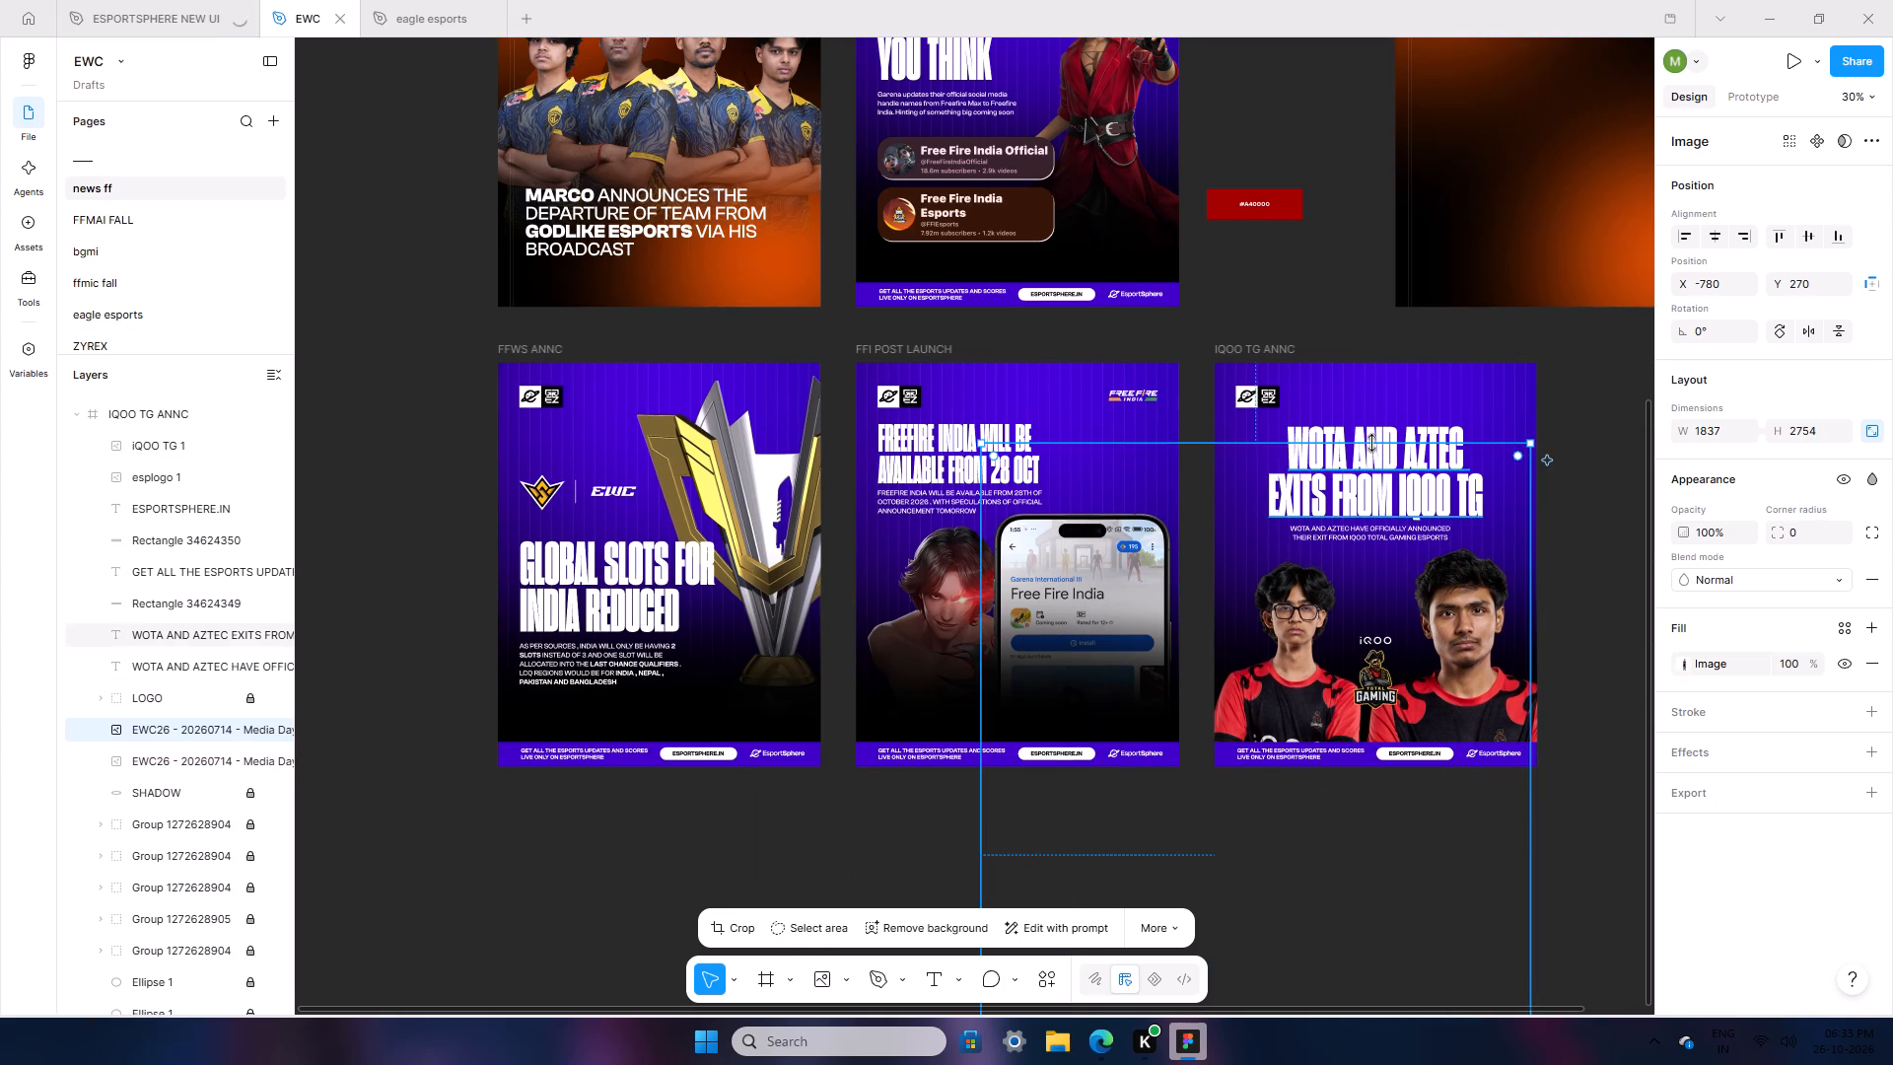
{"action": "left_click_drag", "start_coordinate": [1372, 442], "coordinate": [1388, 360]}
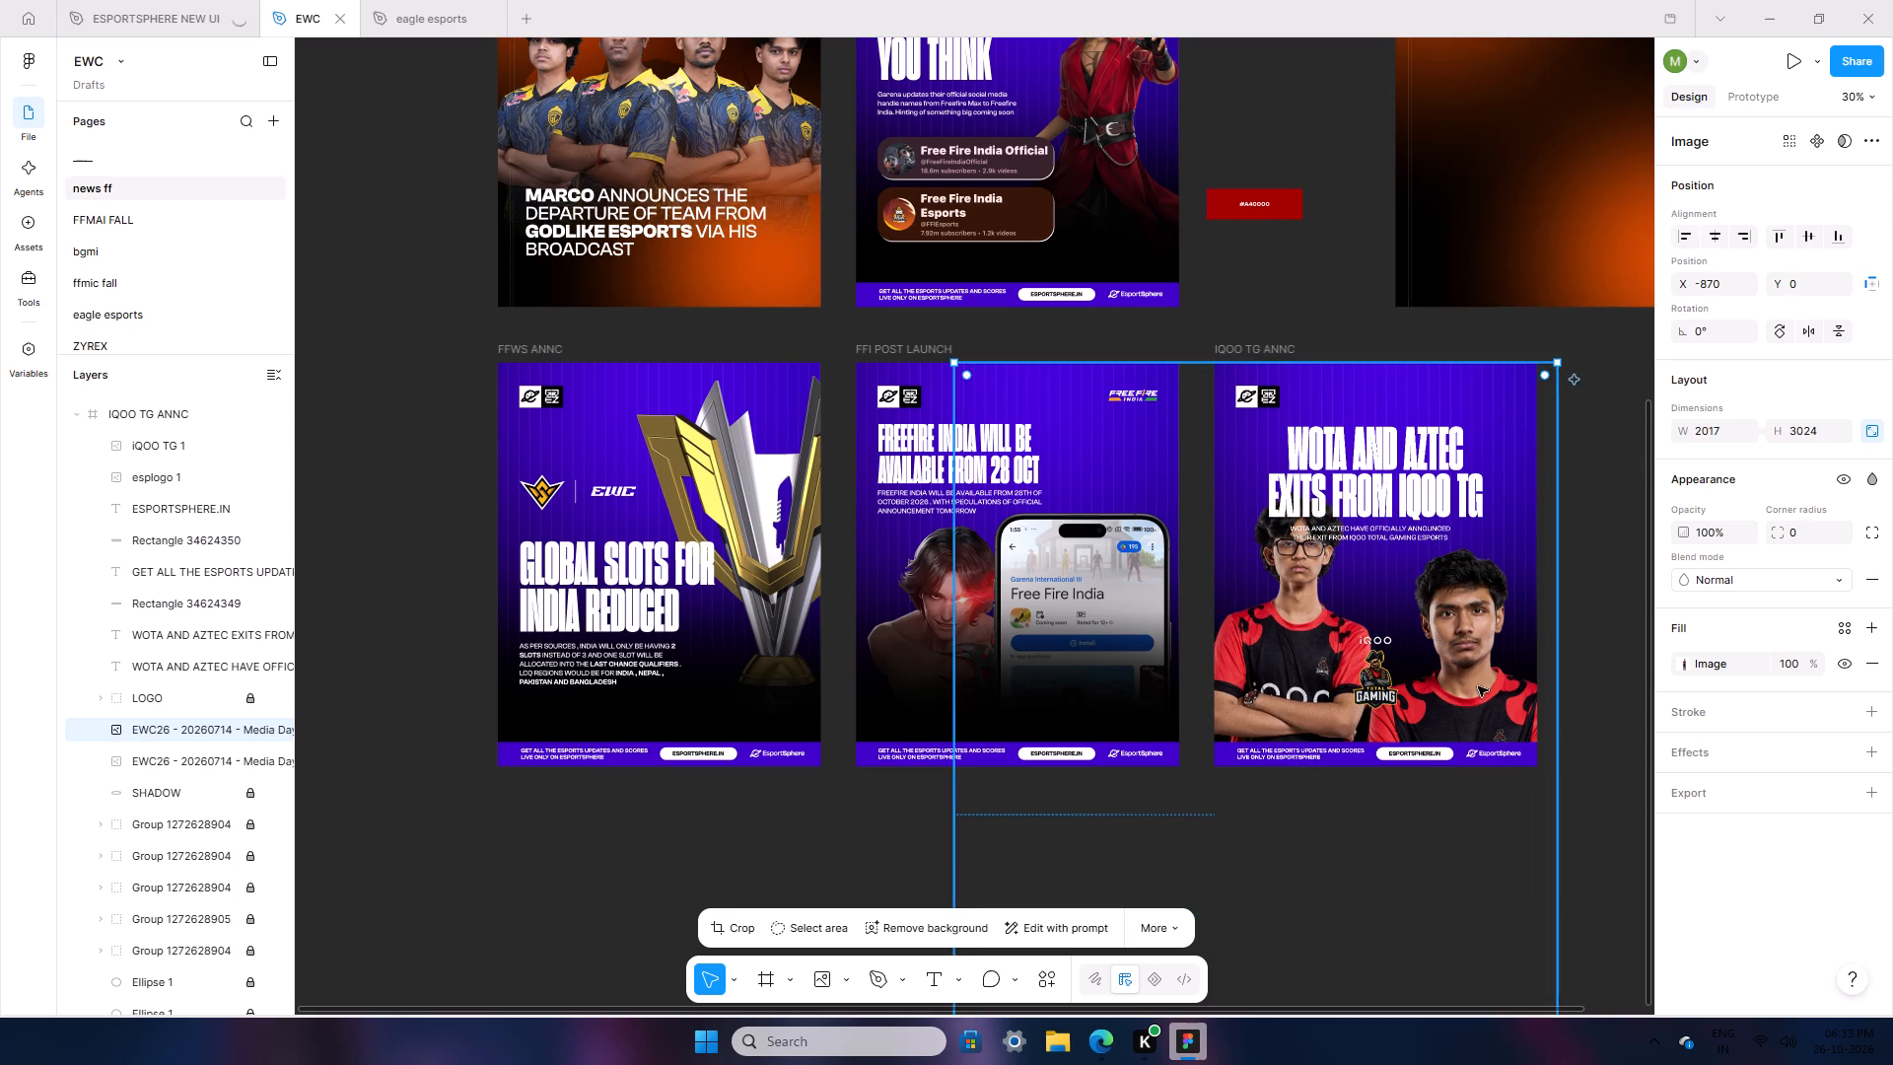
{"action": "left_click_drag", "start_coordinate": [1478, 686], "coordinate": [1477, 767]}
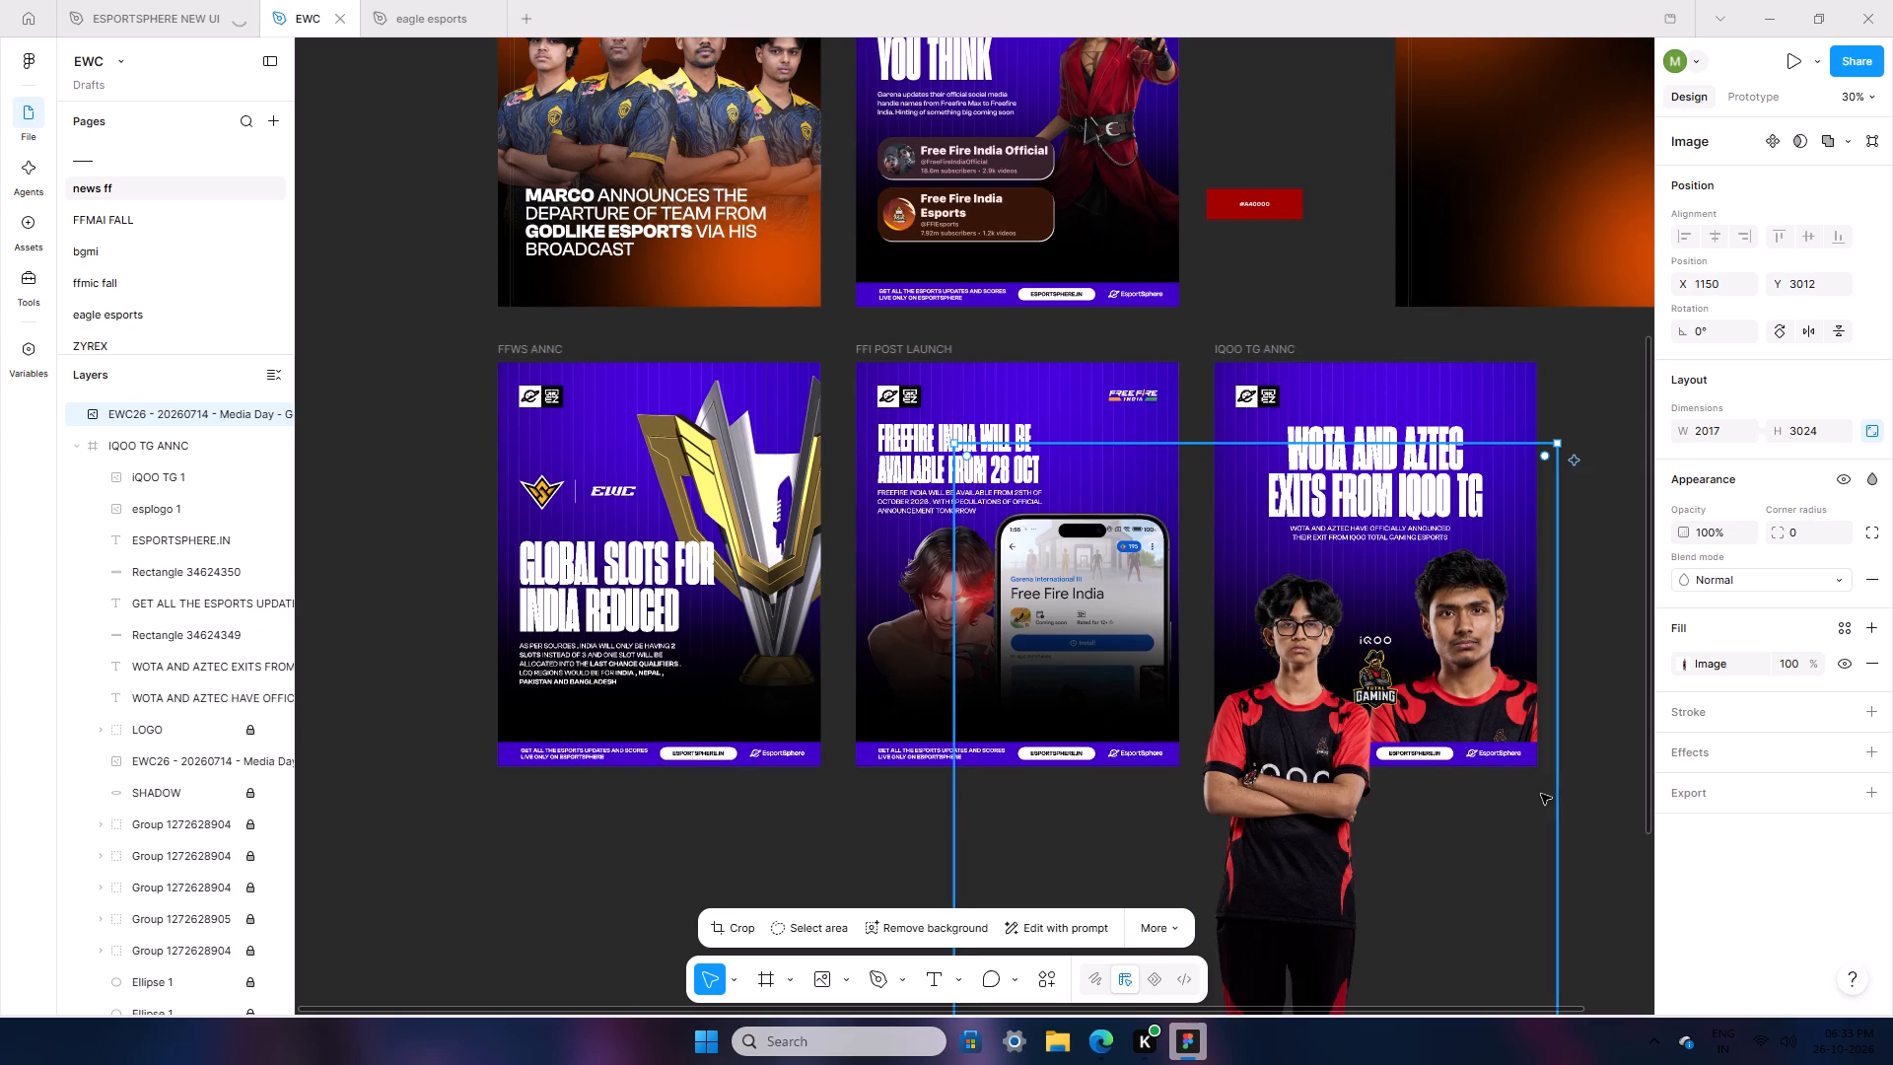
{"action": "left_click_drag", "start_coordinate": [1562, 809], "coordinate": [1614, 827]}
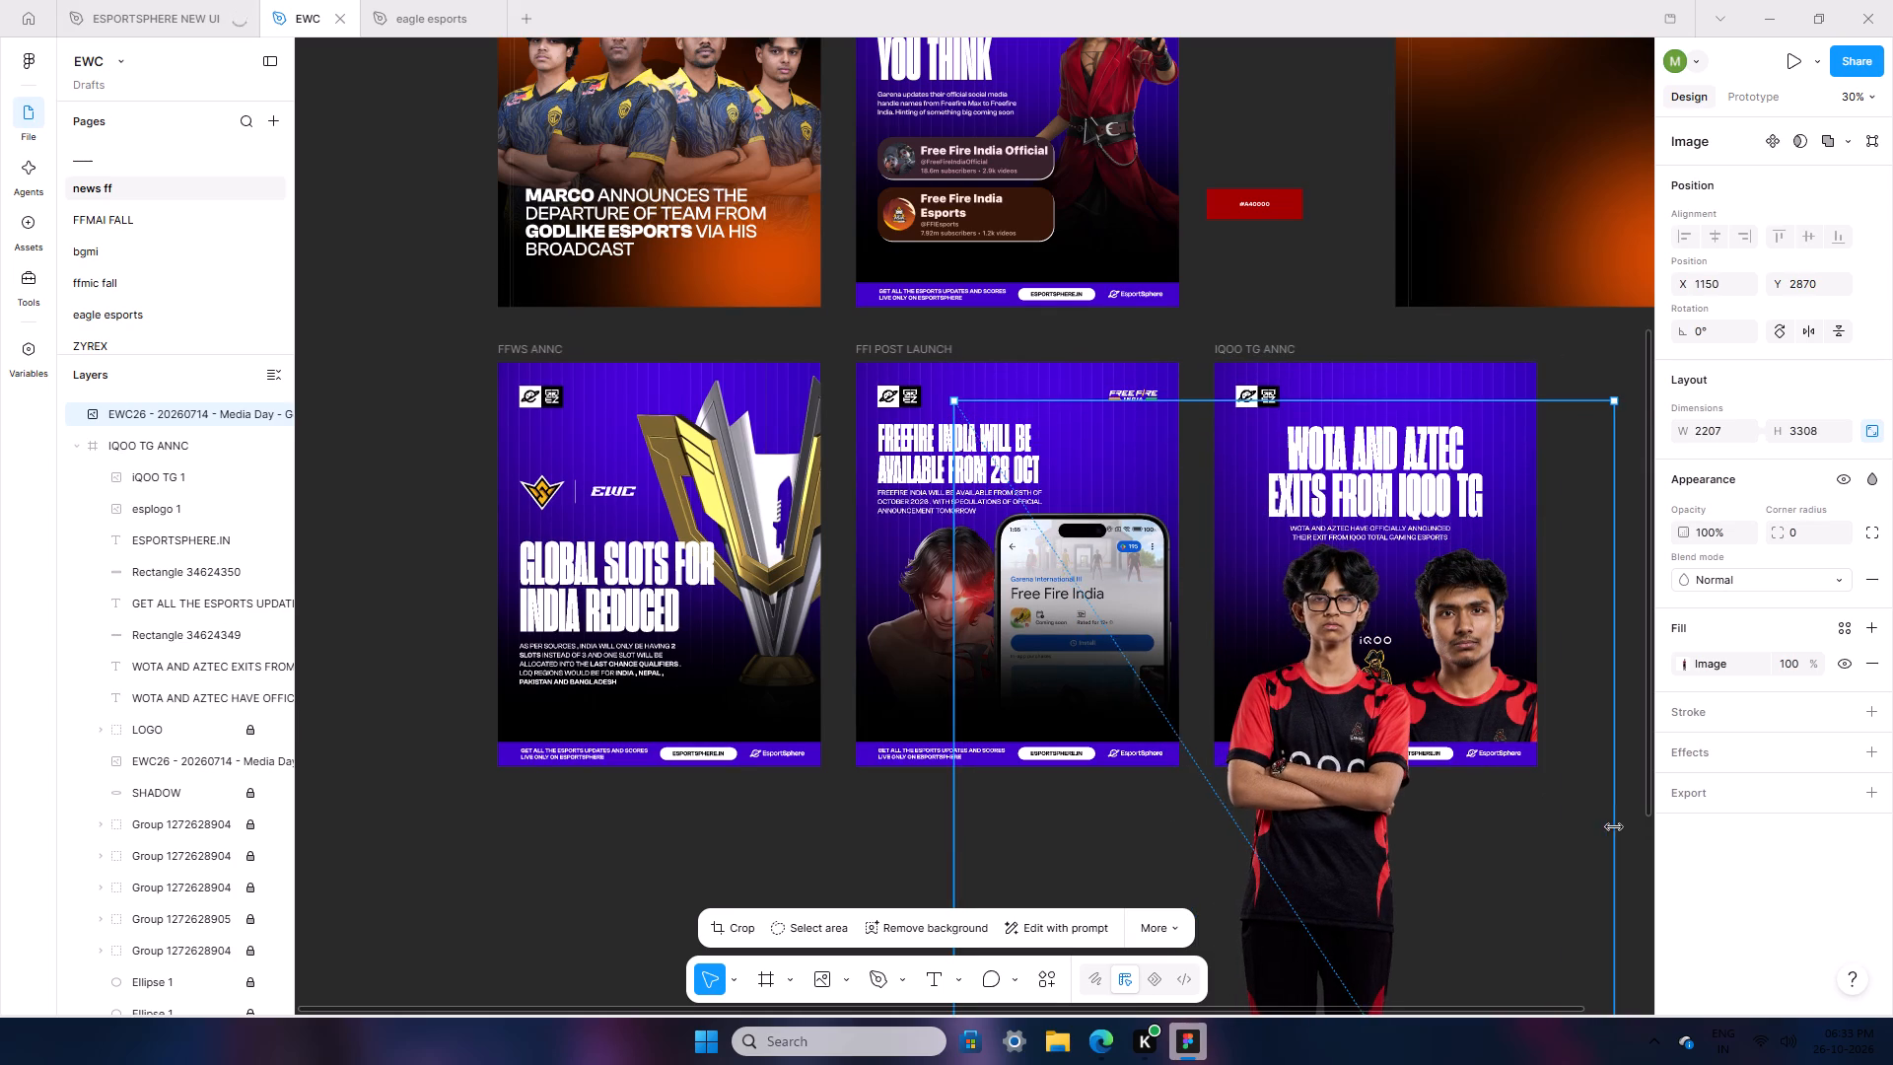
{"action": "left_click_drag", "start_coordinate": [1559, 807], "coordinate": [1525, 825]}
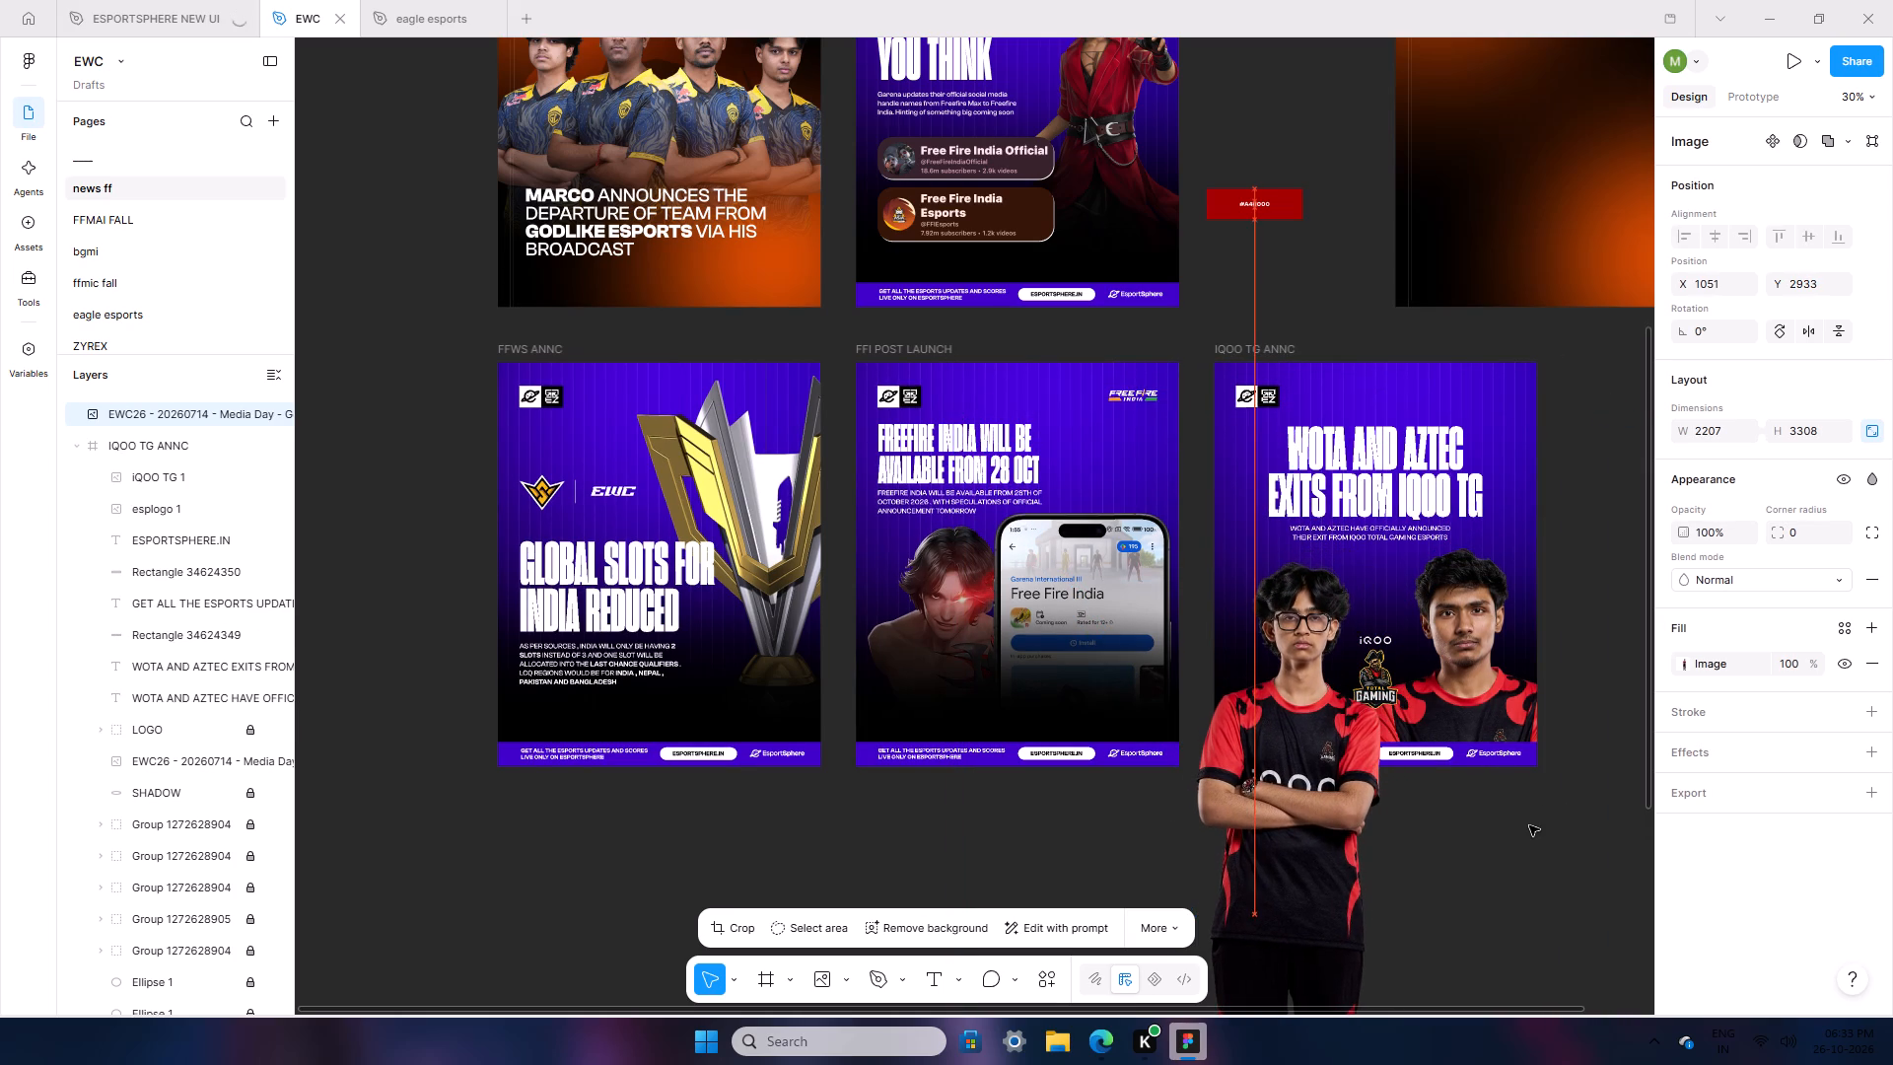
{"action": "left_click_drag", "start_coordinate": [1582, 836], "coordinate": [1645, 847]}
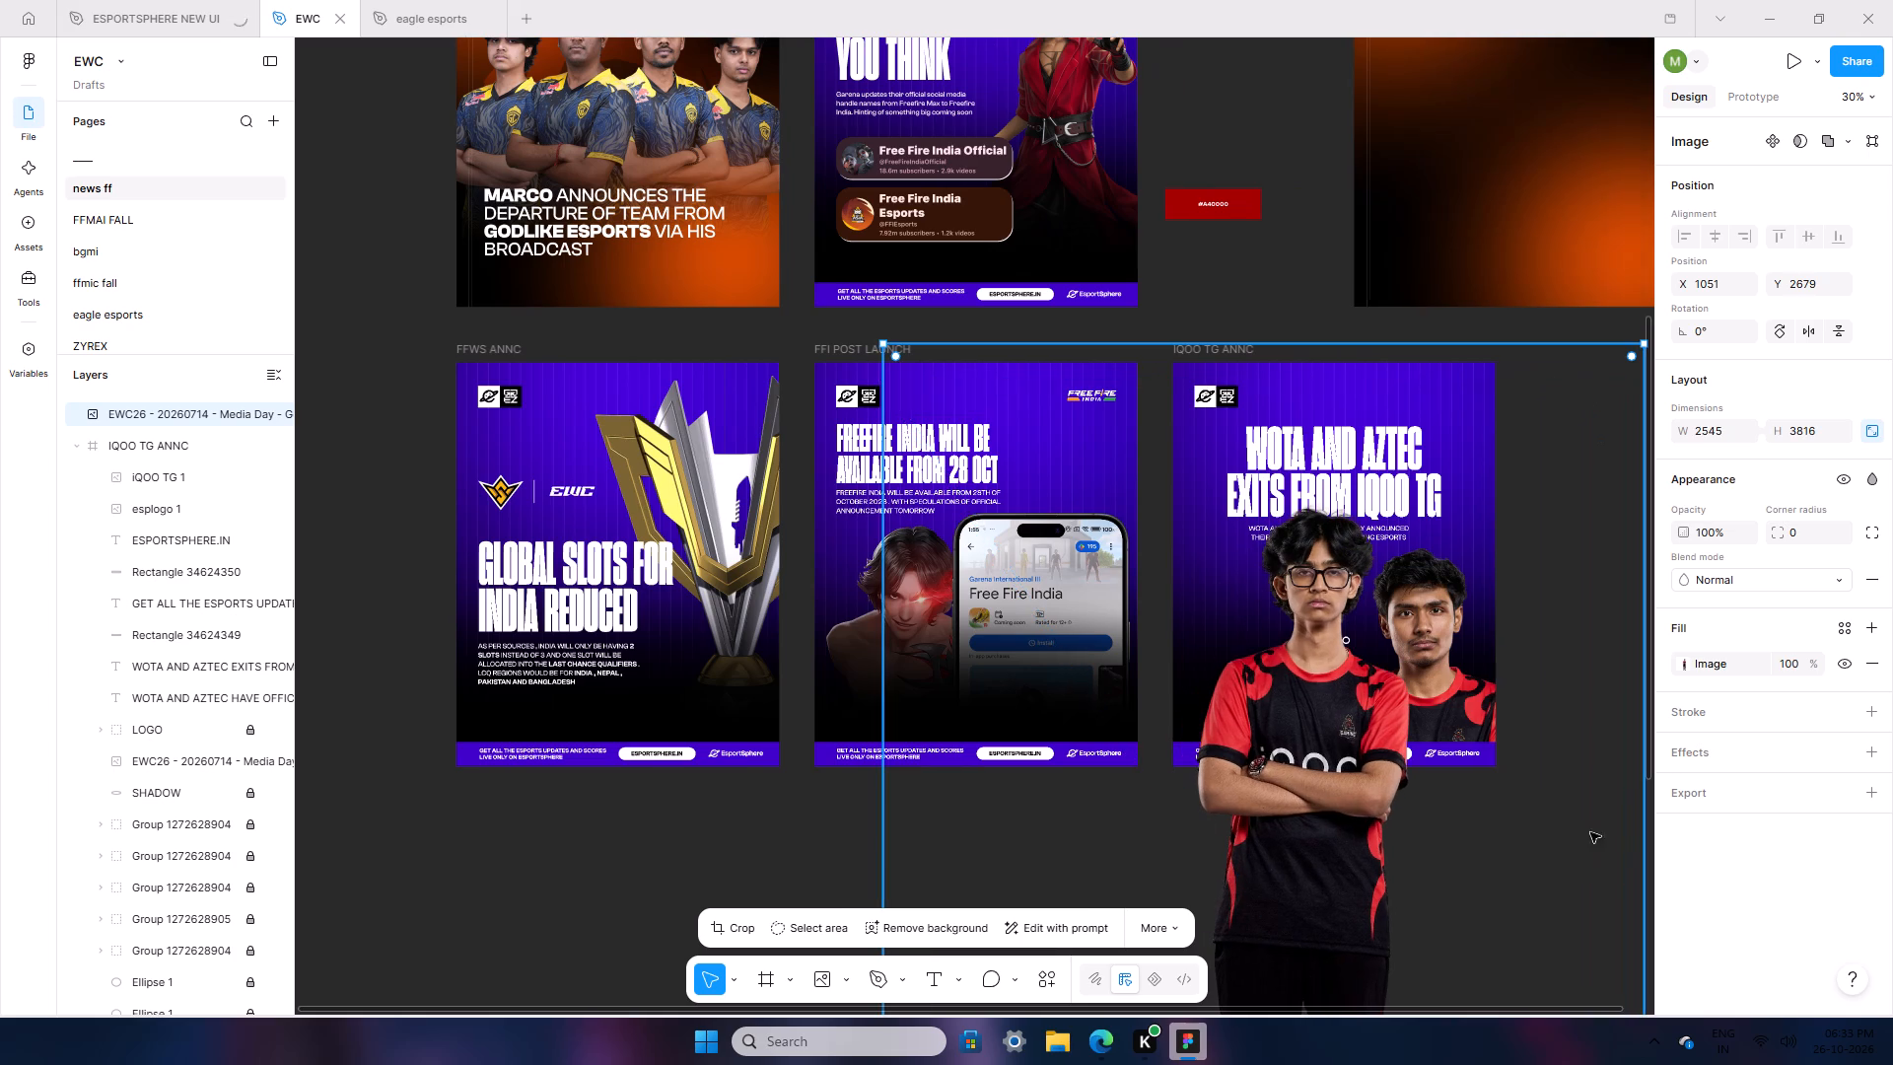
Enlarge the WOTA player image to 2646 × 3968 and move it over the IQOO TG ANNC frame's lower-left area, at about X 704, Y 2765.
{"action": "left_click_drag", "start_coordinate": [885, 788], "coordinate": [854, 796]}
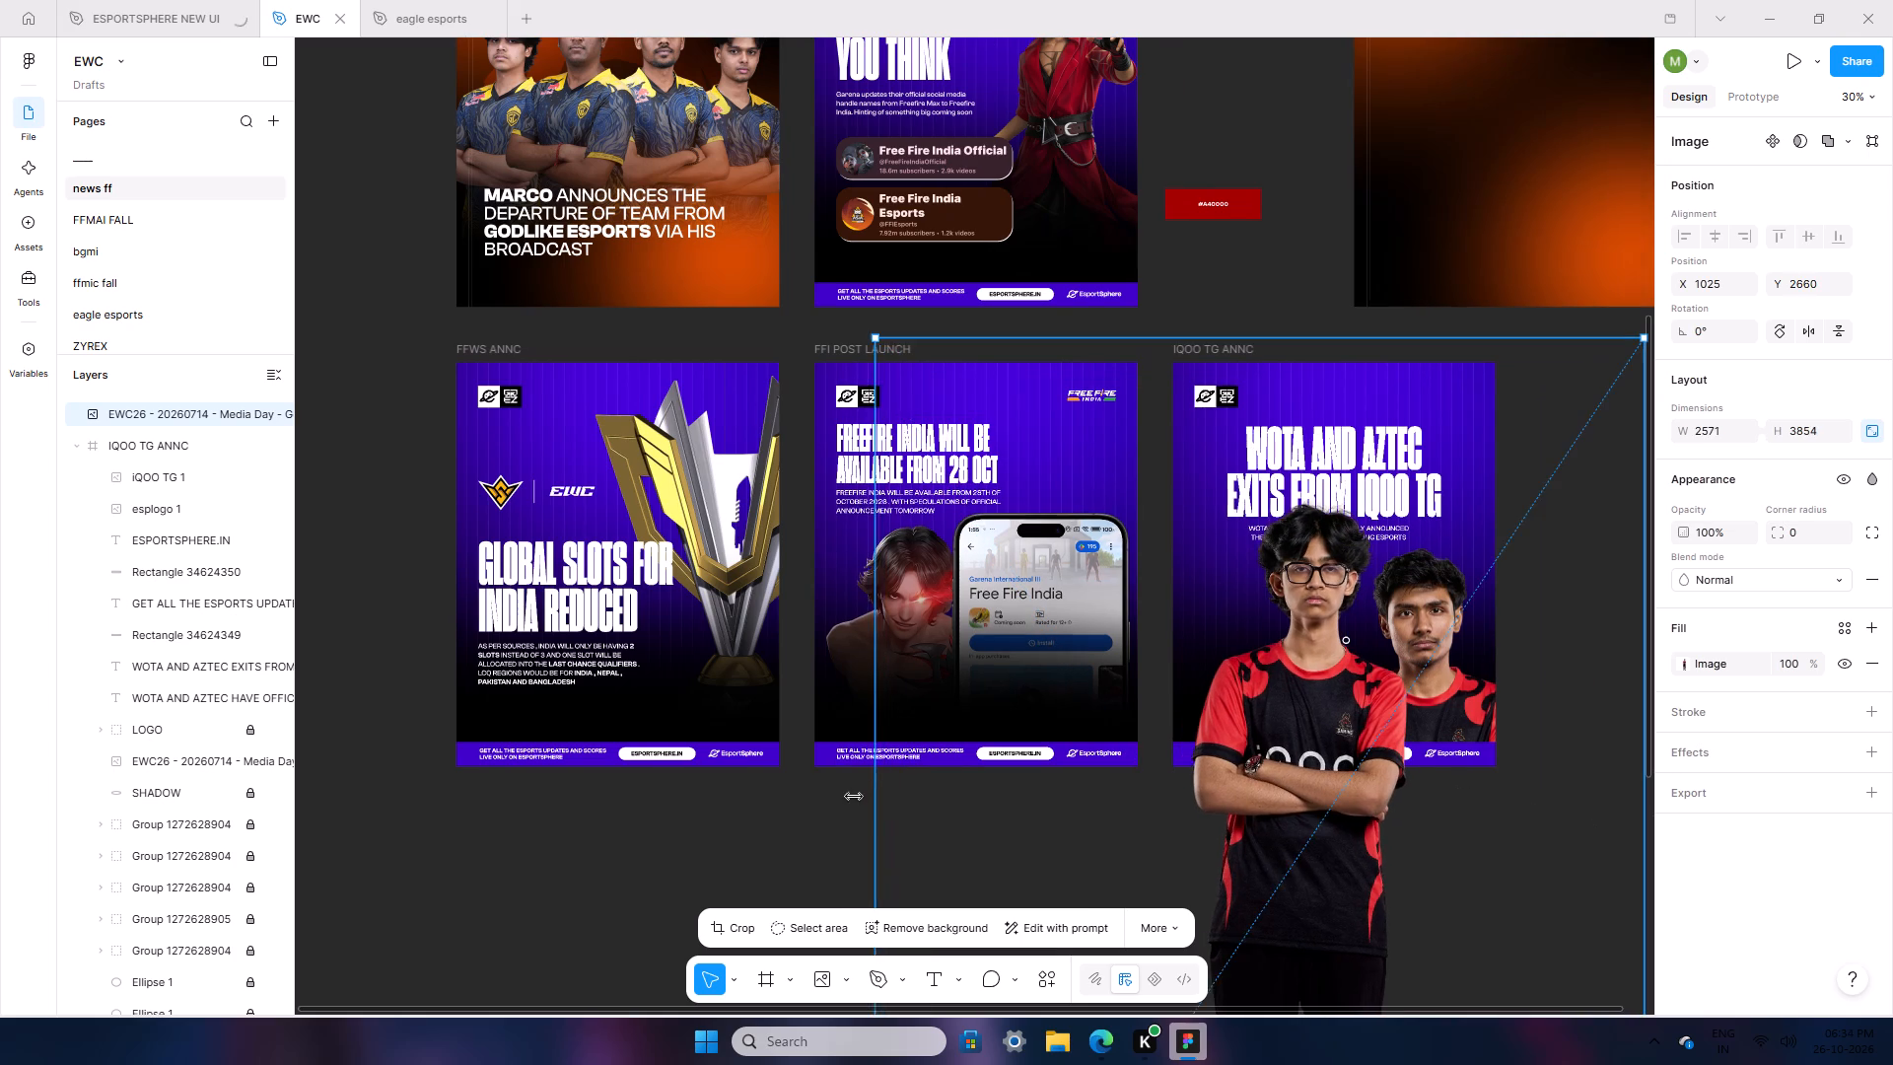
{"action": "left_click_drag", "start_coordinate": [854, 796], "coordinate": [853, 796]}
{"action": "left_click_drag", "start_coordinate": [1492, 837], "coordinate": [1414, 889]}
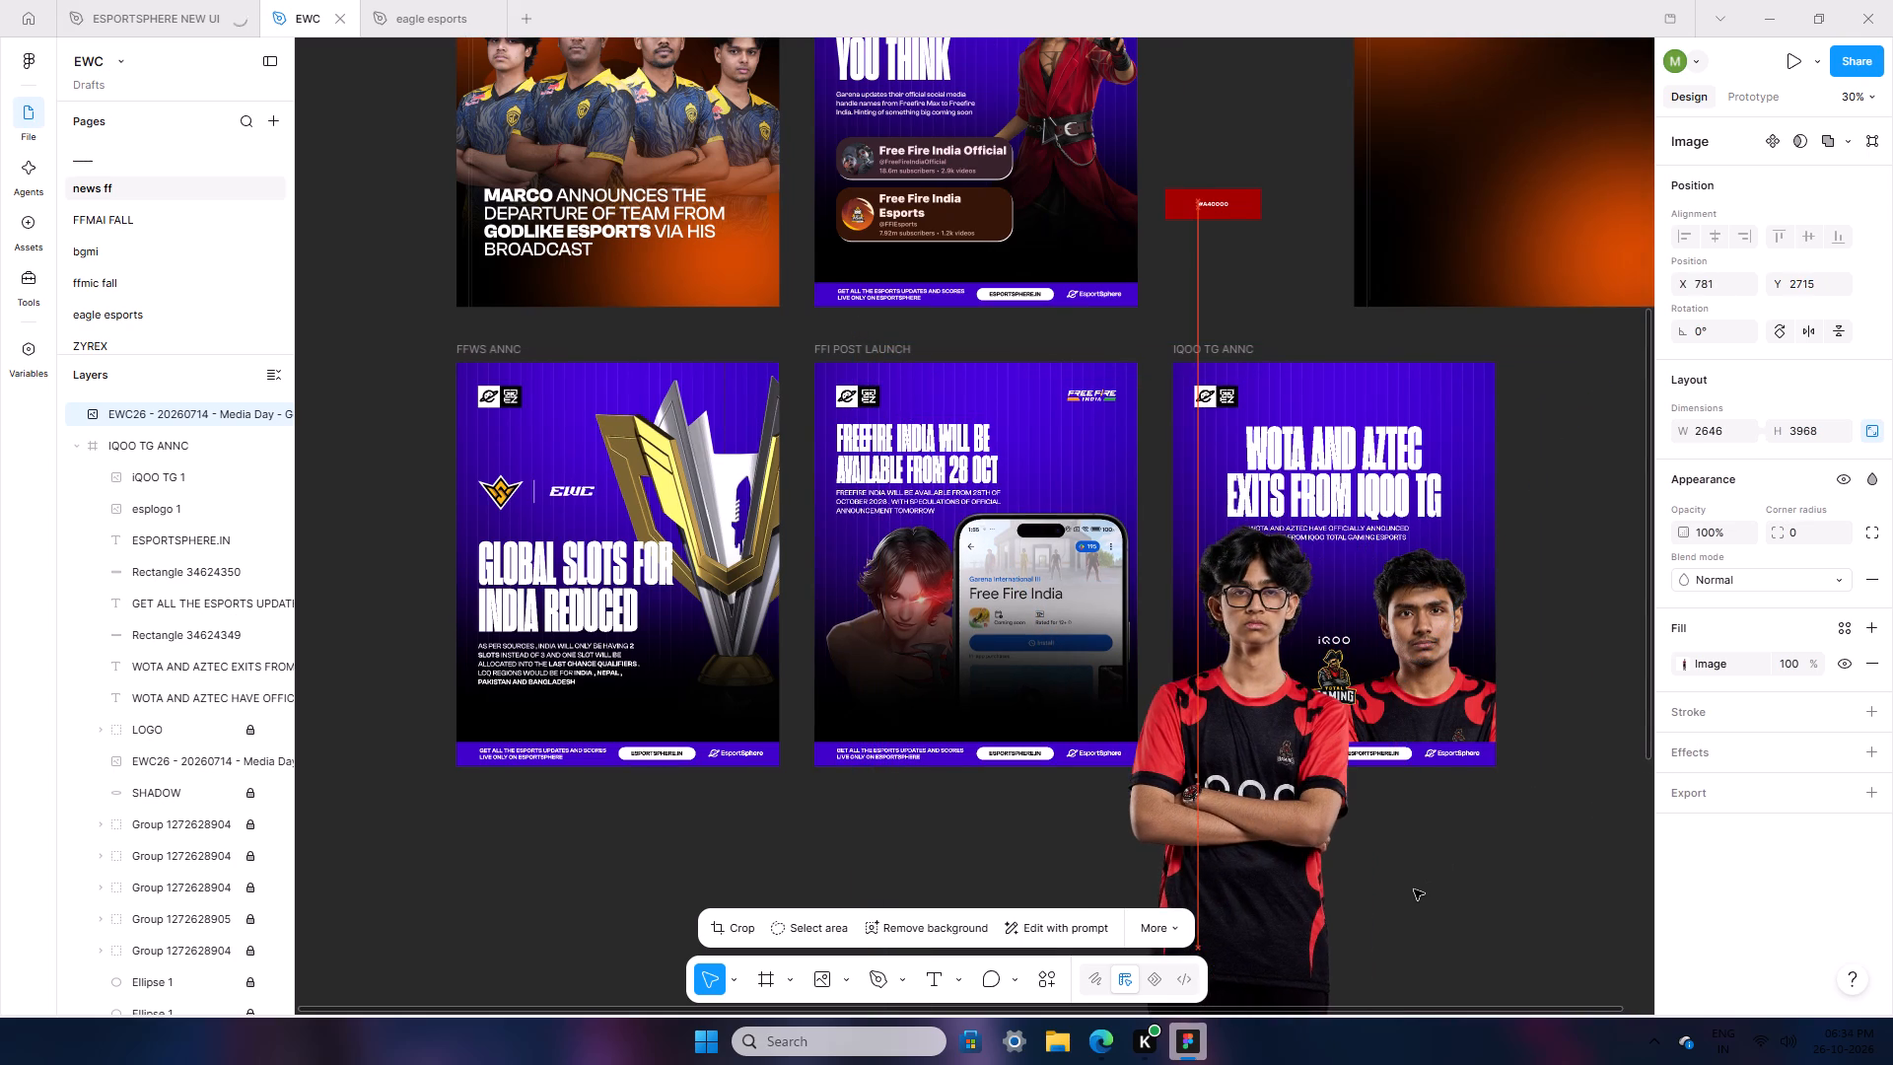
{"action": "left_click_drag", "start_coordinate": [1414, 889], "coordinate": [1434, 884]}
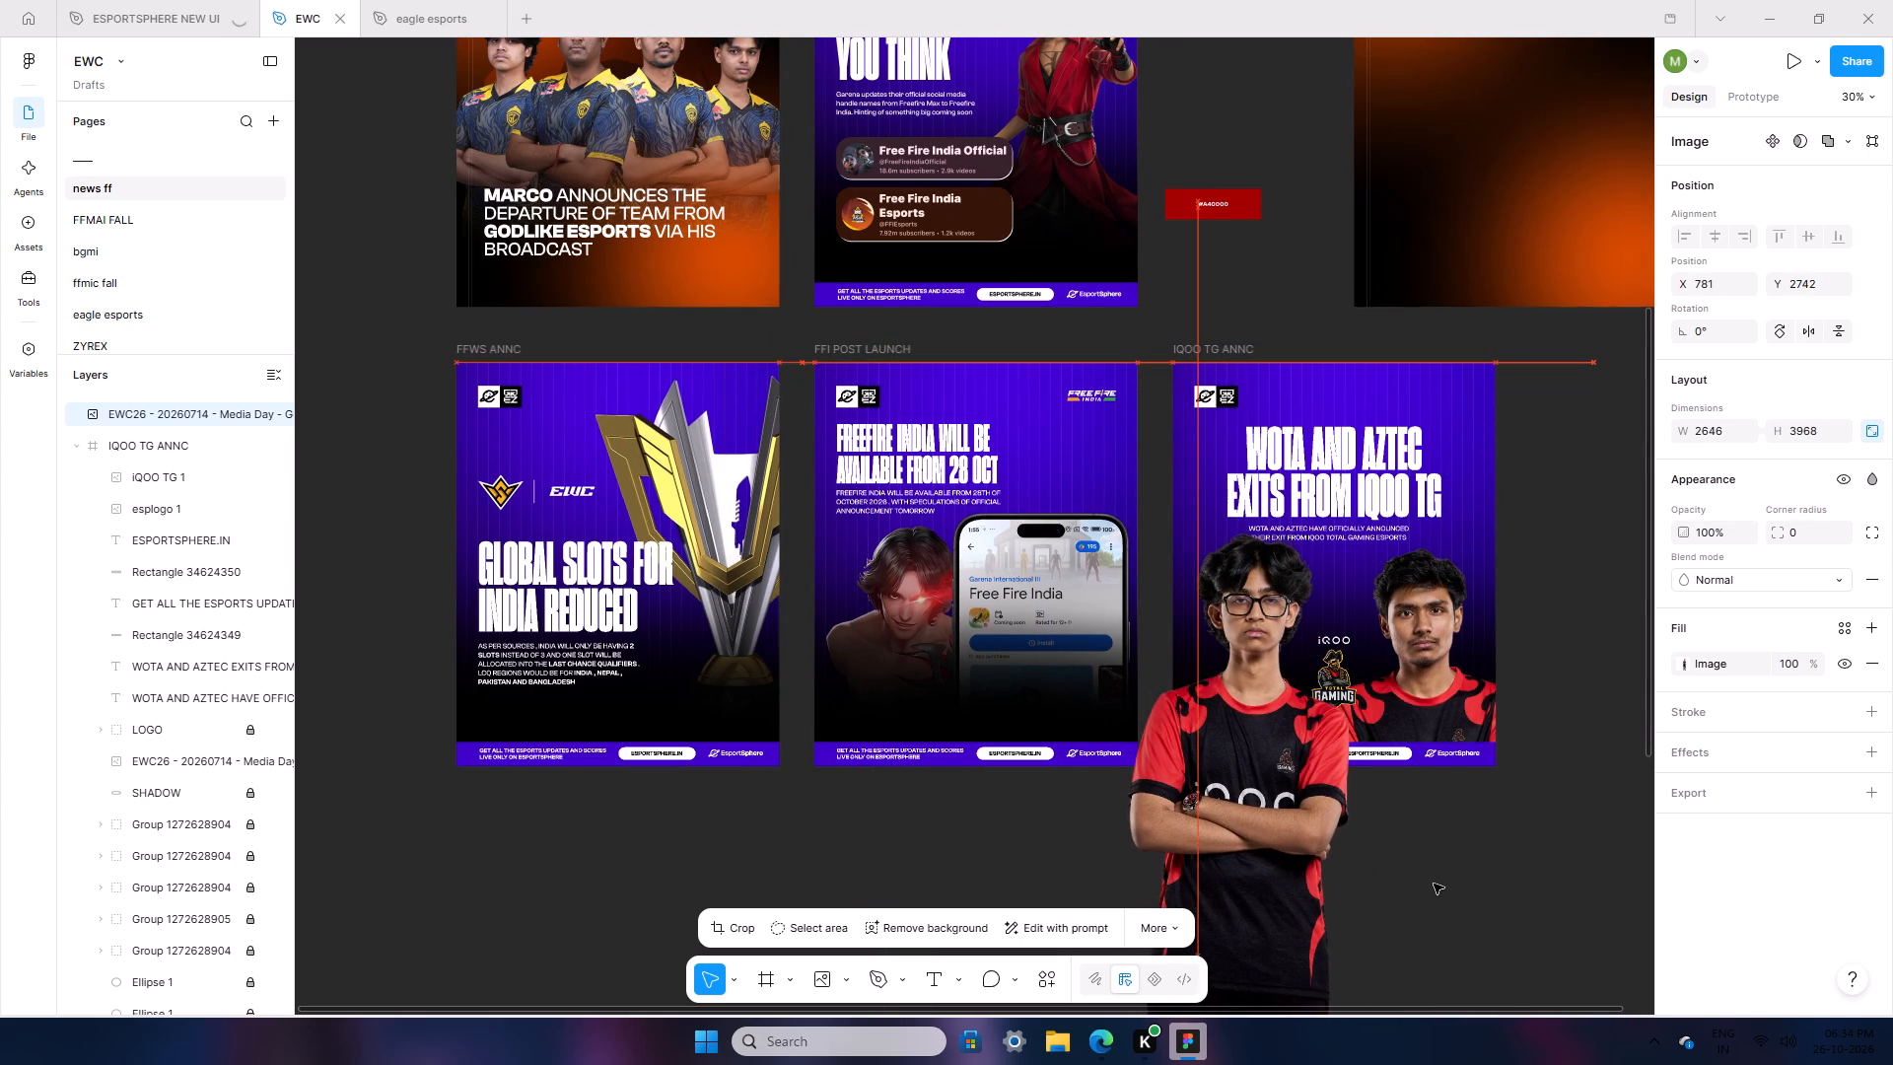
{"action": "left_click_drag", "start_coordinate": [1434, 884], "coordinate": [1429, 884]}
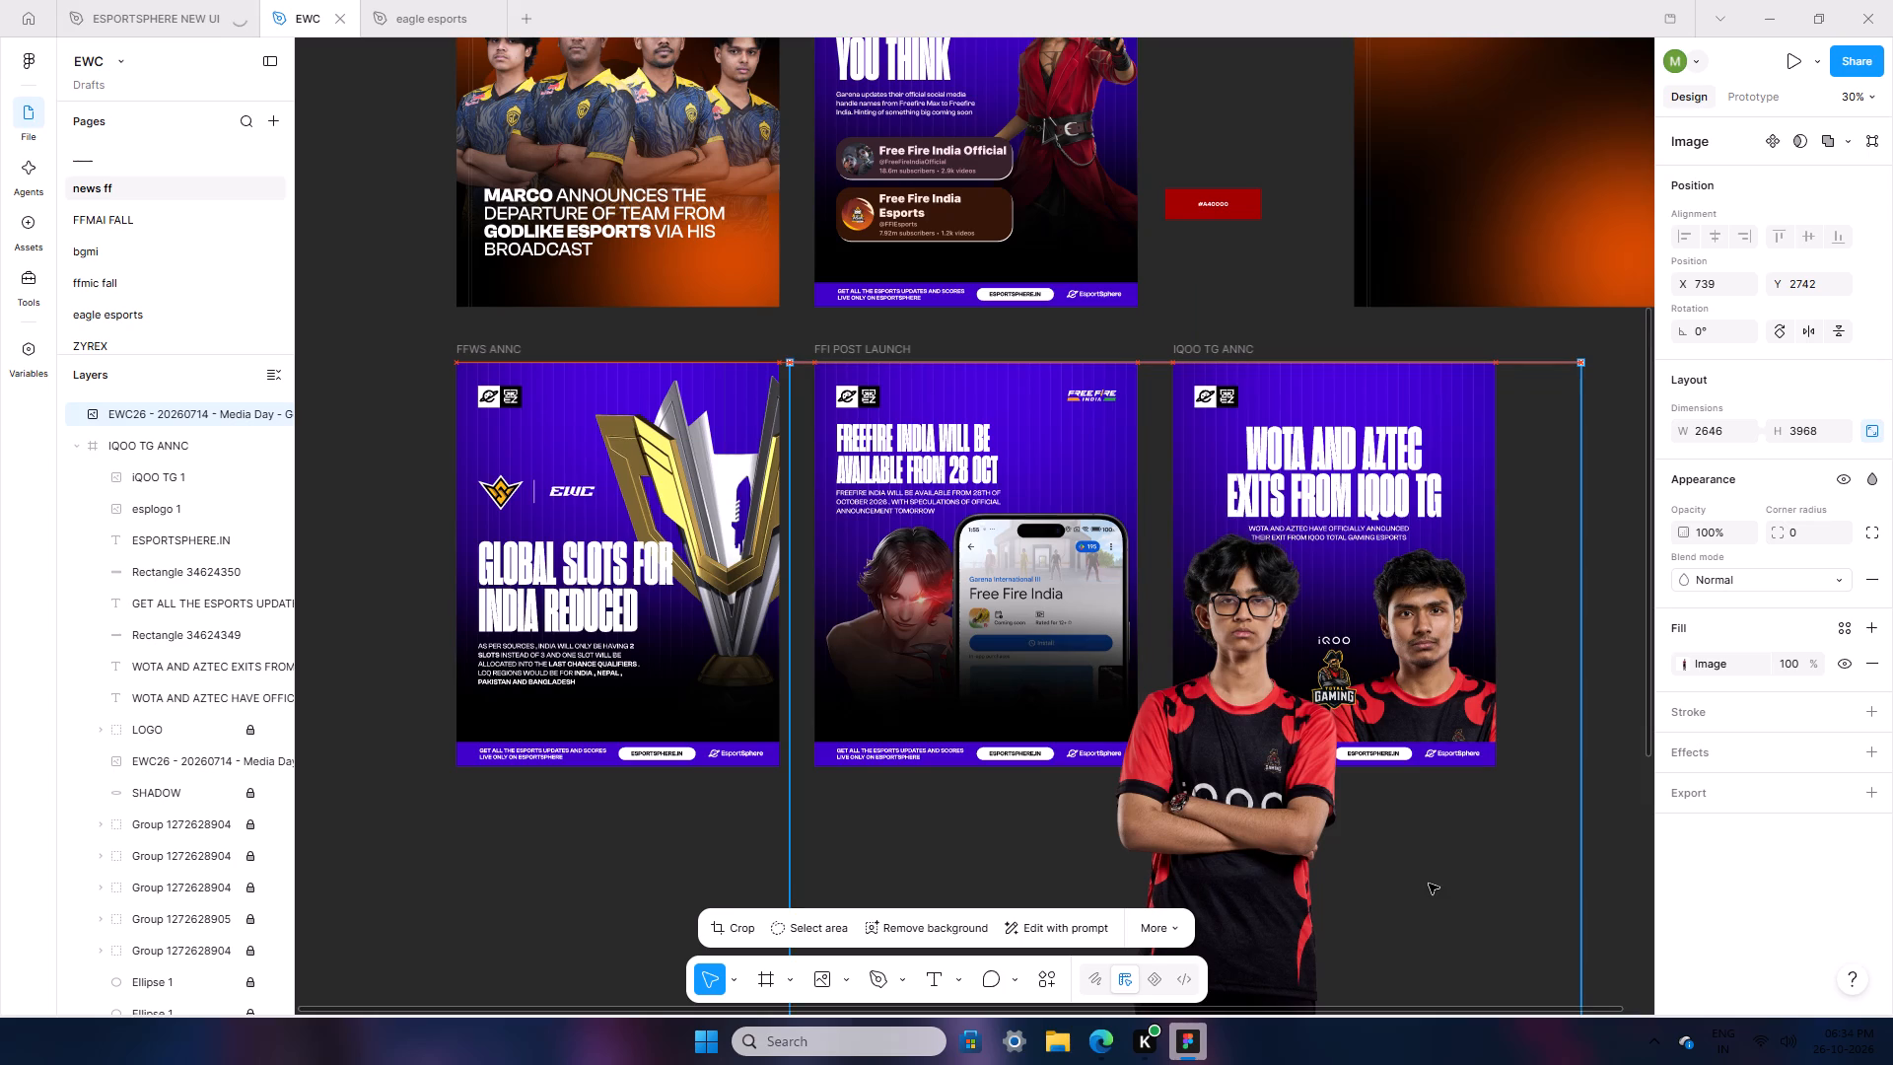
{"action": "left_click_drag", "start_coordinate": [1429, 884], "coordinate": [1420, 886]}
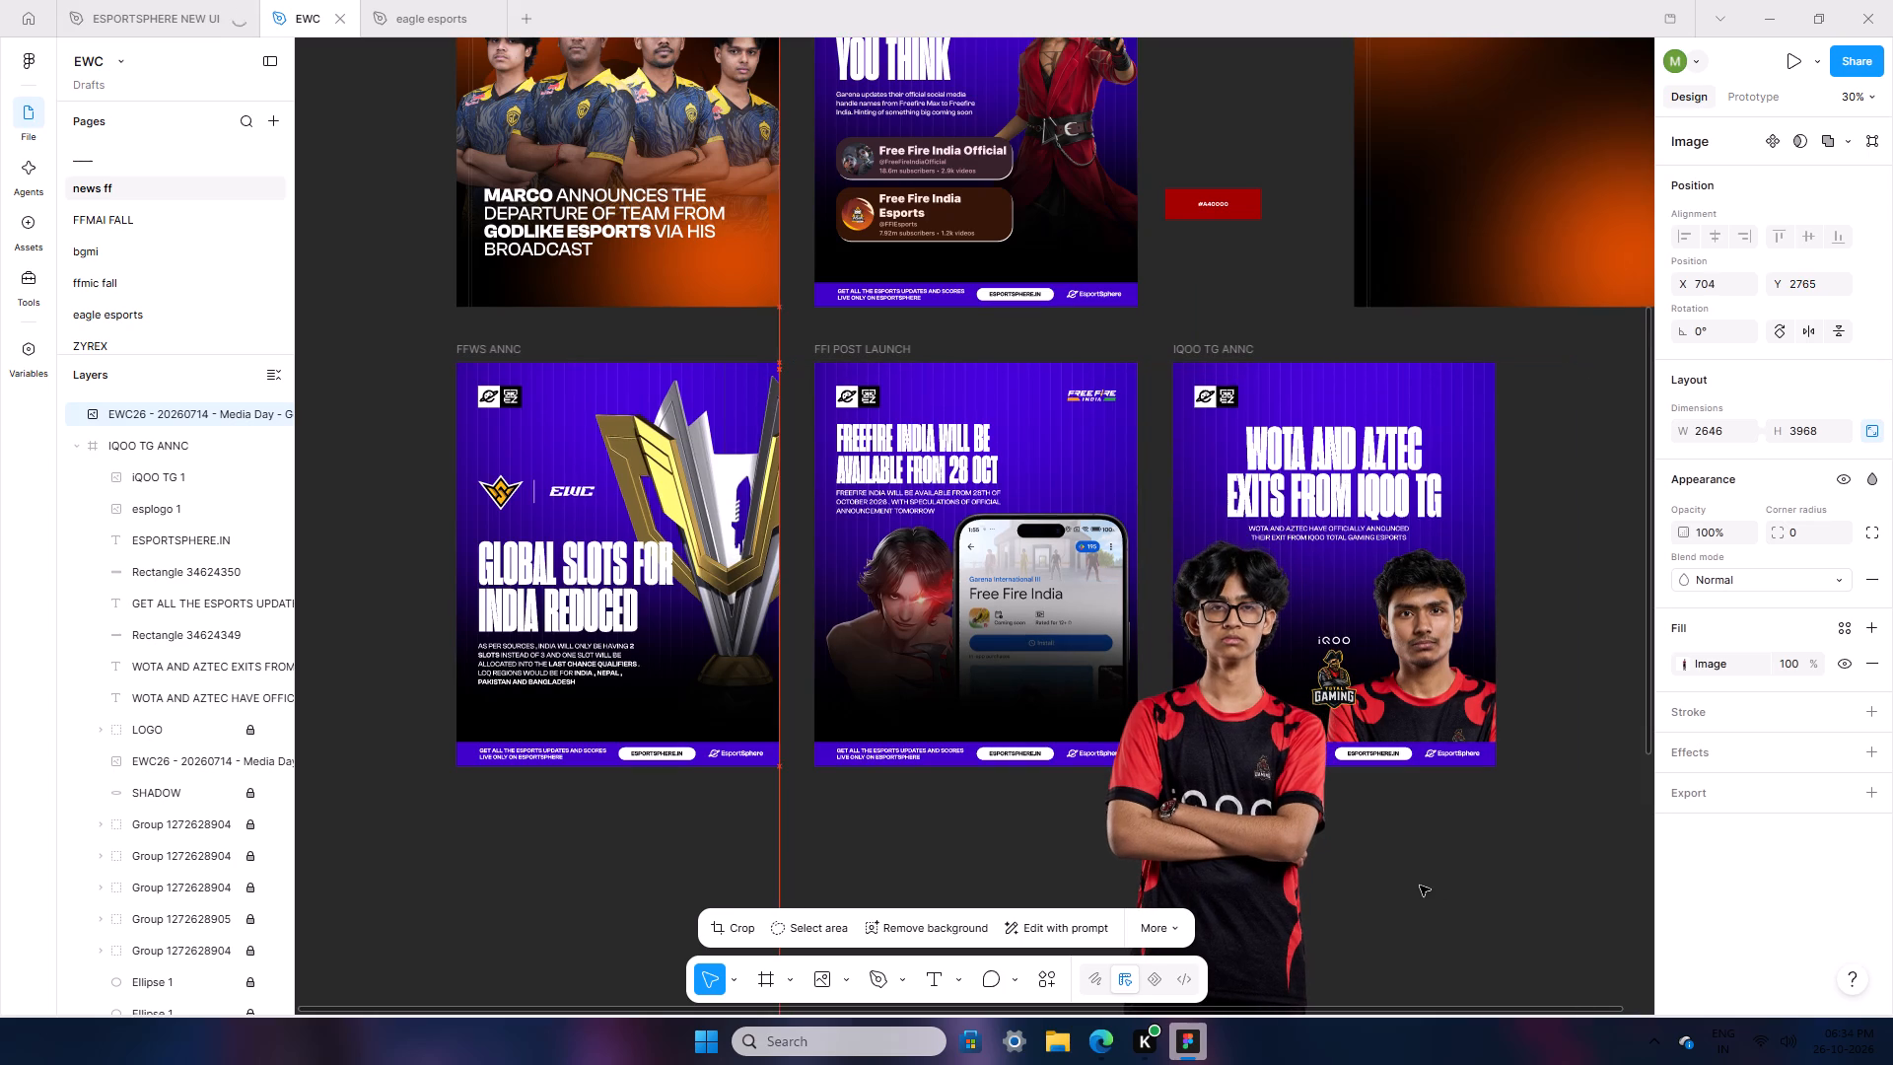
Move the WOTA image layer into the IQOO TG ANNC frame, between the AZTEC image and SHADOW, and position it at about X -1269, Y 78.
{"action": "left_click_drag", "start_coordinate": [163, 404], "coordinate": [168, 631]}
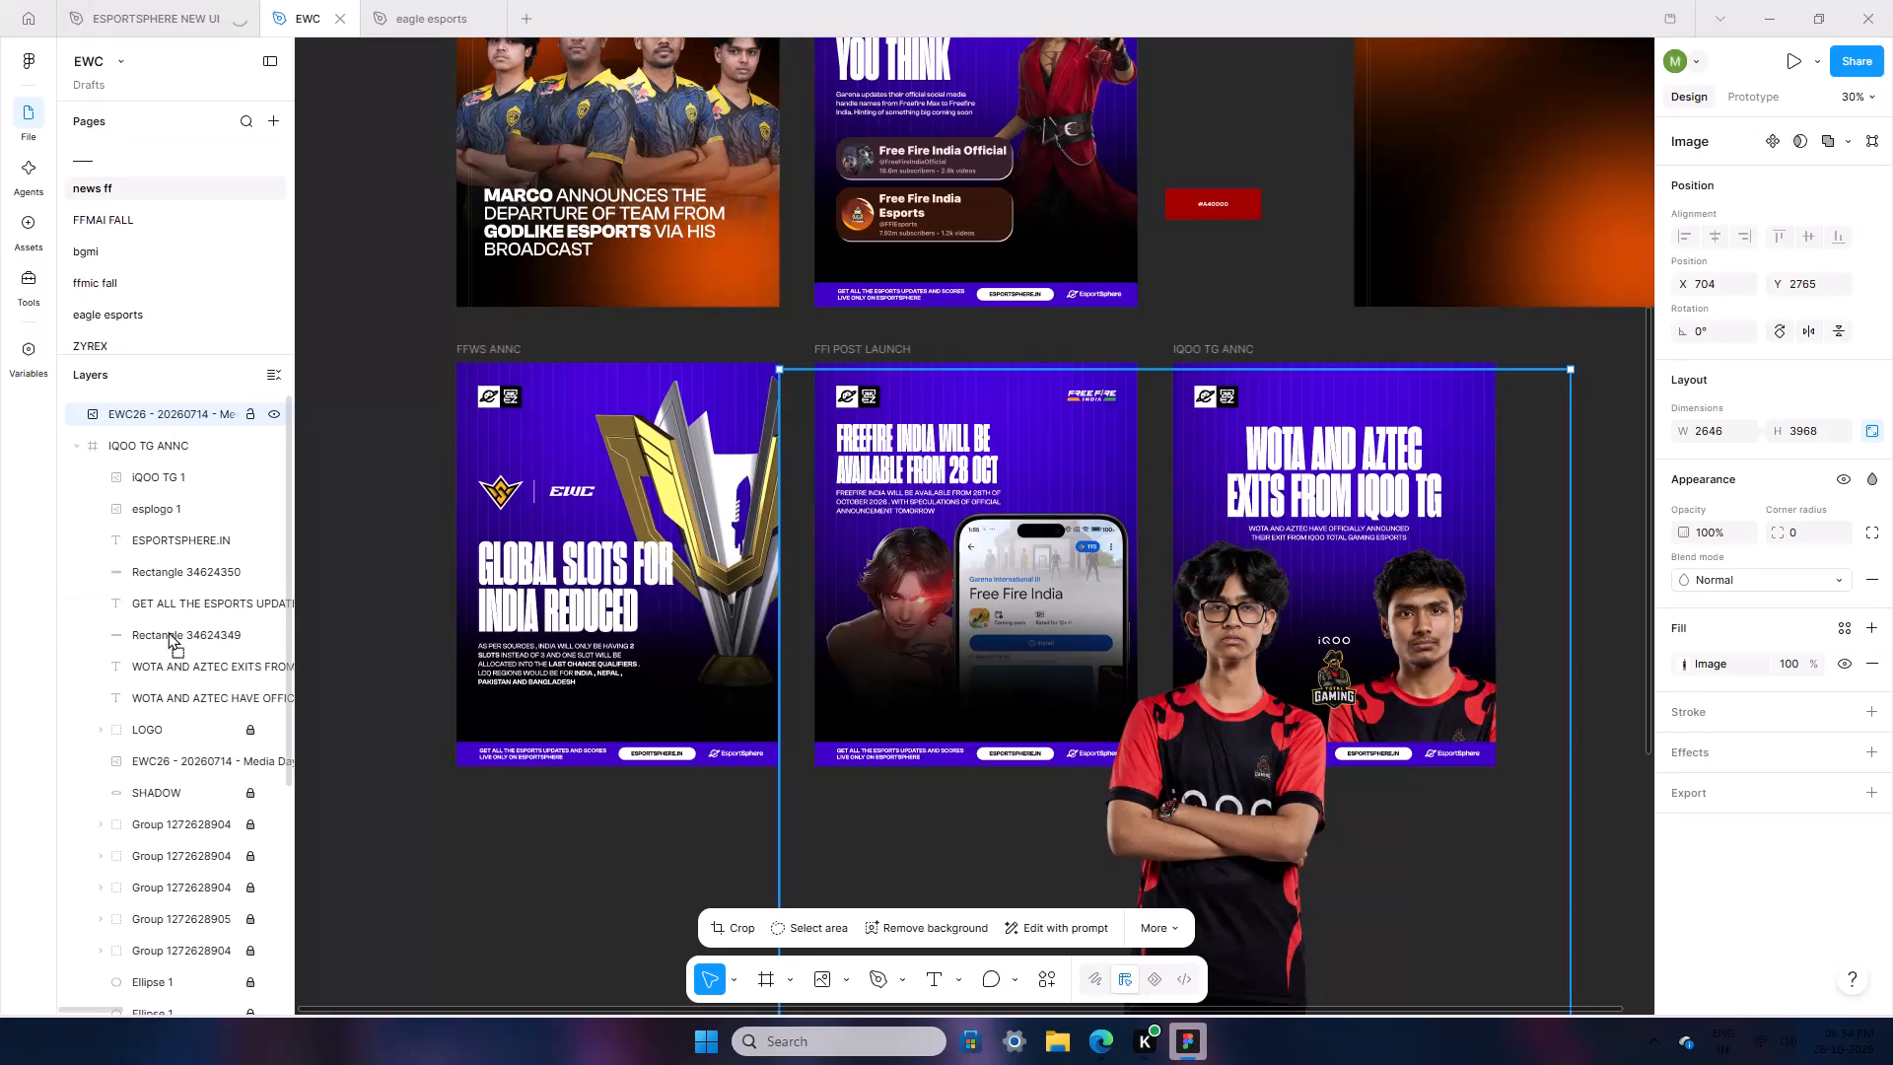
{"action": "left_click_drag", "start_coordinate": [168, 631], "coordinate": [178, 764]}
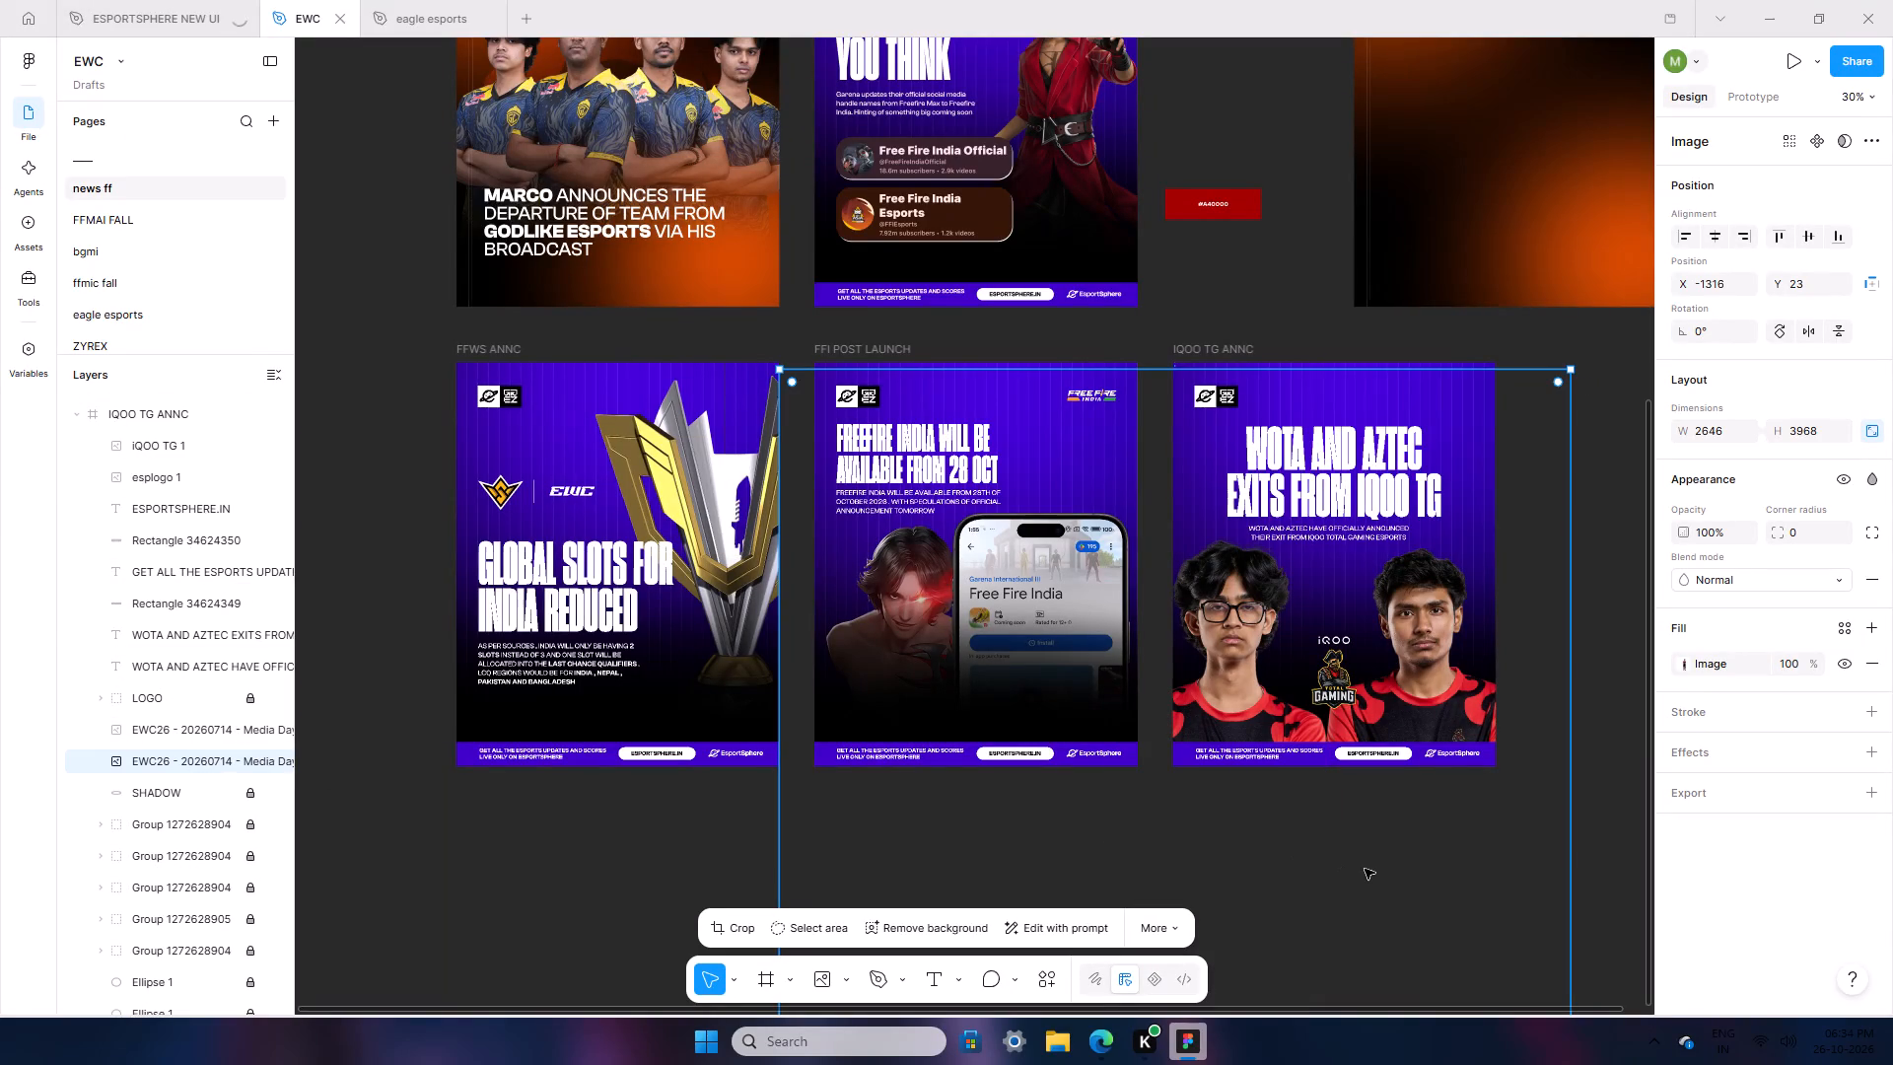
{"action": "left_click_drag", "start_coordinate": [1458, 807], "coordinate": [1462, 823]}
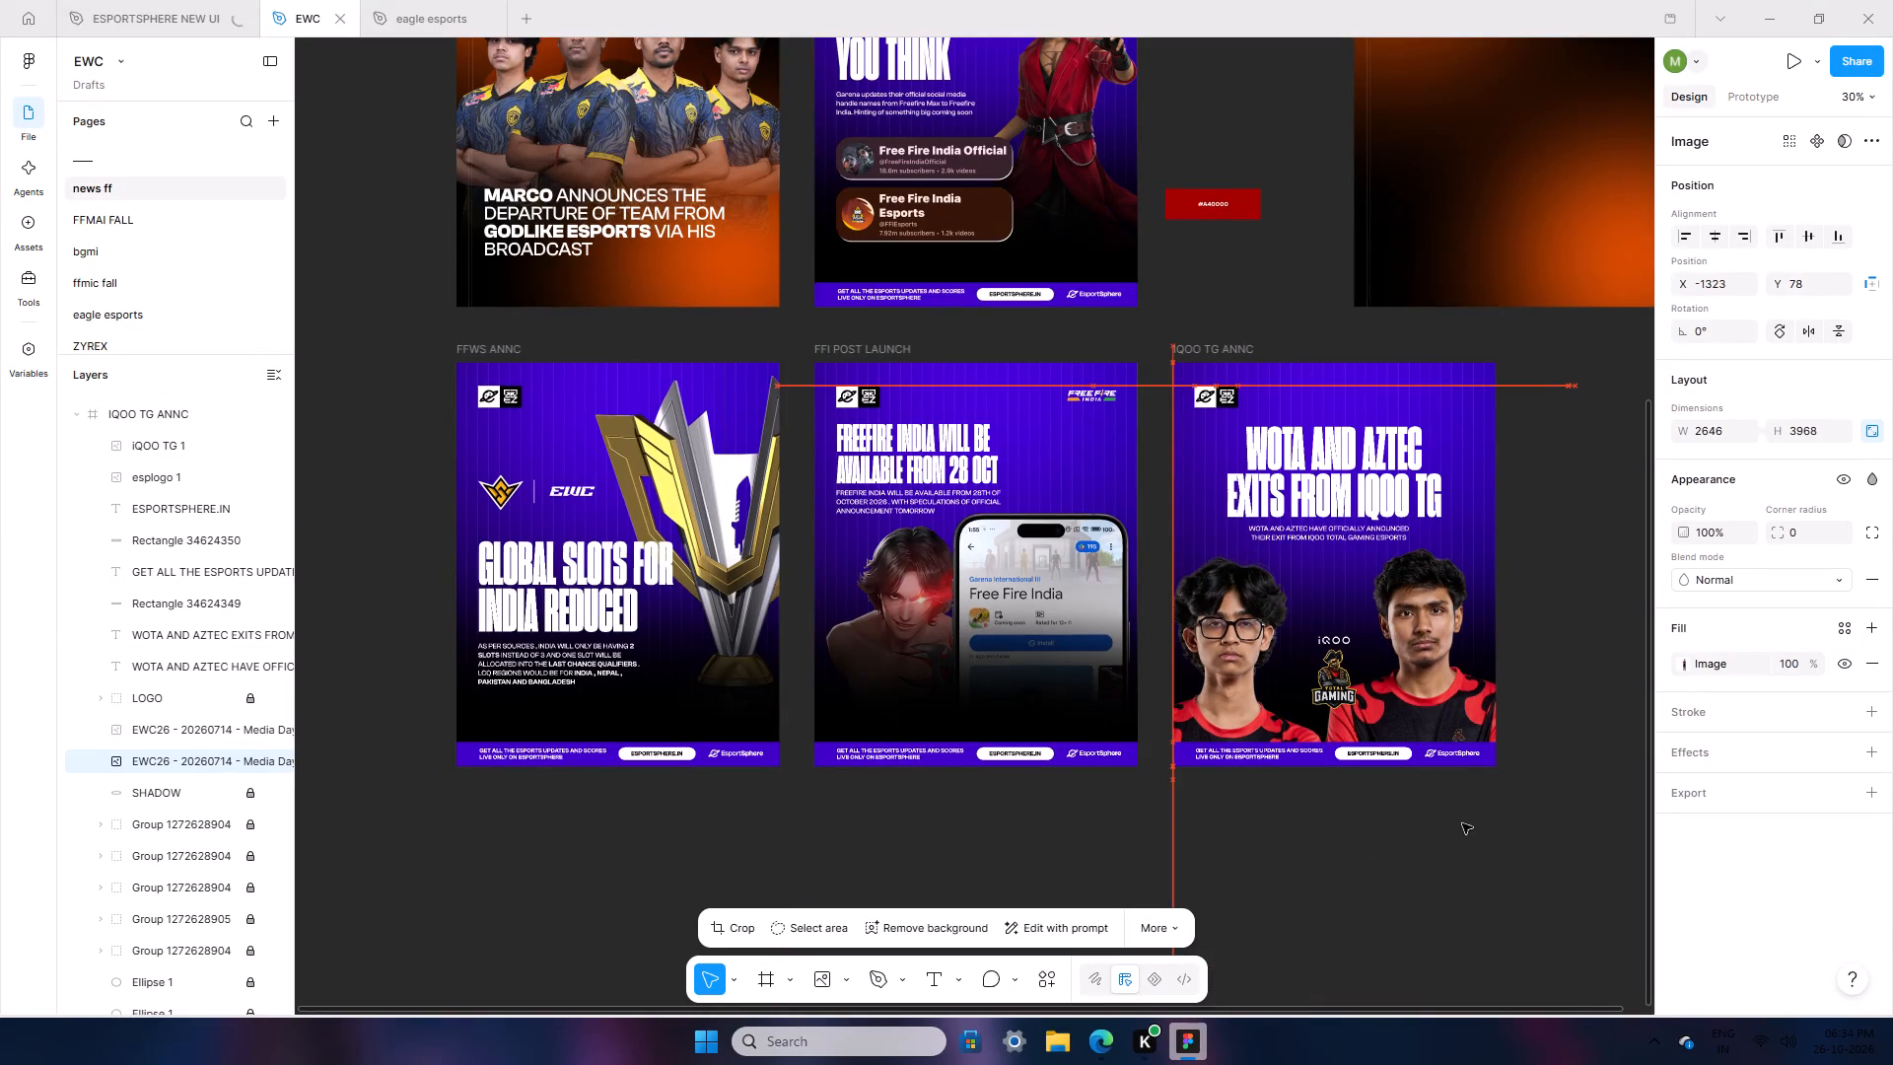
{"action": "left_click_drag", "start_coordinate": [1462, 823], "coordinate": [1471, 820]}
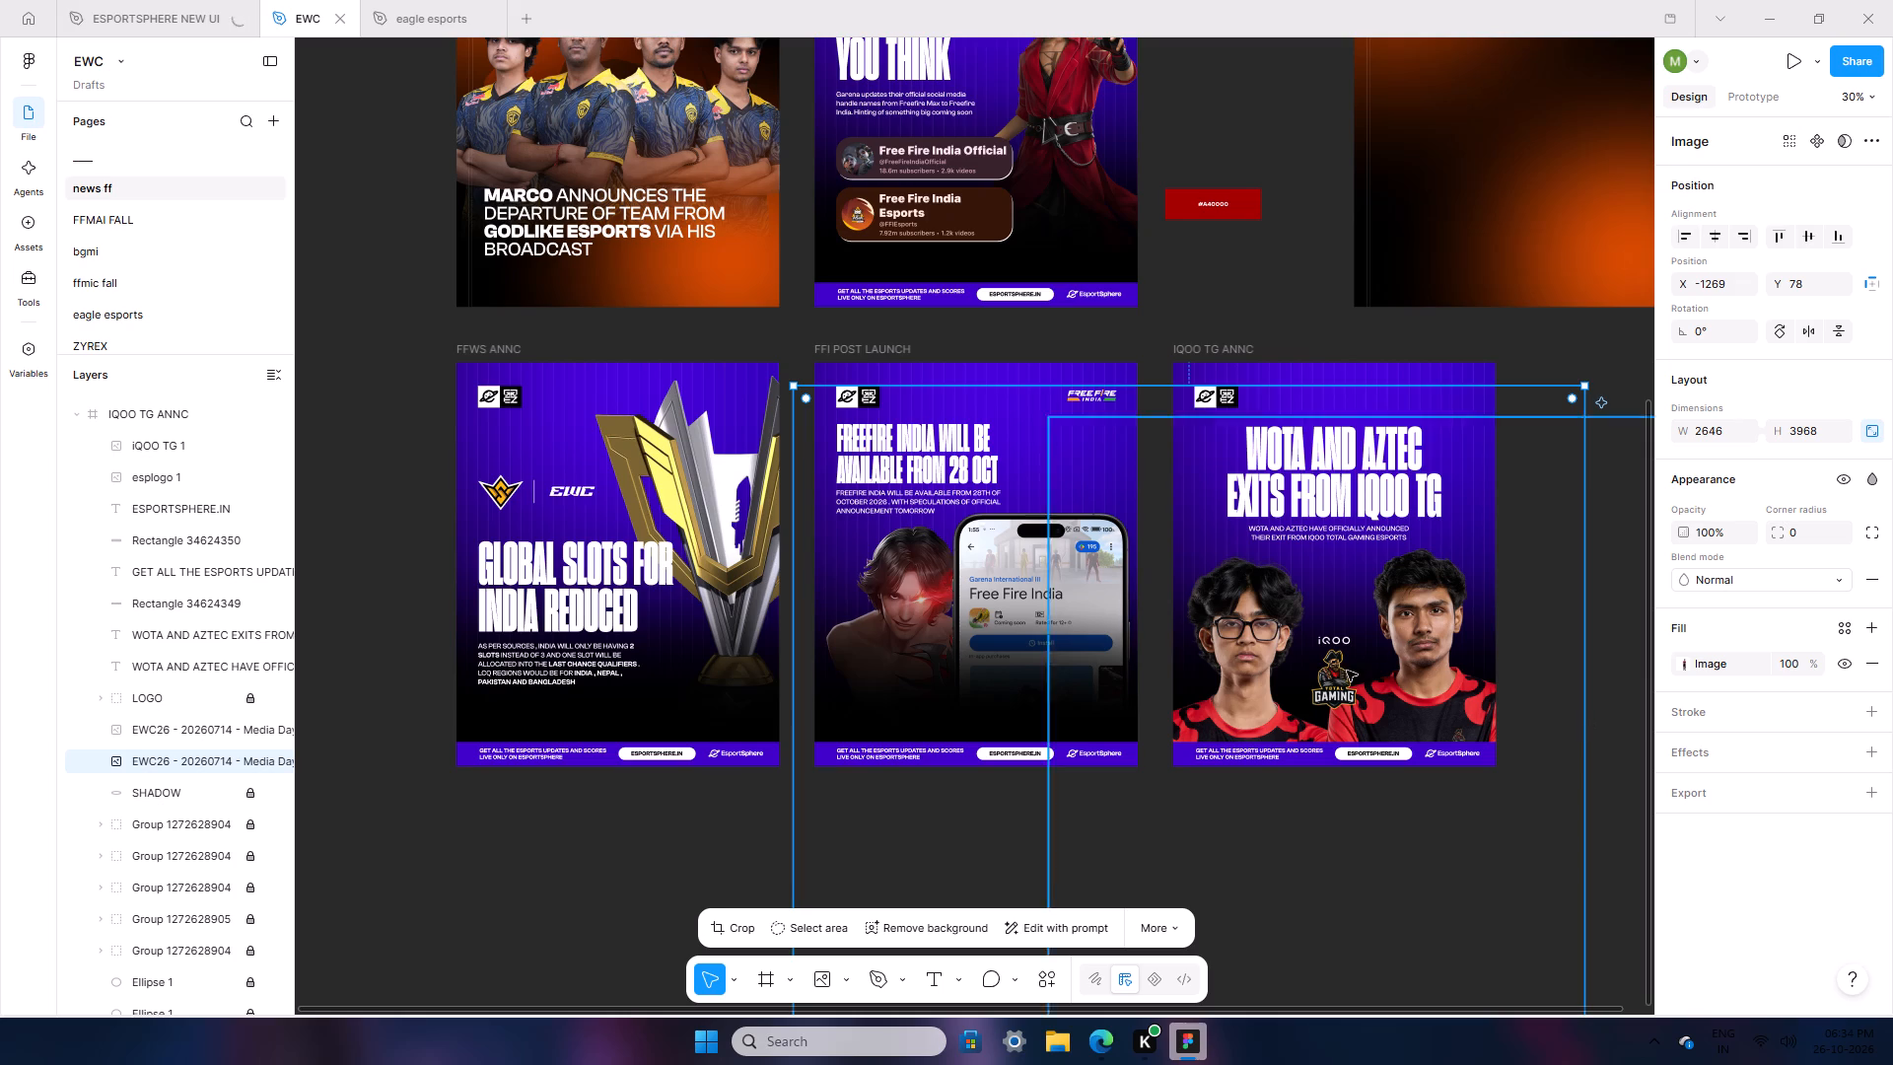
Enlarge the AZTEC player image to about 2580 × 3868 and reposition it within the IQOO TG ANNC frame at about X -482, Y 208.
{"action": "left_click", "coordinate": [189, 733]}
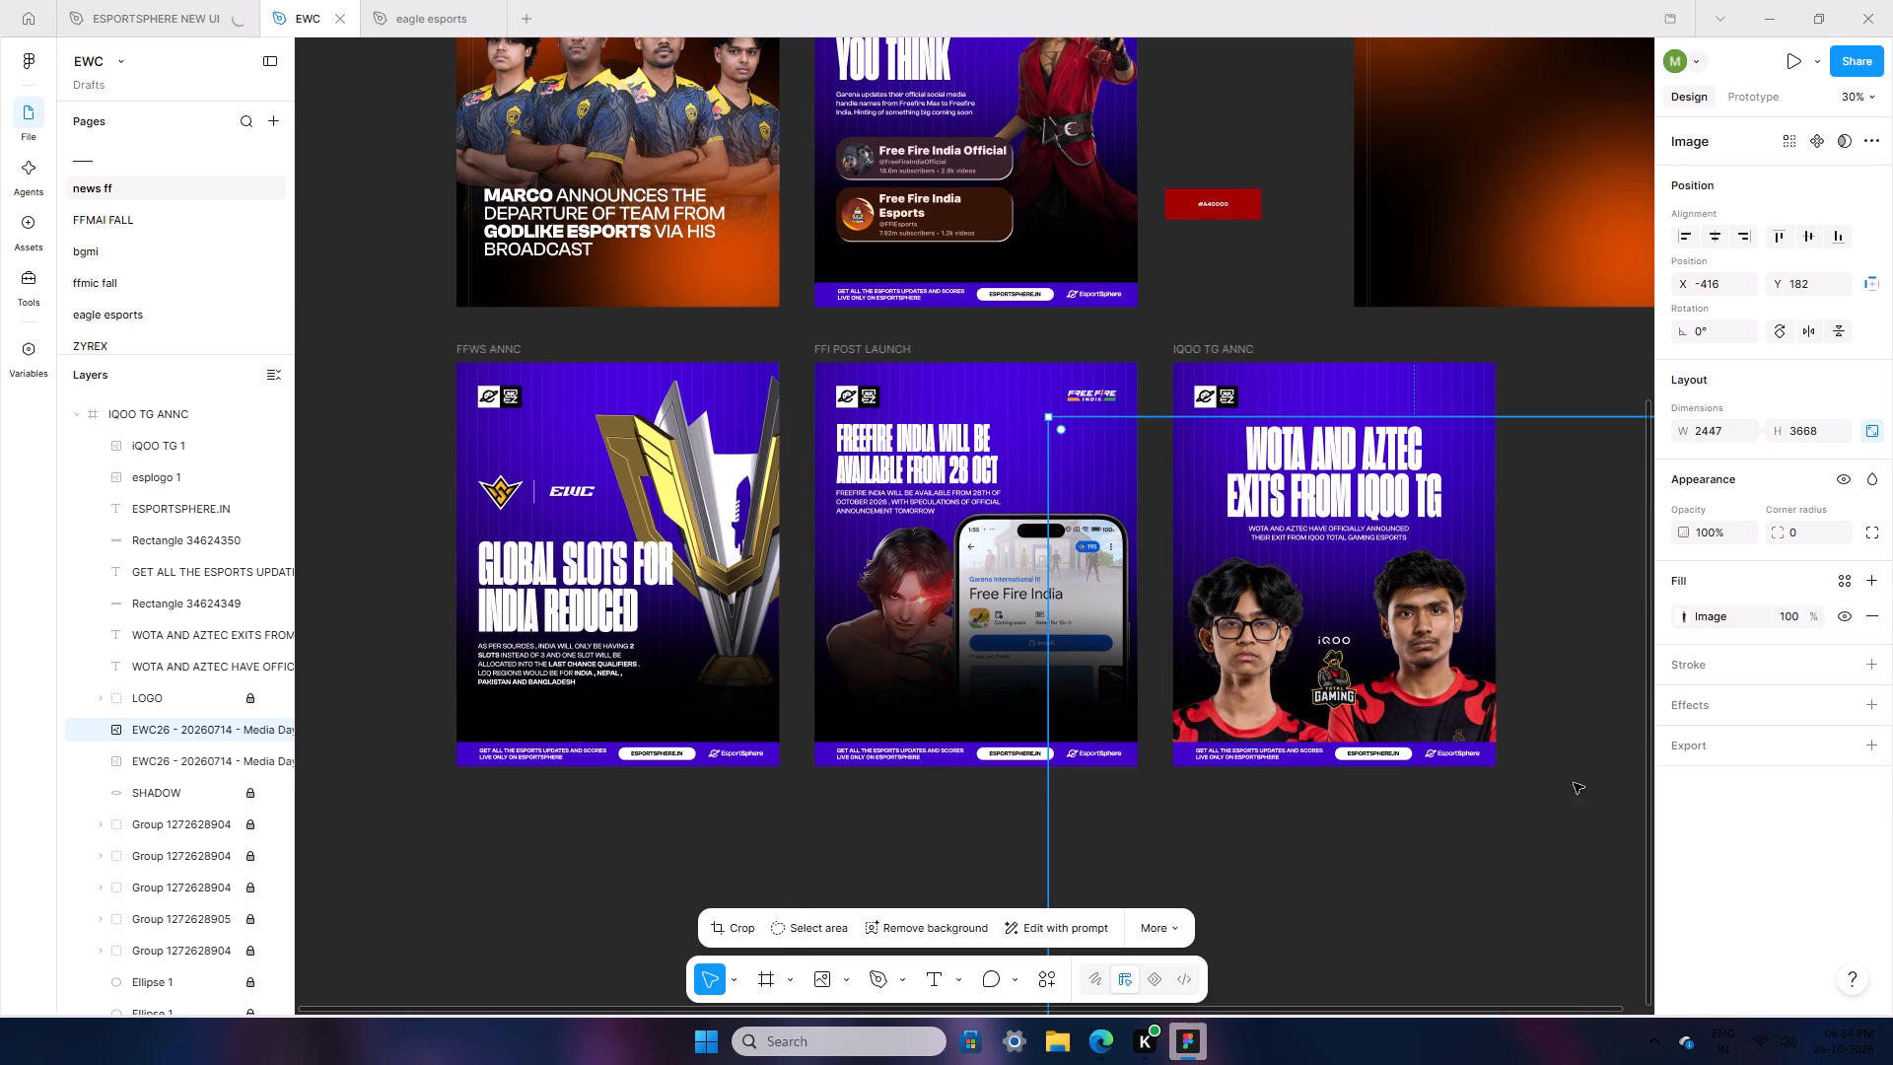
{"action": "left_click_drag", "start_coordinate": [1554, 764], "coordinate": [1555, 791]}
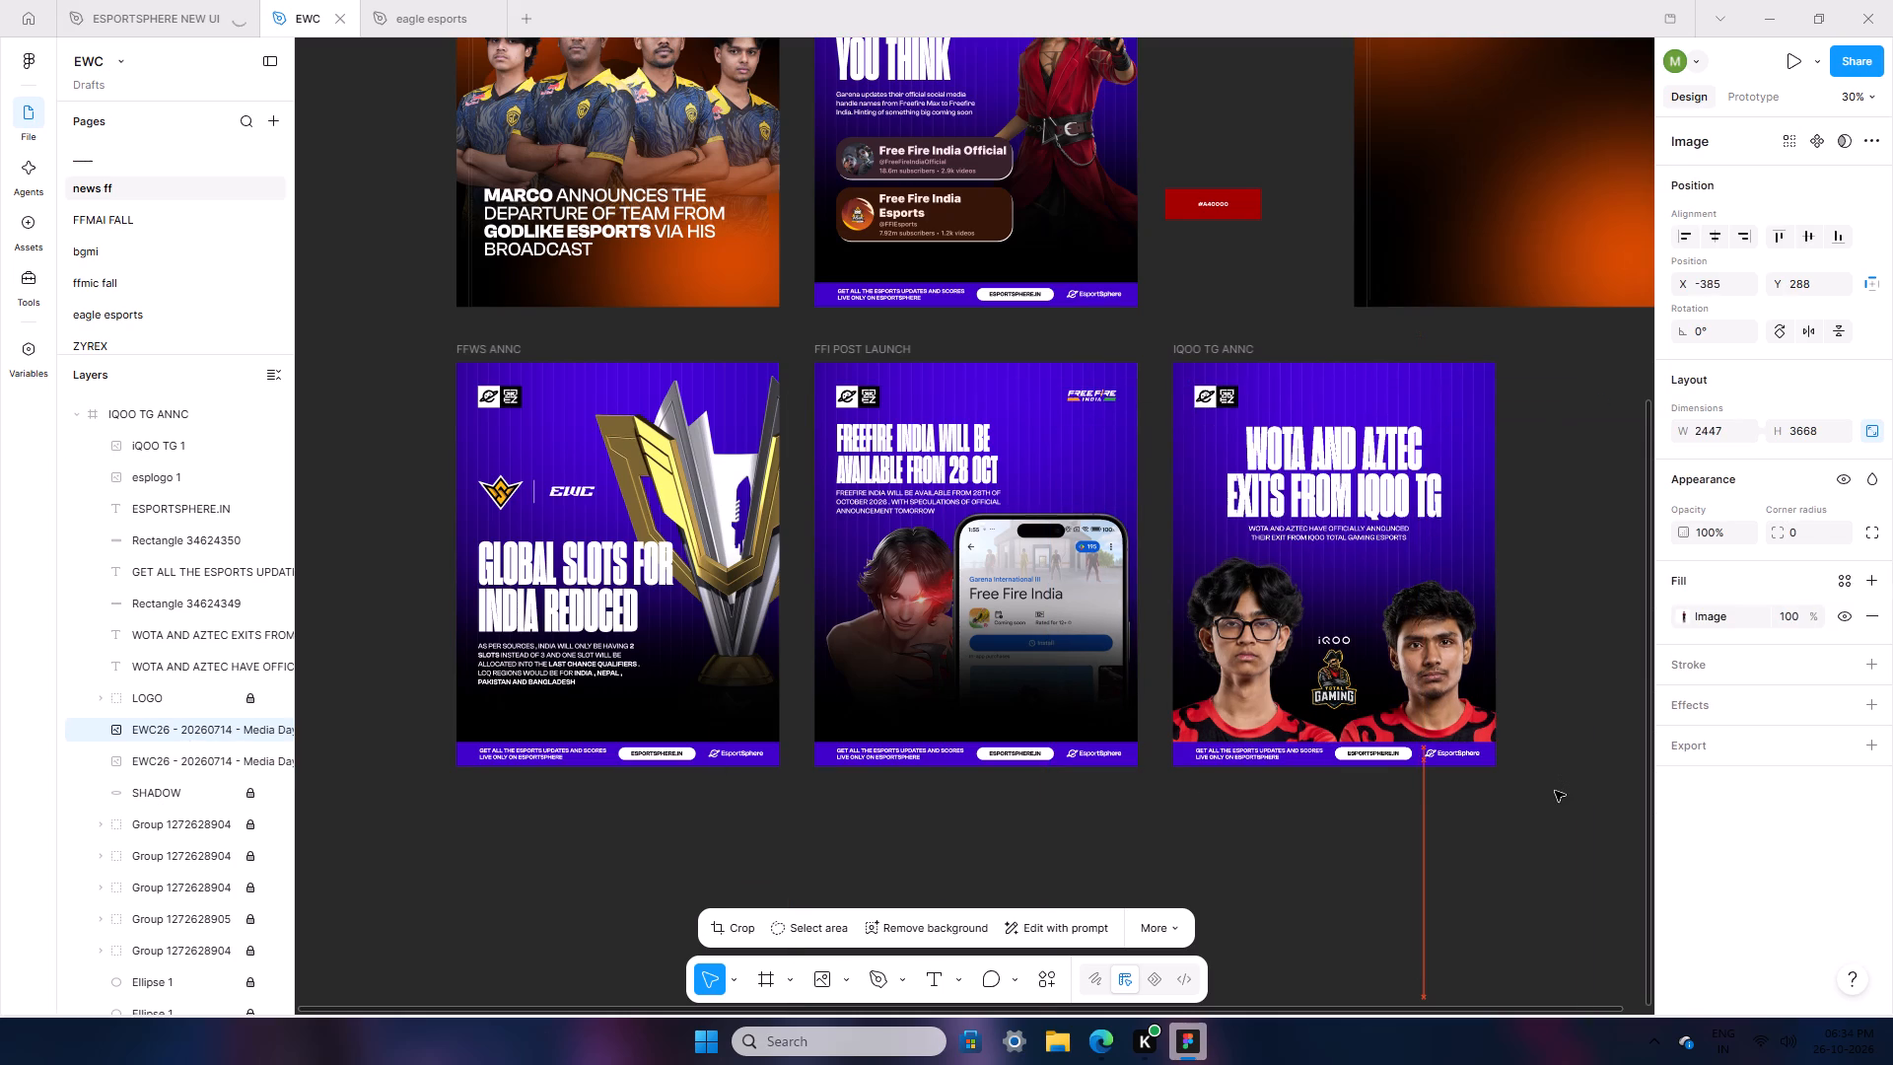
{"action": "left_click_drag", "start_coordinate": [1555, 791], "coordinate": [1554, 778]}
{"action": "left_click_drag", "start_coordinate": [1547, 432], "coordinate": [1562, 372]}
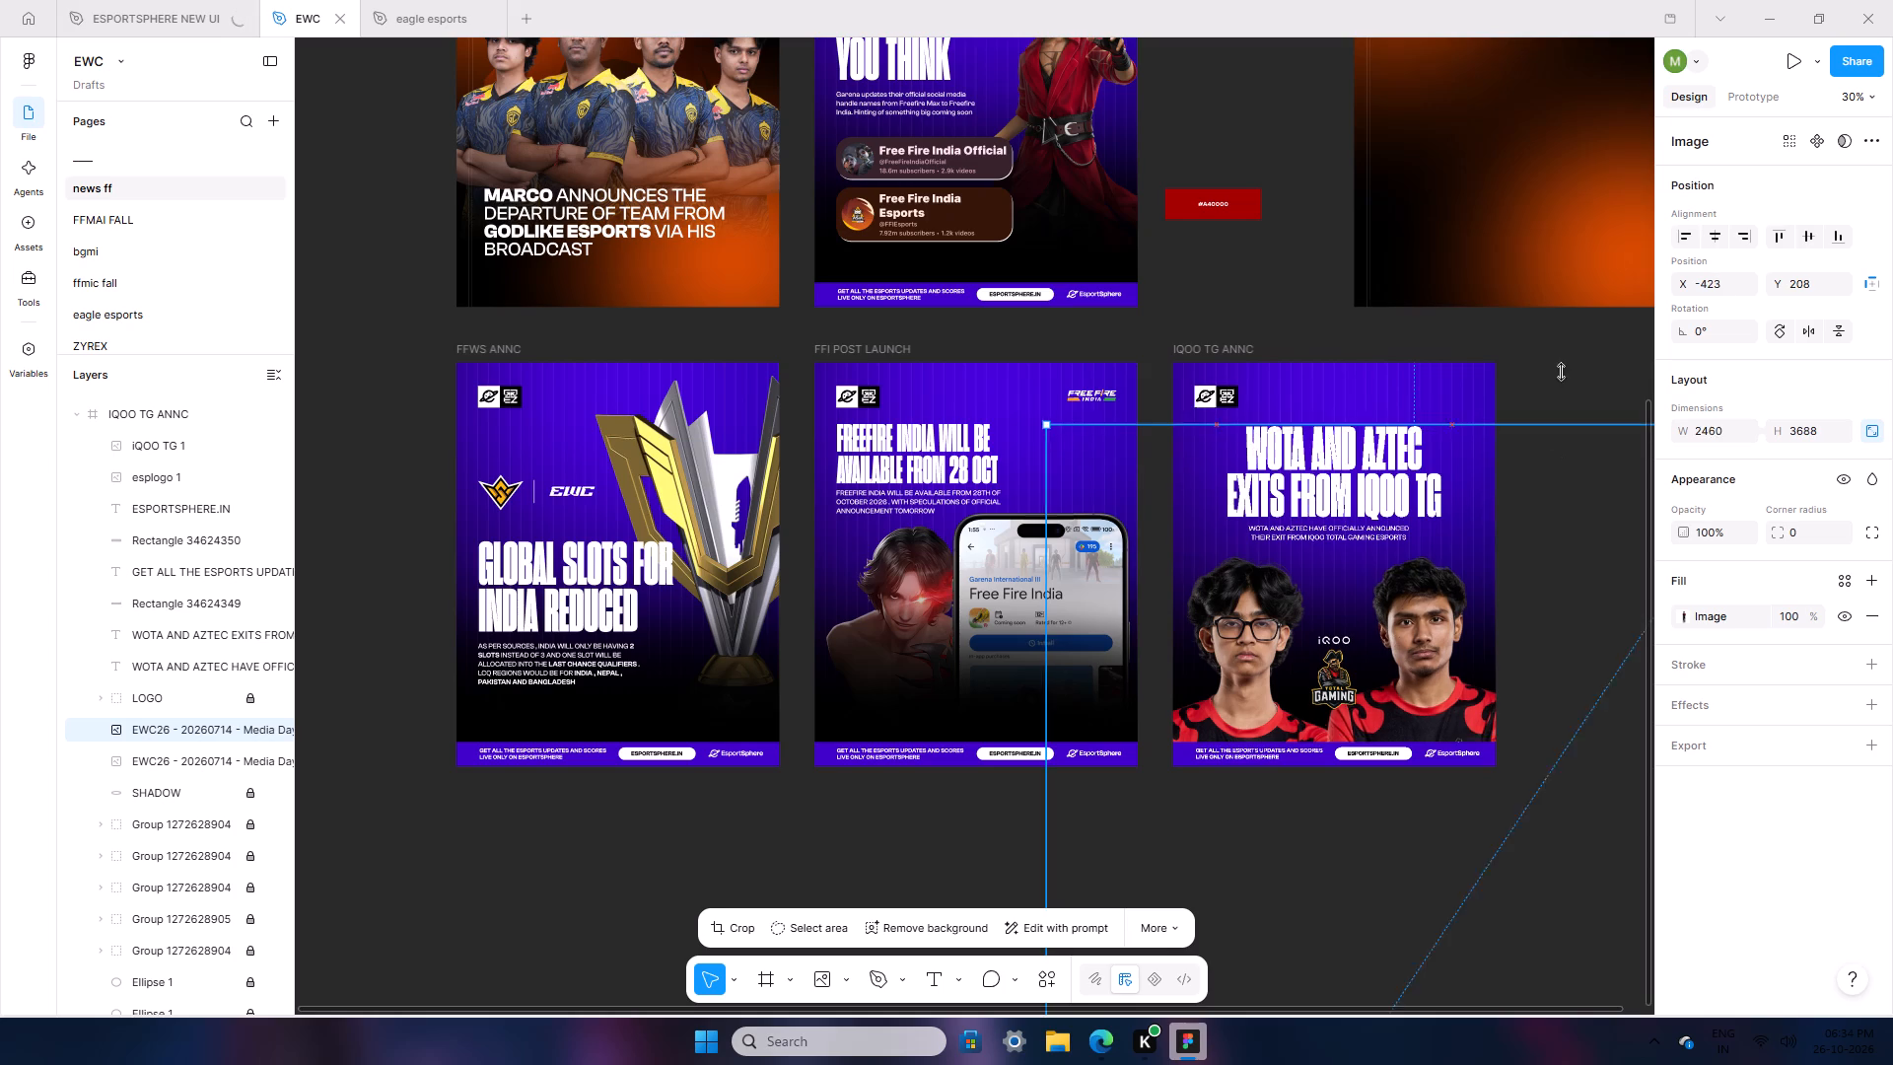
{"action": "left_click_drag", "start_coordinate": [1562, 372], "coordinate": [1562, 371]}
{"action": "left_click_drag", "start_coordinate": [1550, 578], "coordinate": [1551, 639]}
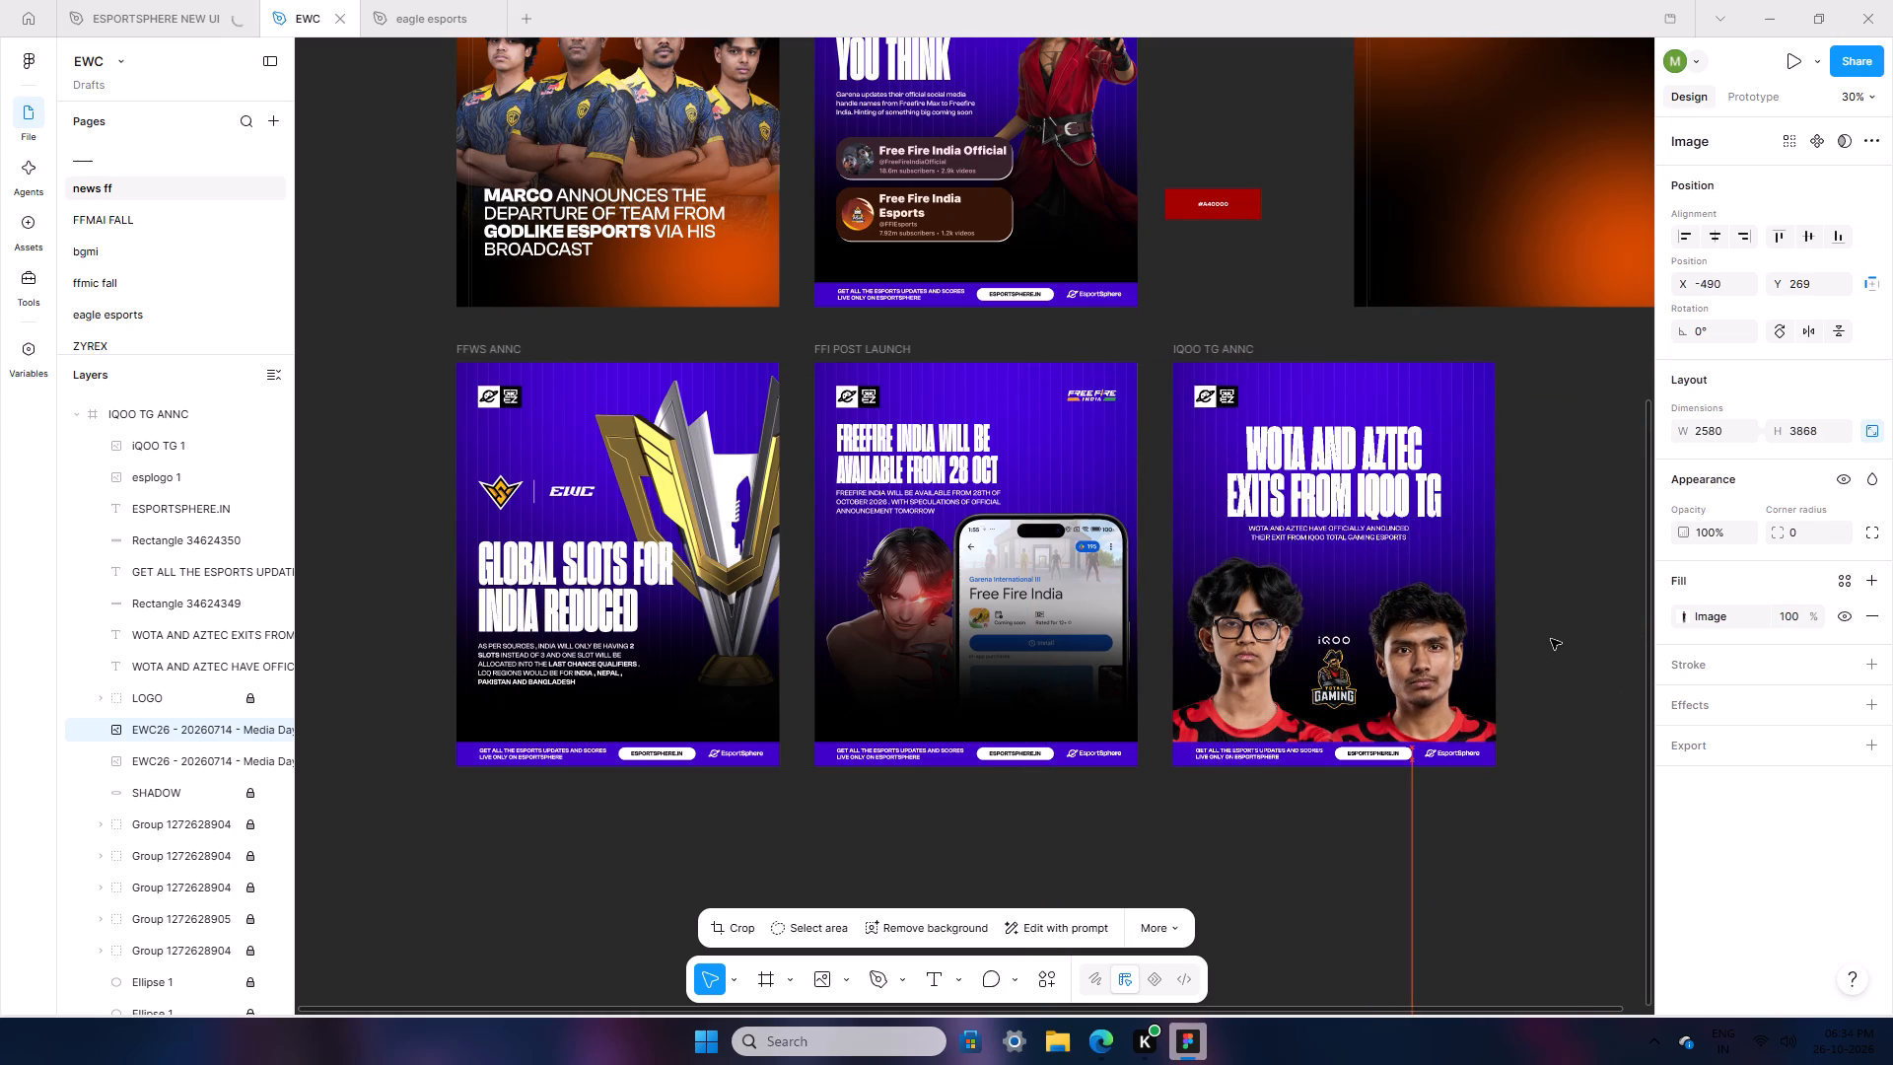
{"action": "left_click_drag", "start_coordinate": [1551, 639], "coordinate": [1551, 633]}
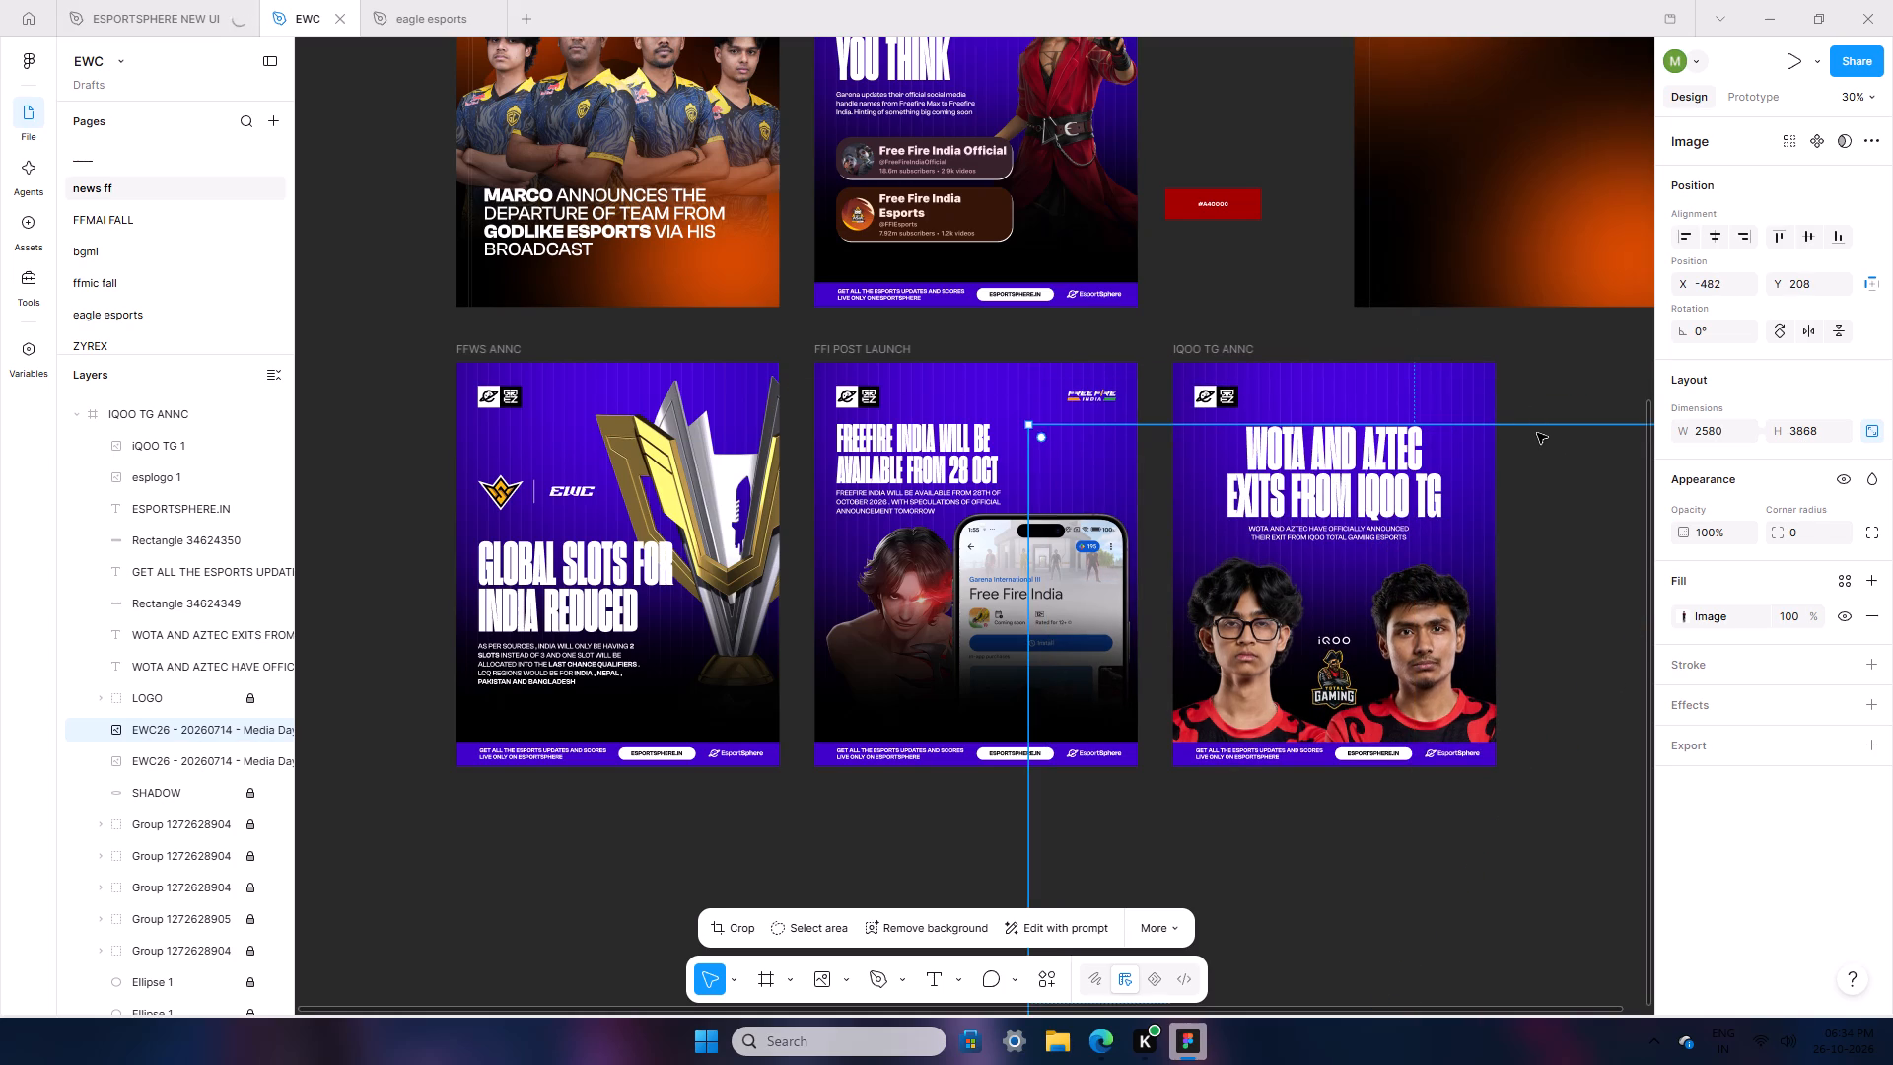
Enlarge the AZTEC player image to about 2735 × 4101 and position it in the frame's lower-right area, at about X -524, Y 151.
{"action": "left_click_drag", "start_coordinate": [1537, 426], "coordinate": [1543, 390]}
{"action": "left_click_drag", "start_coordinate": [1559, 476], "coordinate": [1556, 508]}
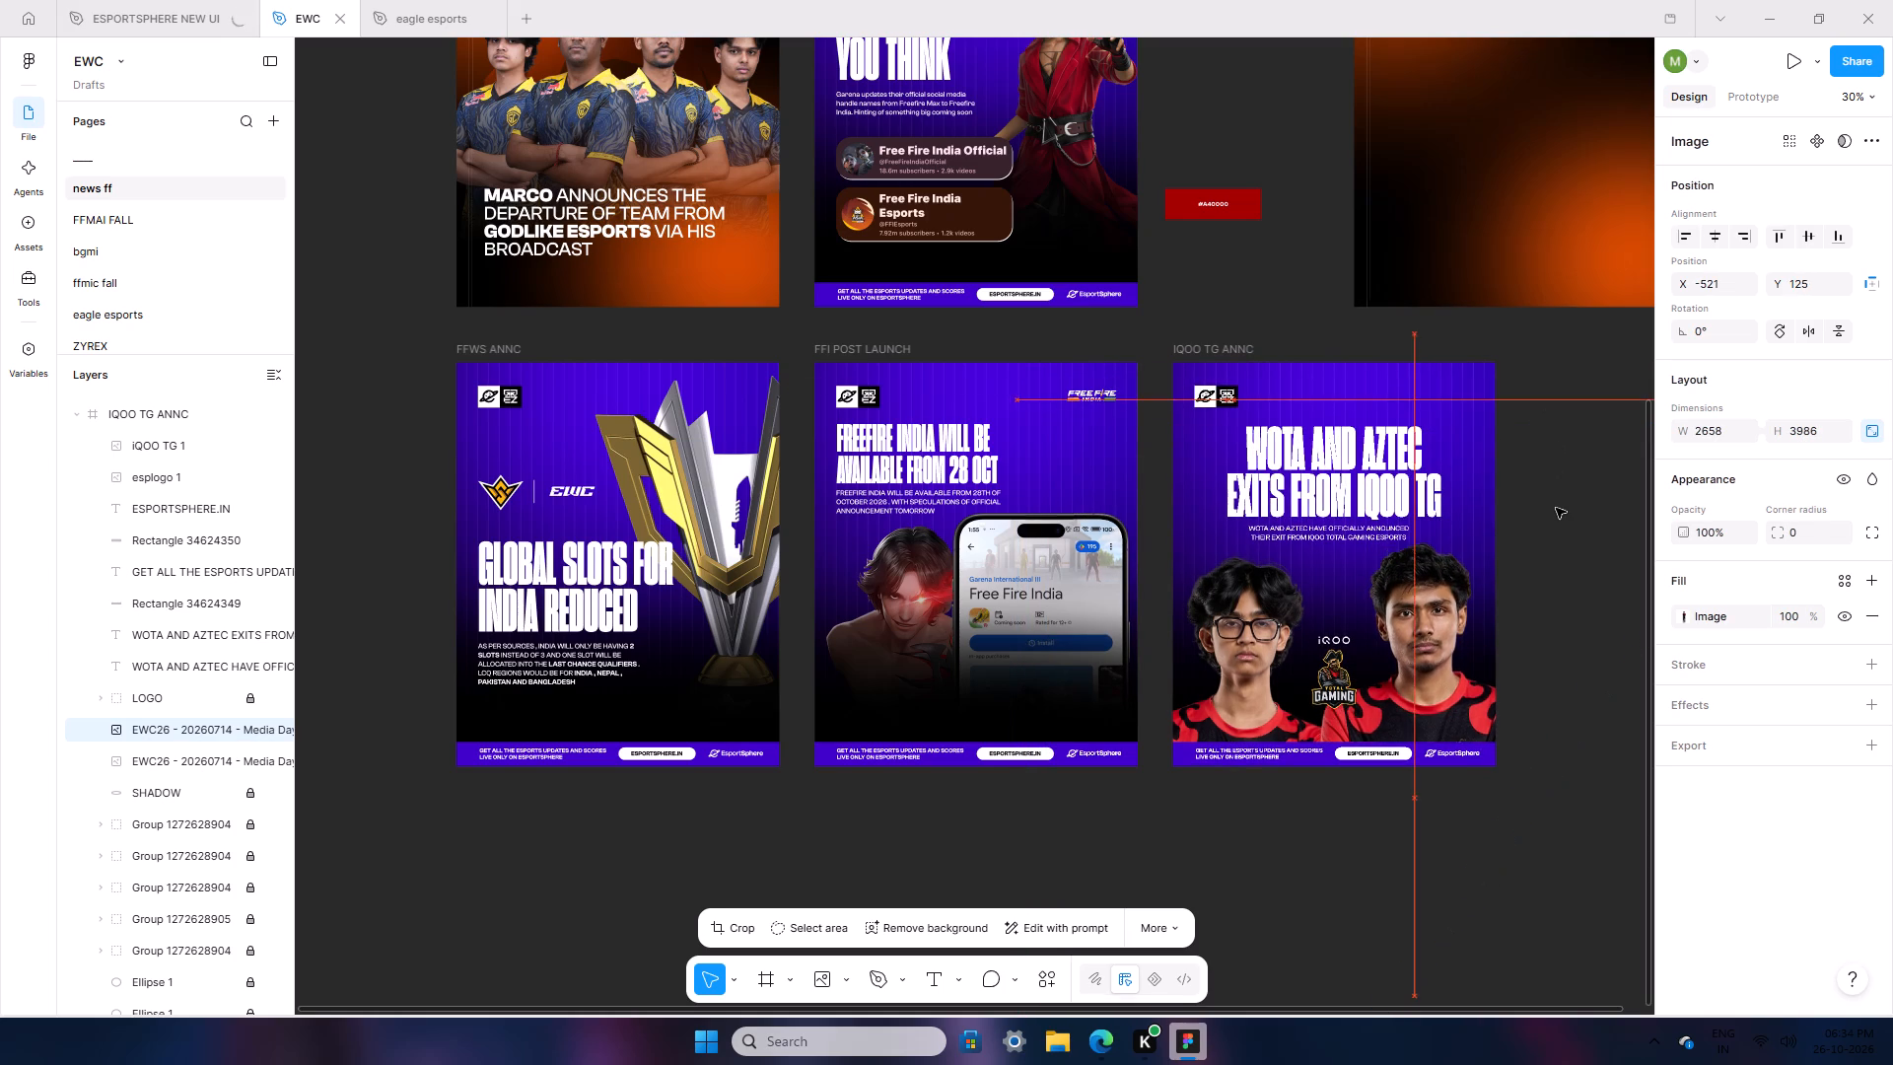
{"action": "left_click_drag", "start_coordinate": [1556, 508], "coordinate": [1563, 504]}
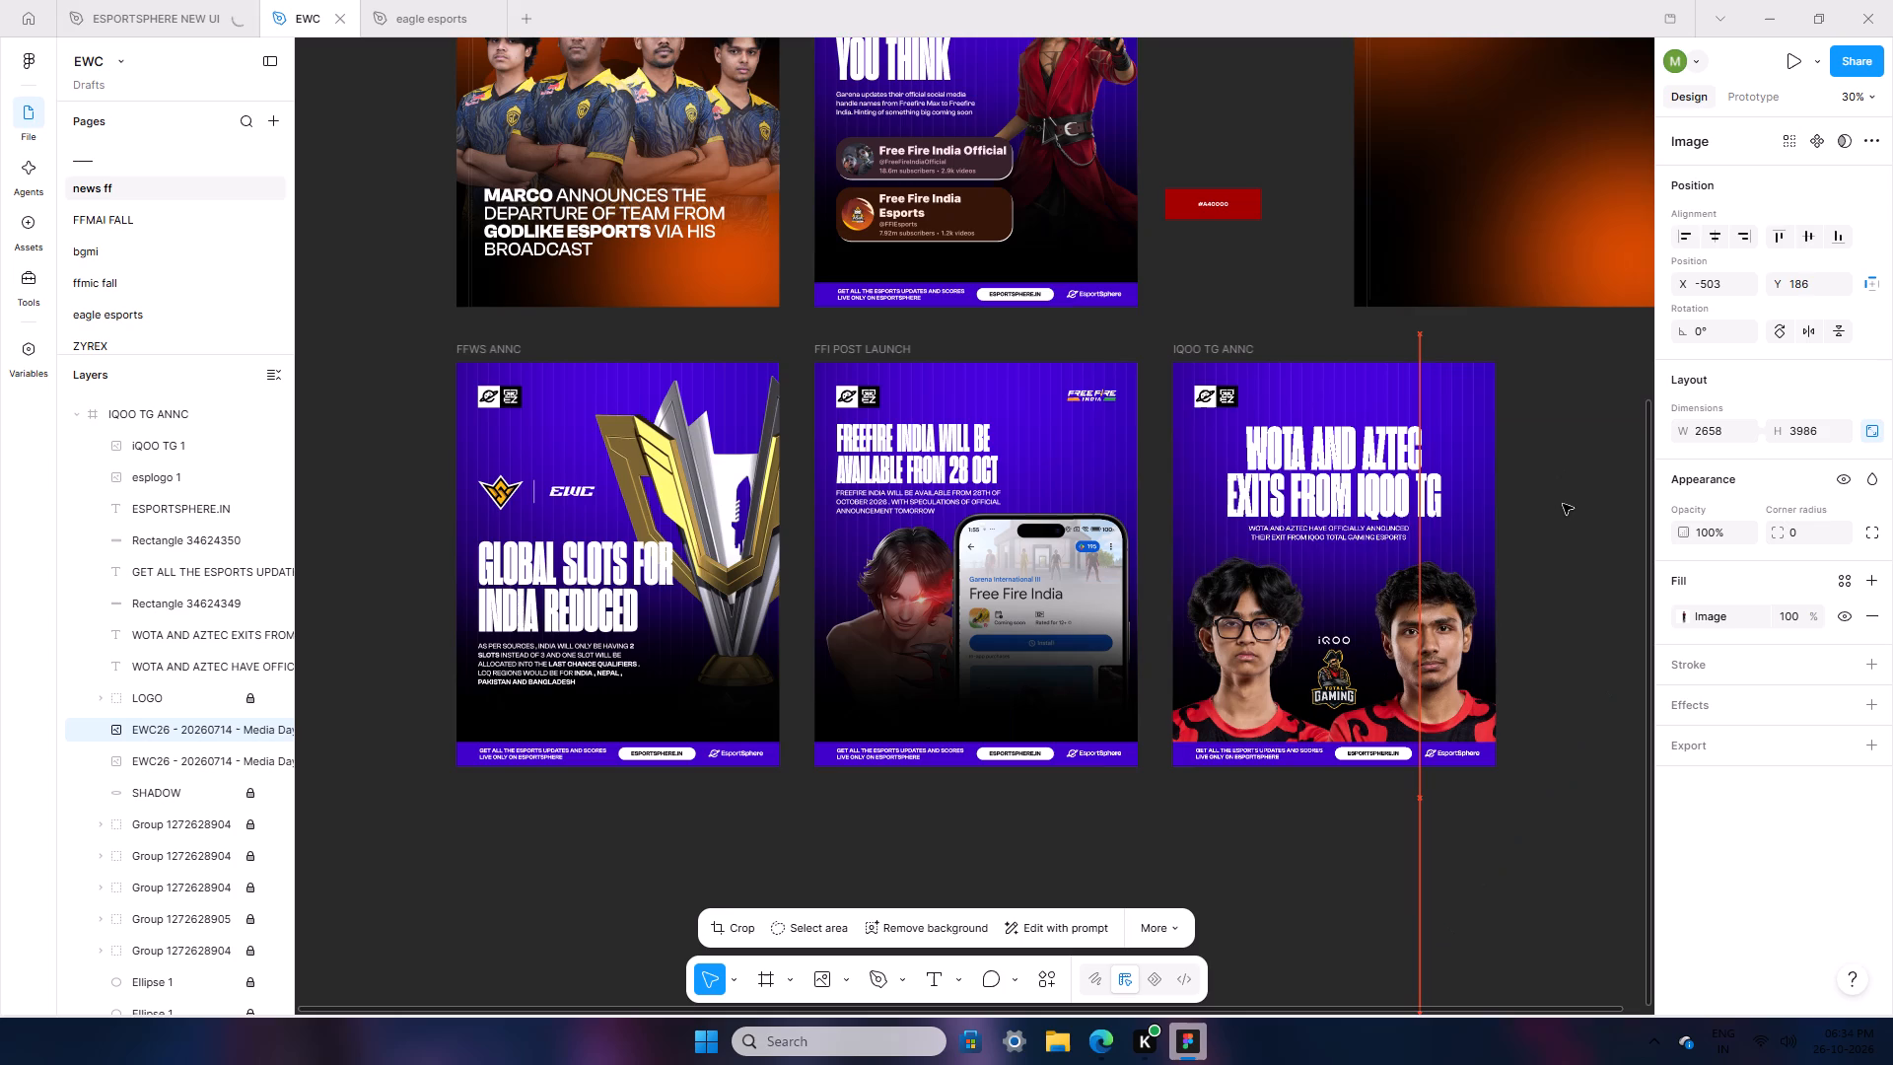
{"action": "left_click_drag", "start_coordinate": [1563, 504], "coordinate": [1563, 502]}
{"action": "left_click_drag", "start_coordinate": [1554, 415], "coordinate": [1558, 406]}
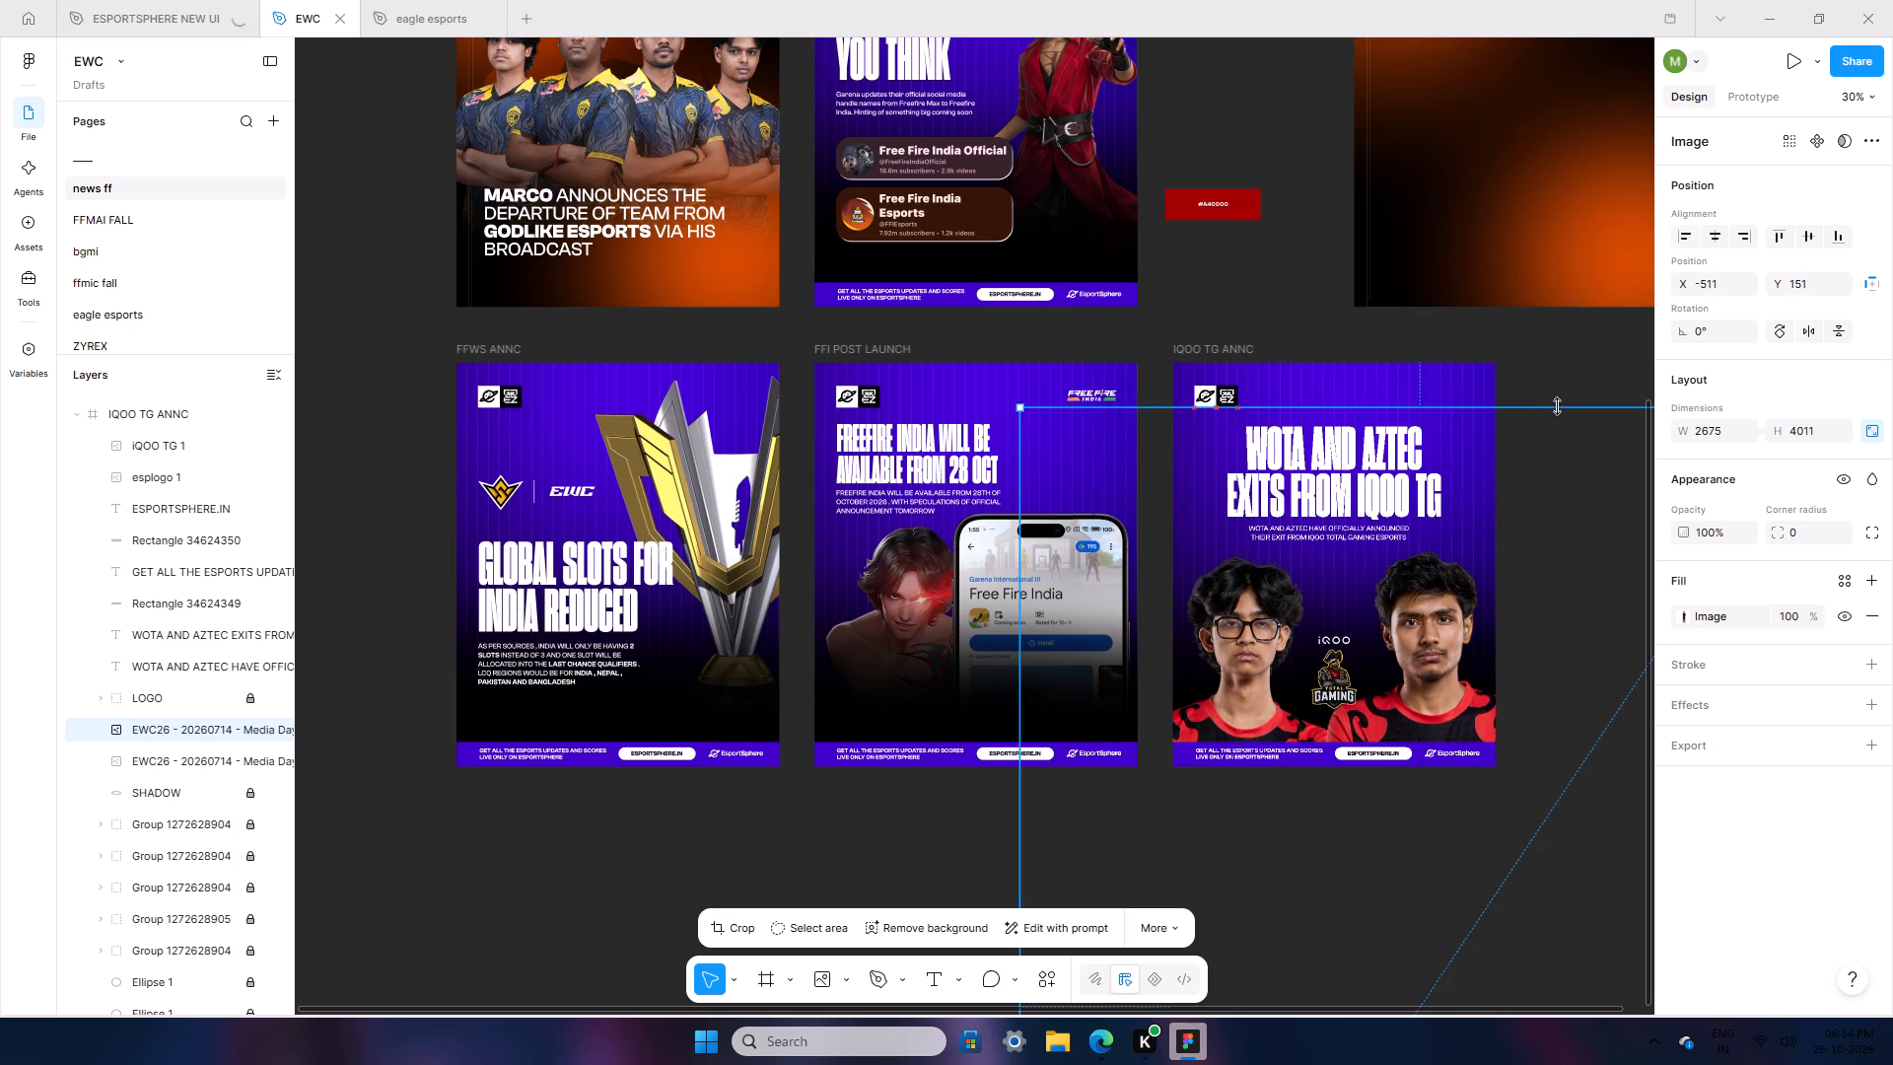
{"action": "left_click_drag", "start_coordinate": [1558, 406], "coordinate": [1560, 381]}
{"action": "left_click_drag", "start_coordinate": [1559, 515], "coordinate": [1561, 520]}
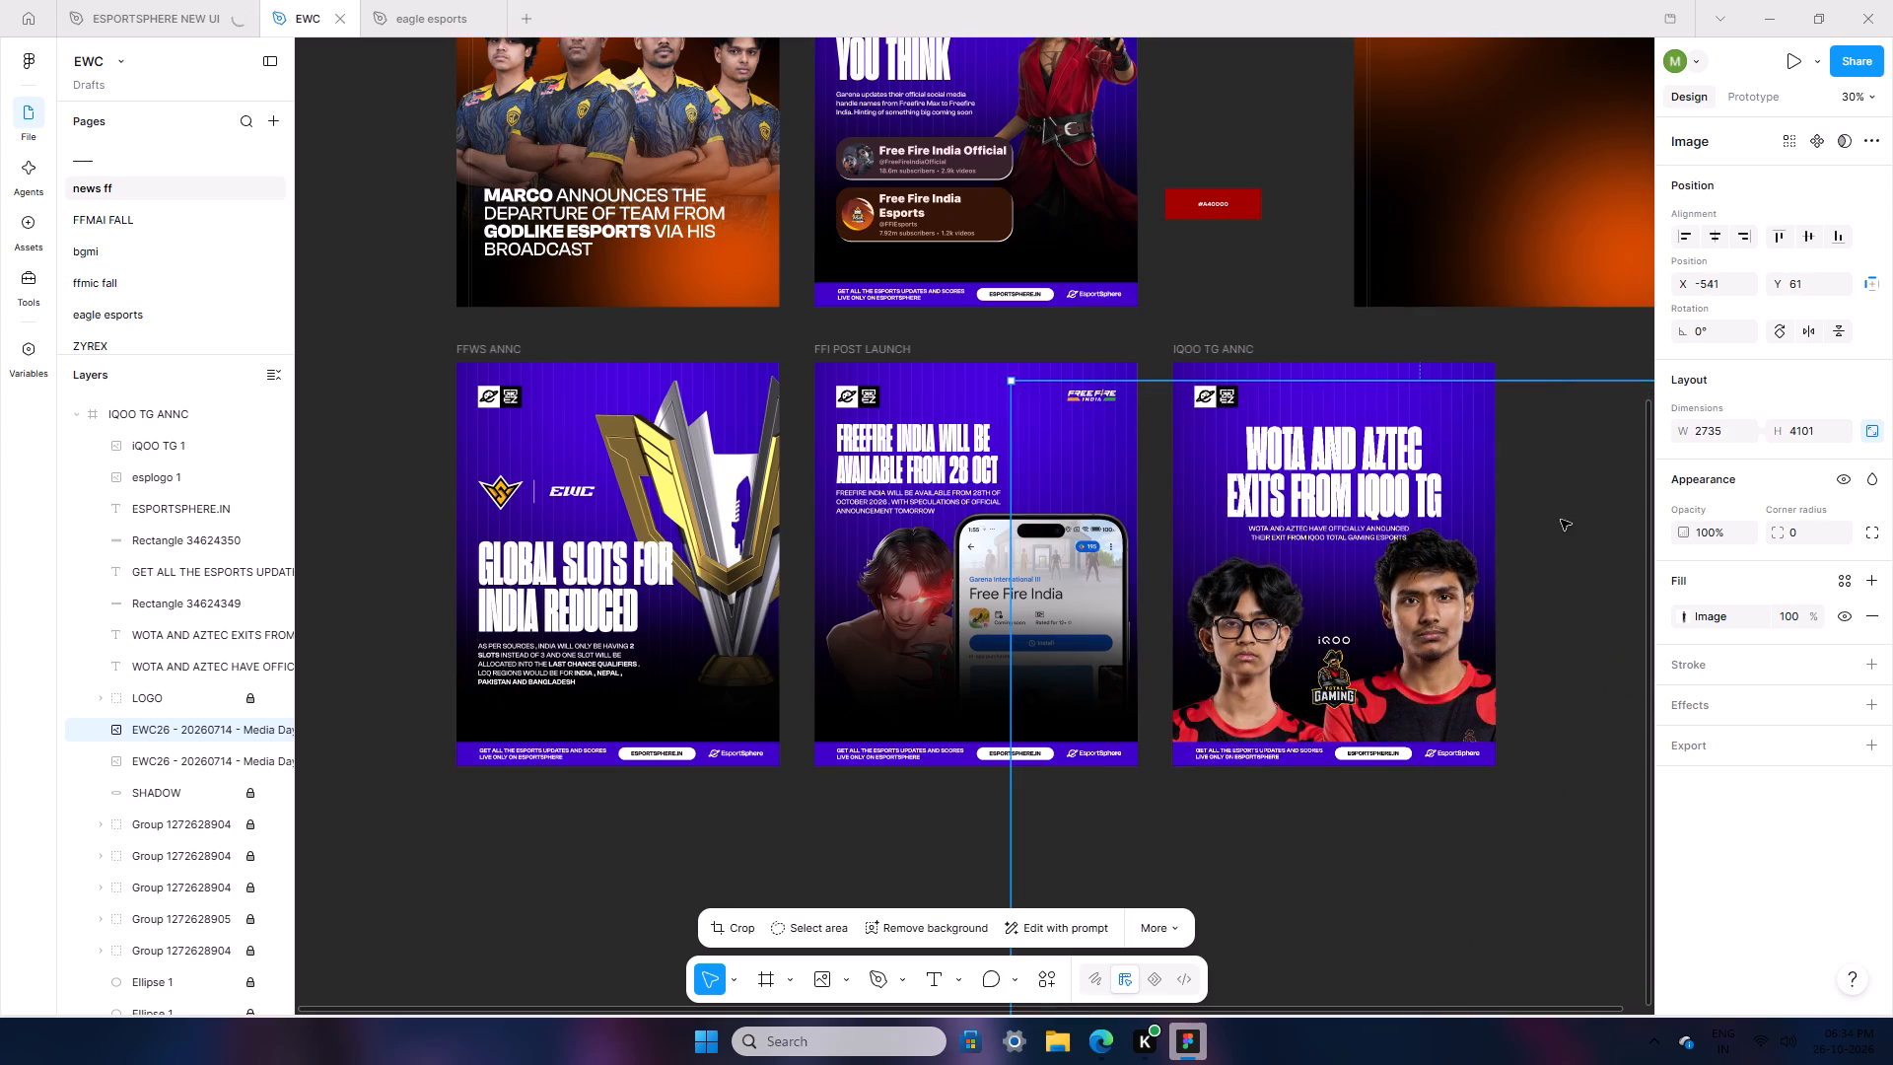
{"action": "left_click_drag", "start_coordinate": [1561, 520], "coordinate": [1564, 546]}
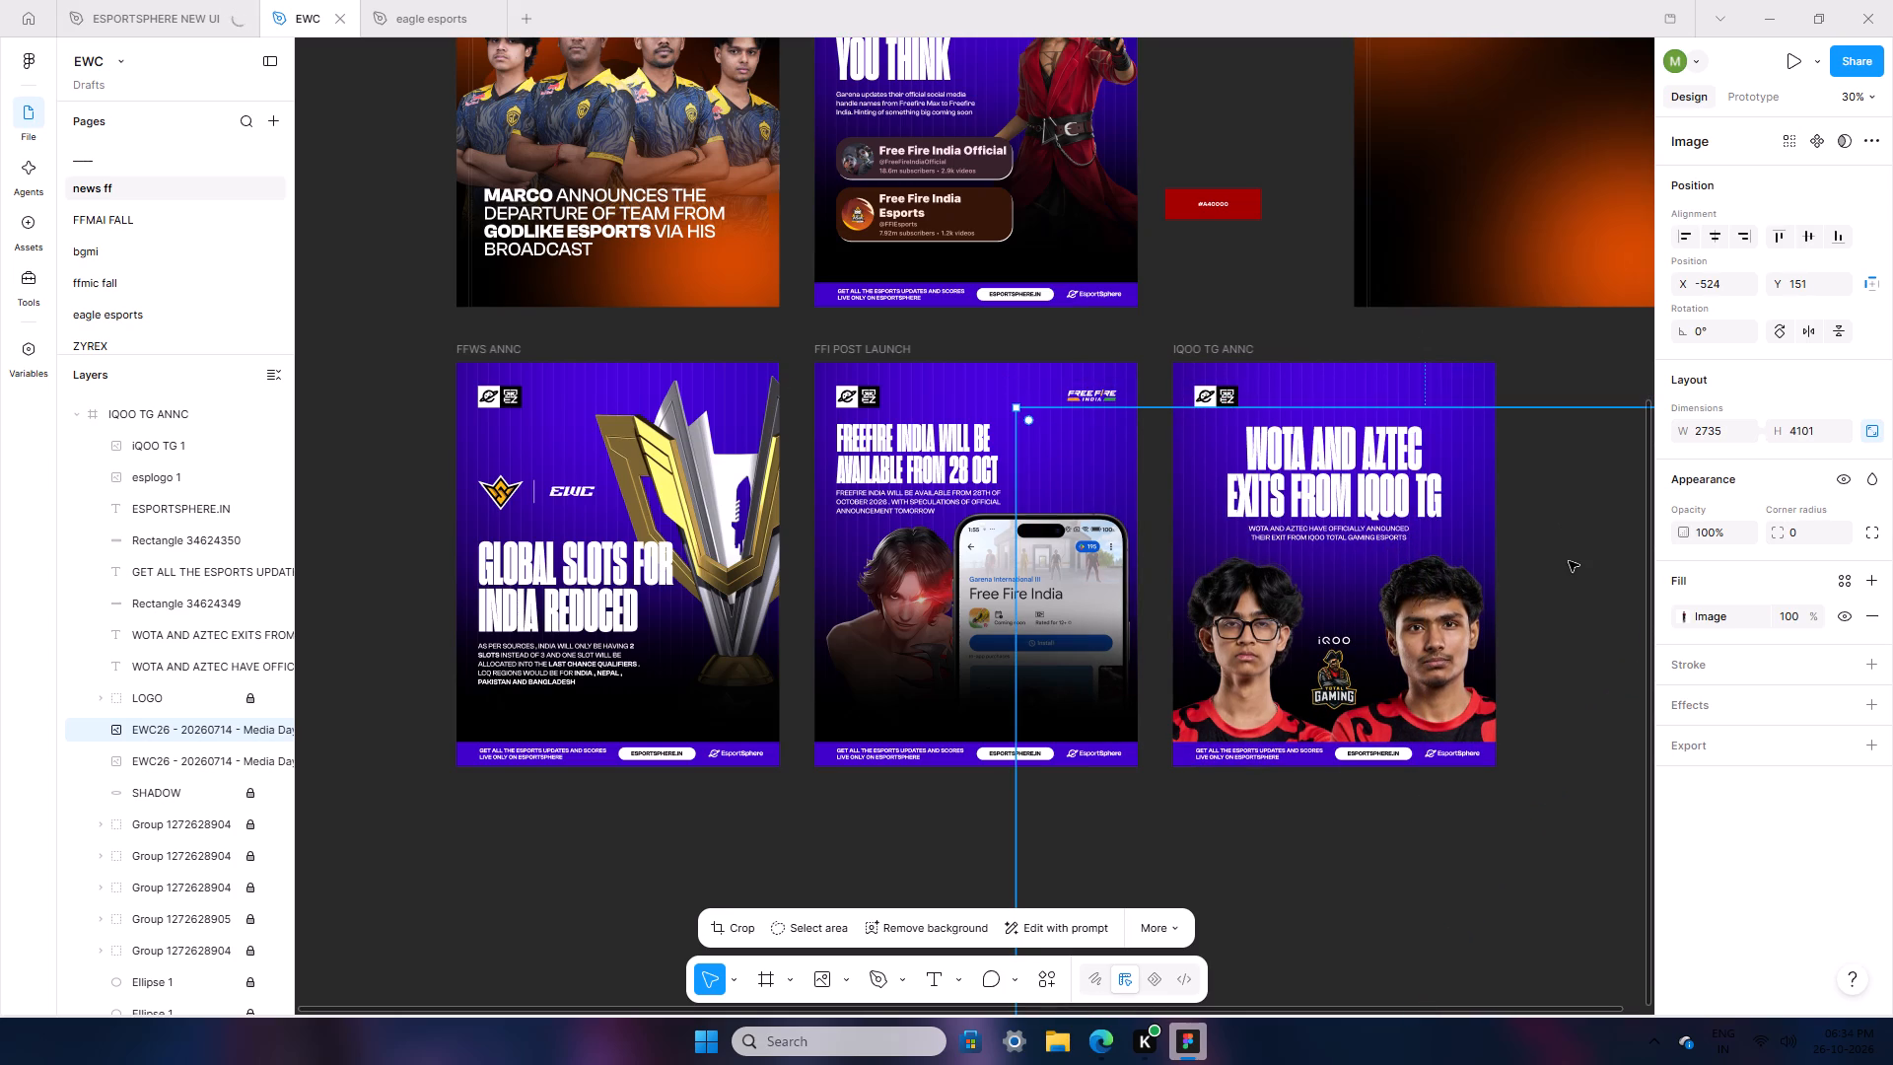
Nudge the AZTEC player image to X -527, Y 157 so it lines up with the WOTA player.
{"action": "key", "text": "Left"}
{"action": "key", "text": "Left"}
{"action": "key", "text": "Left"}
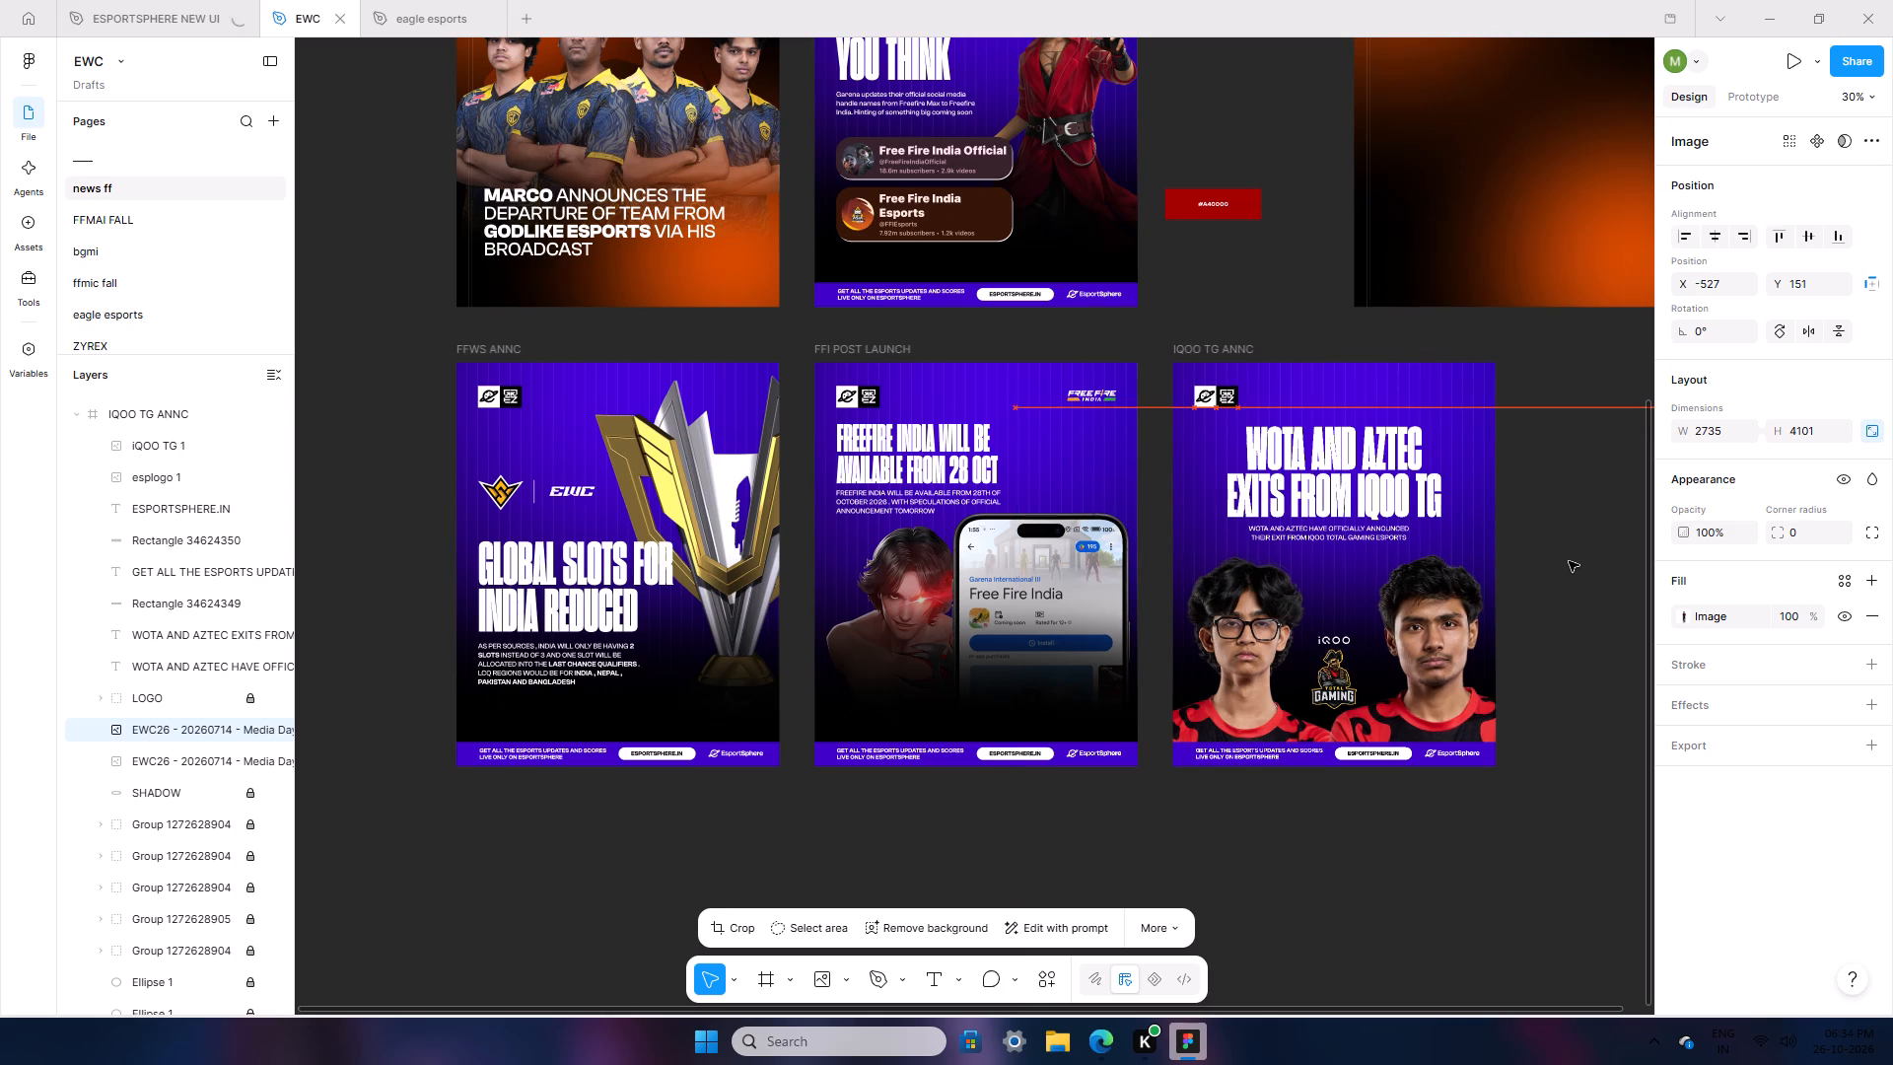
{"action": "key", "text": "Down"}
{"action": "key", "text": "Down"}
{"action": "key", "text": "Down"}
{"action": "key", "text": "Down"}
{"action": "key", "text": "Down"}
{"action": "key", "text": "Down"}
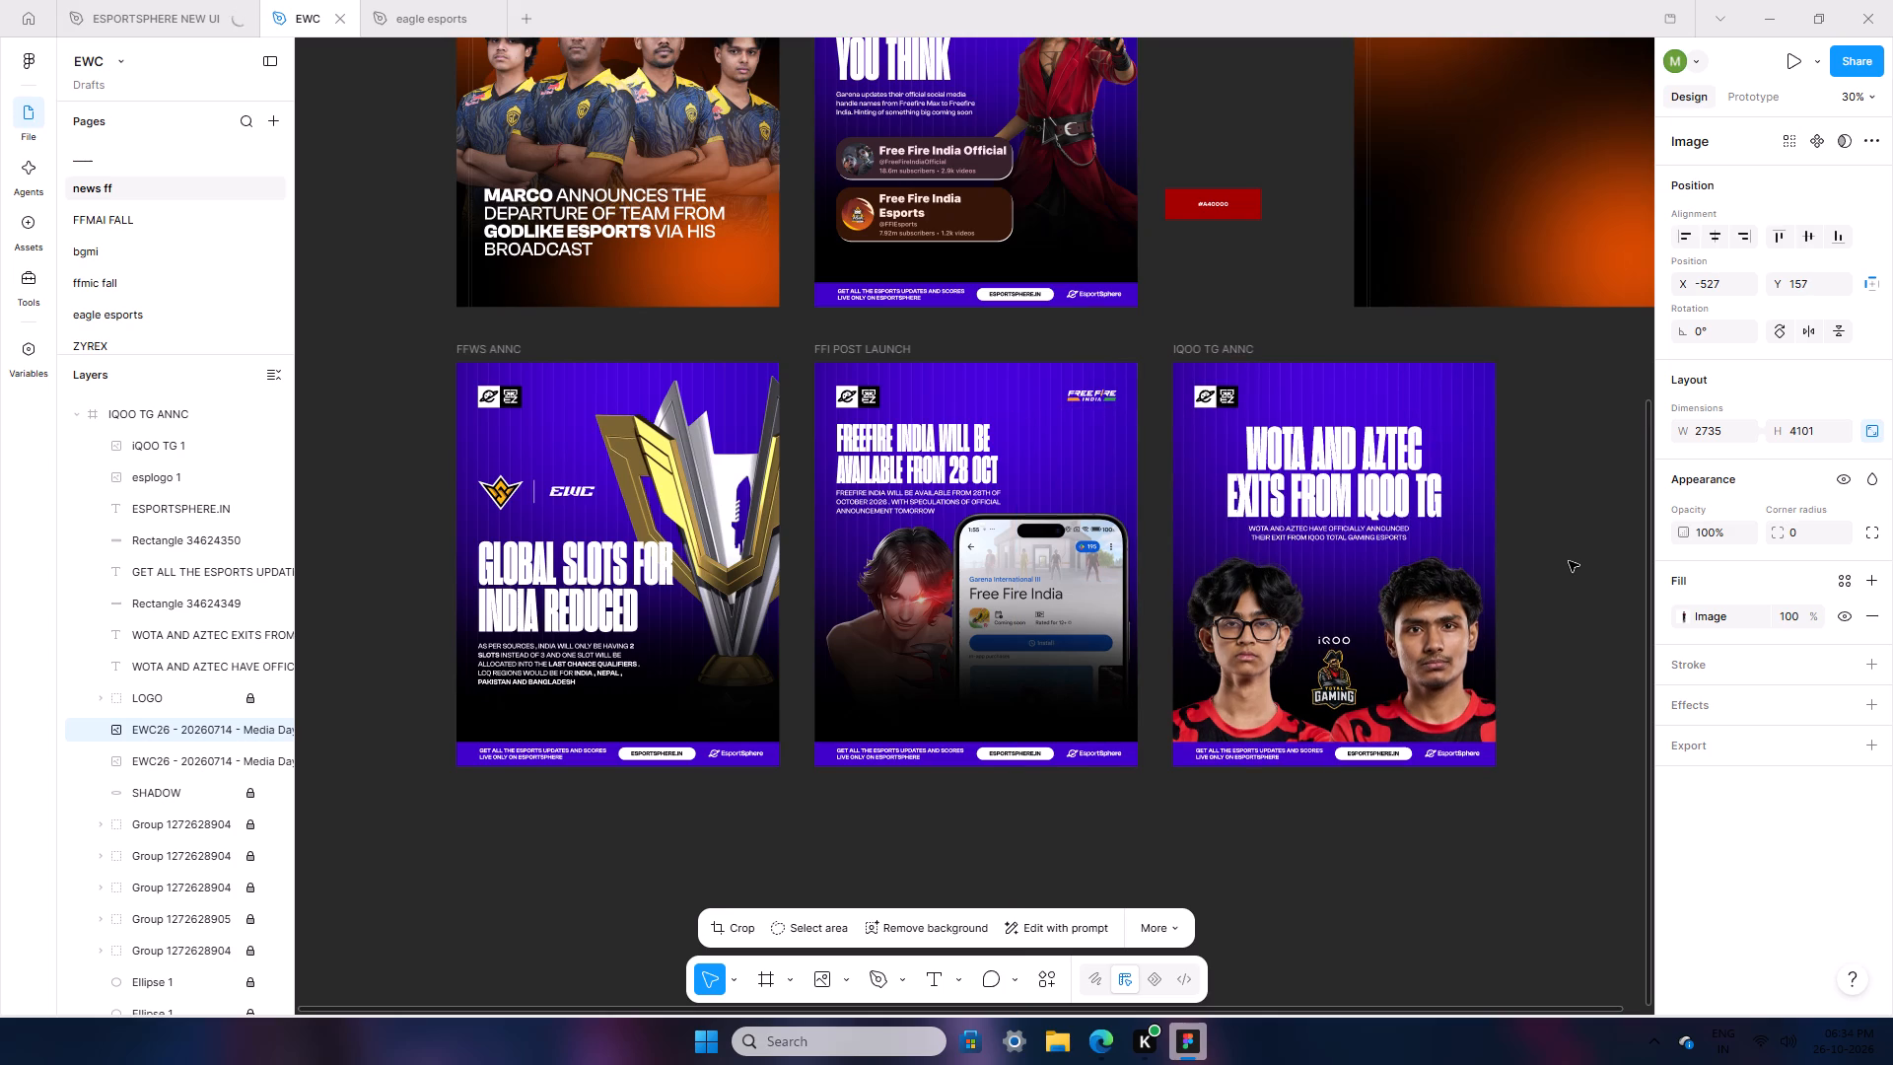
{"action": "left_click", "coordinate": [1569, 348]}
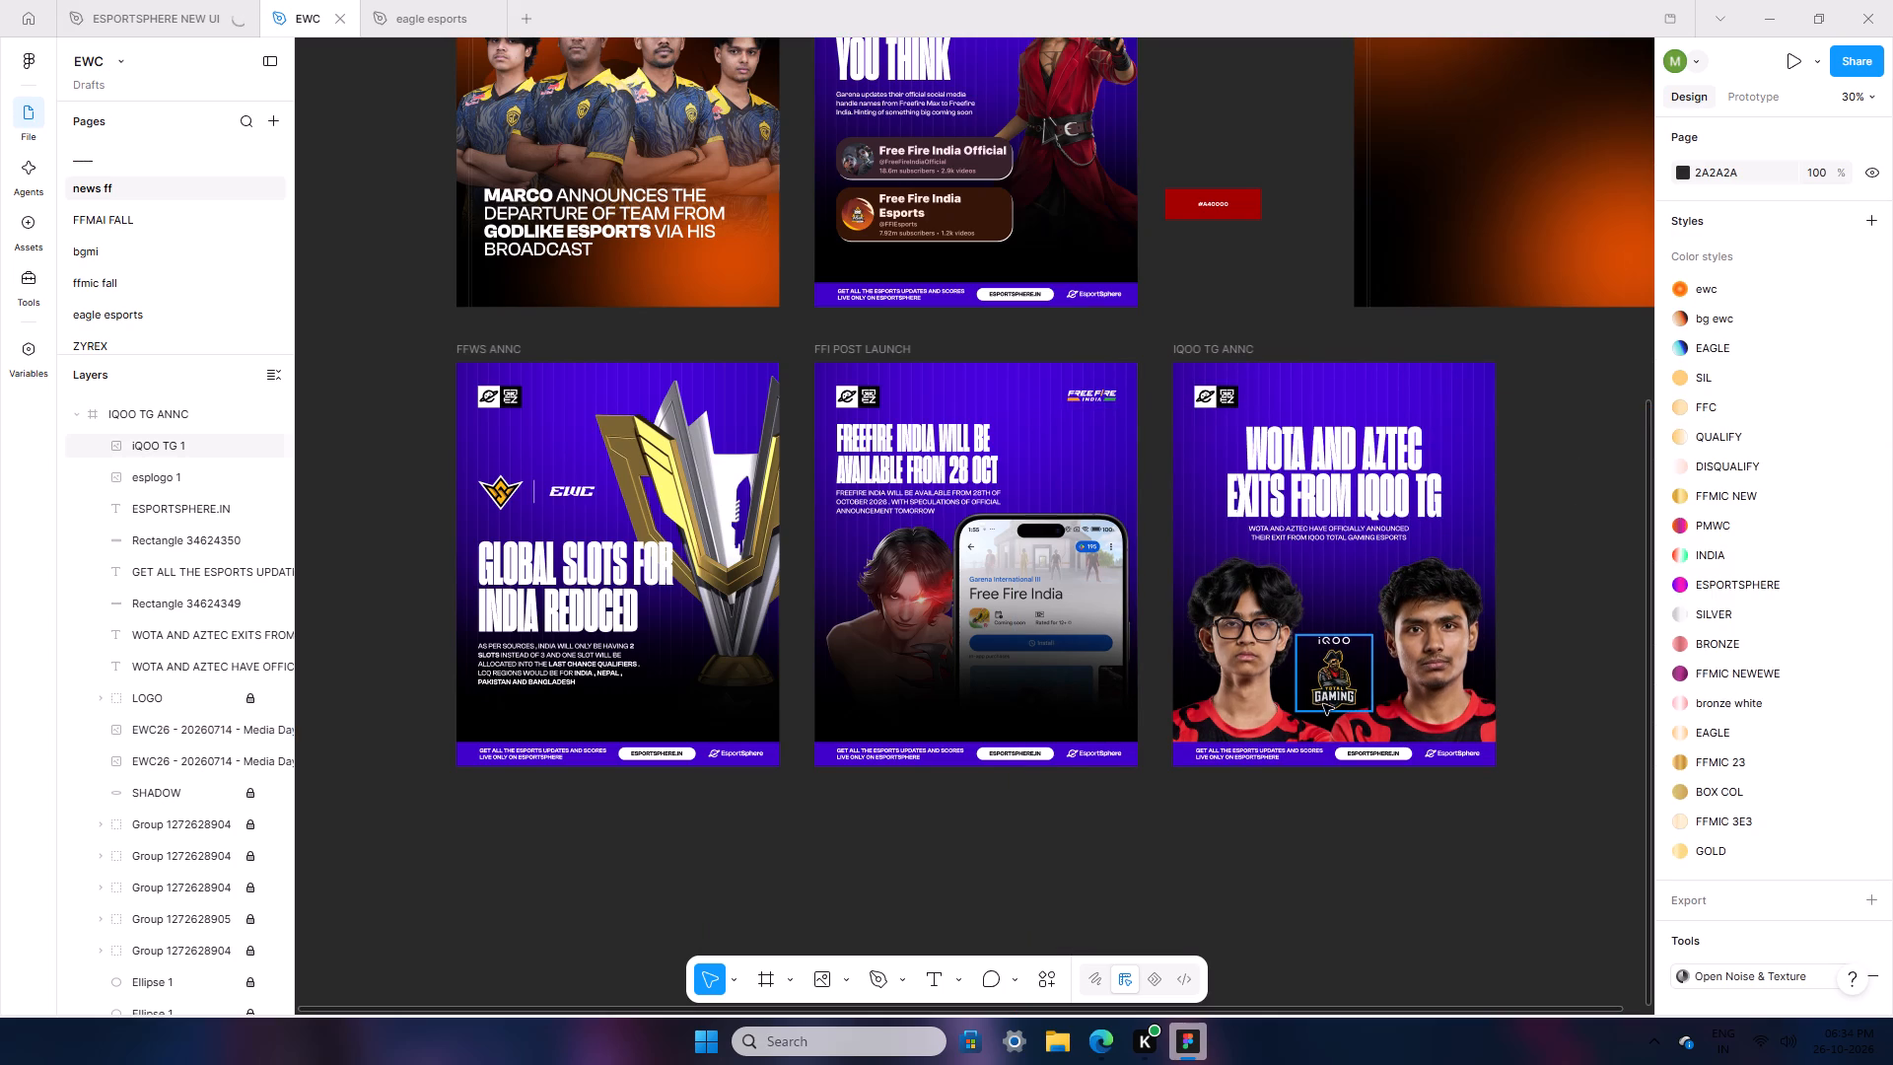
Nudge the IQOO TG logo between the two players upward to Y 830.
{"action": "left_click", "coordinate": [1323, 704]}
{"action": "key", "text": "Up"}
{"action": "key", "text": "Up"}
{"action": "key", "text": "Up"}
{"action": "key", "text": "Up"}
{"action": "key", "text": "Up"}
{"action": "key", "text": "Up"}
{"action": "key", "text": "Up"}
{"action": "key", "text": "Up"}
{"action": "key", "text": "Up"}
{"action": "key", "text": "Up"}
{"action": "key", "text": "Up"}
{"action": "key", "text": "Up"}
{"action": "key", "text": "Up"}
{"action": "key", "text": "Up"}
{"action": "key", "text": "Up"}
{"action": "key", "text": "Up"}
{"action": "key", "text": "Up"}
{"action": "key", "text": "Up"}
{"action": "key", "text": "Up"}
{"action": "key", "text": "Up"}
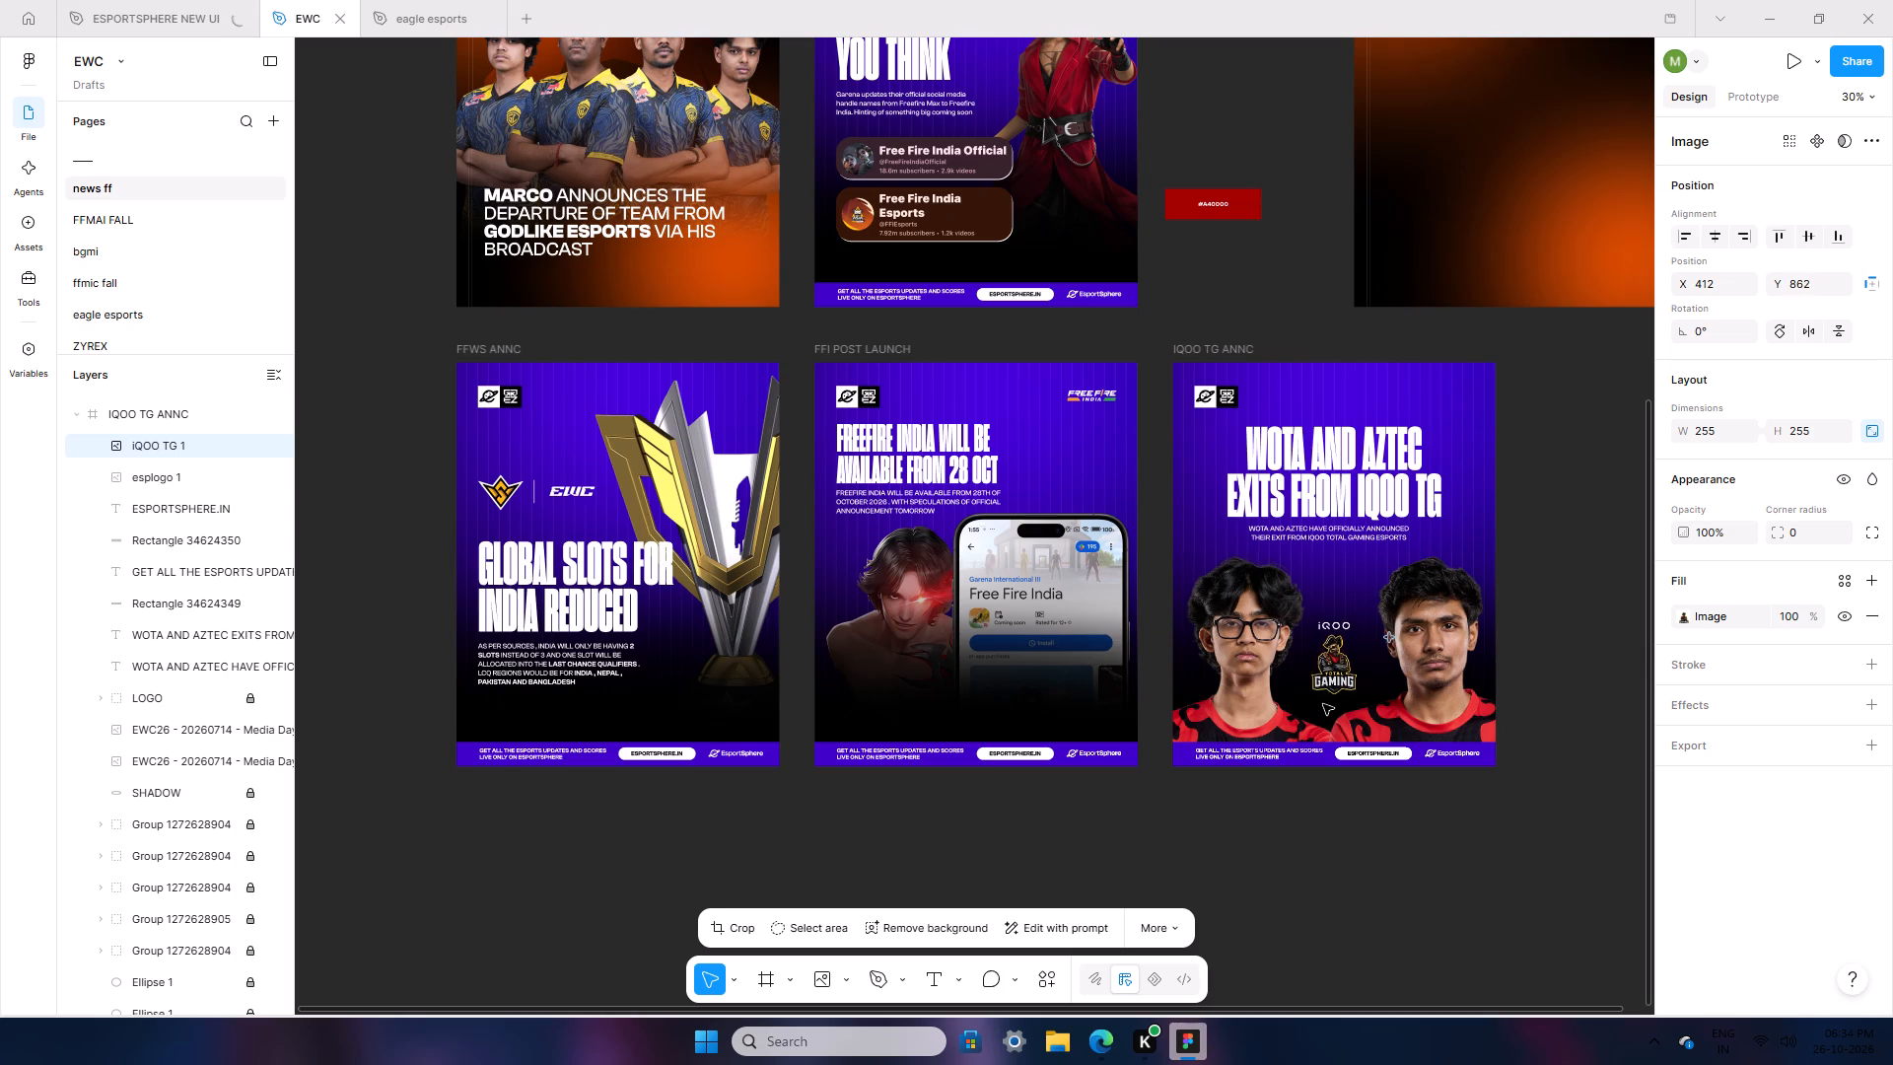
{"action": "key", "text": "Up"}
{"action": "key", "text": "Up"}
{"action": "key", "text": "Up"}
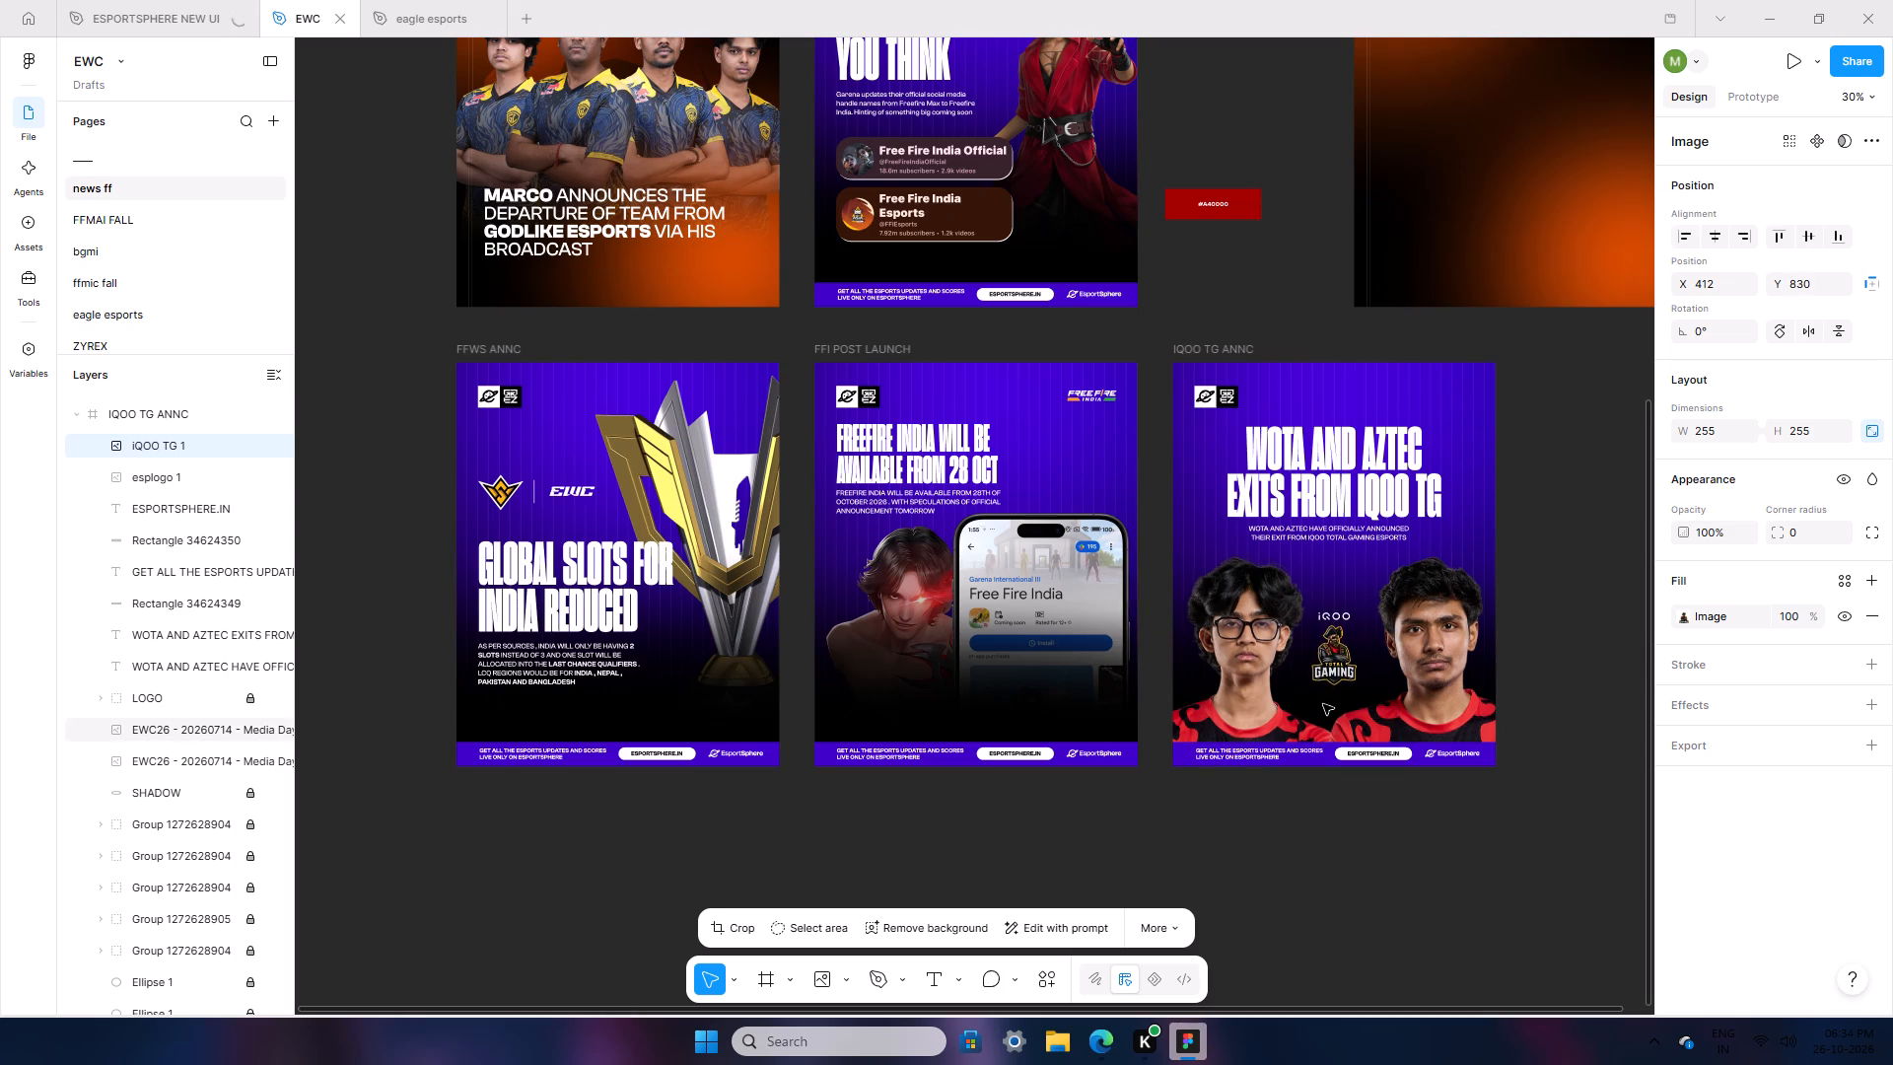
{"action": "left_click", "coordinate": [1523, 378]}
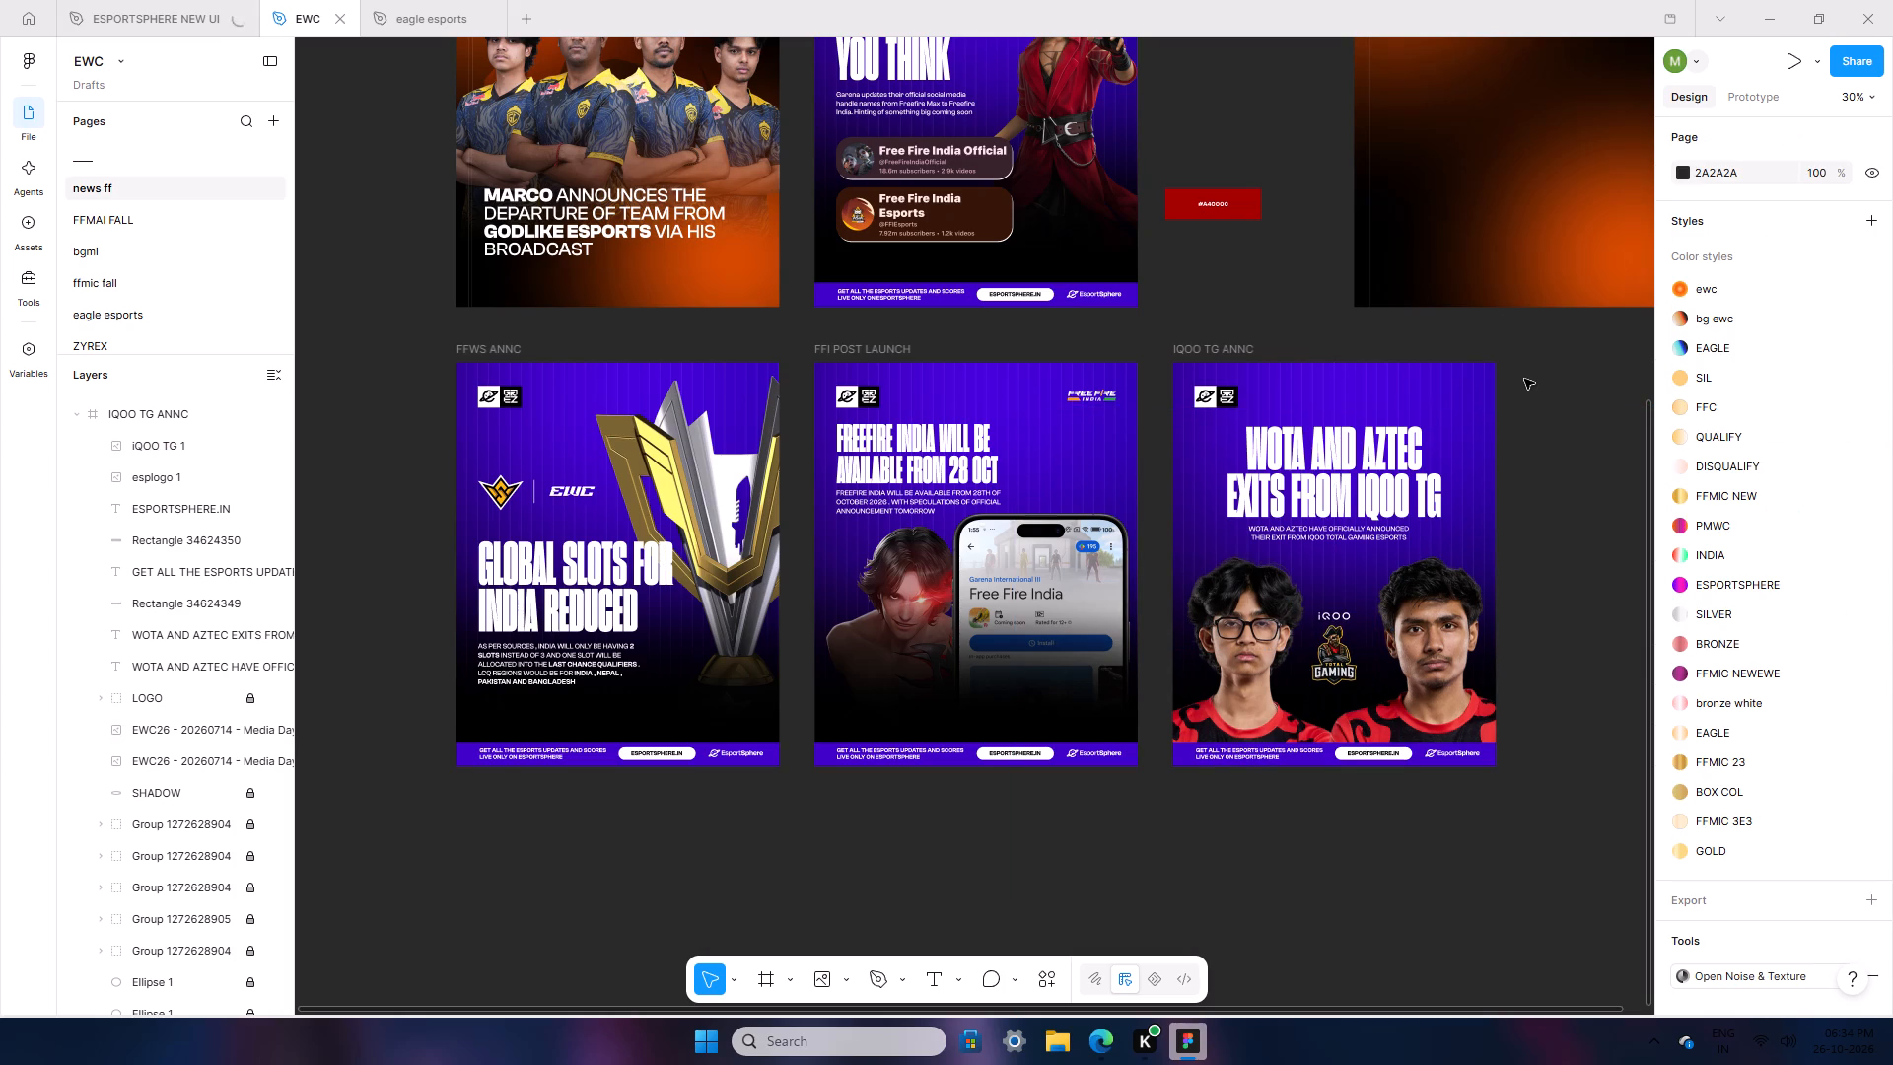
Select the IQOO TG ANNC frame.
{"action": "left_click", "coordinate": [1194, 343]}
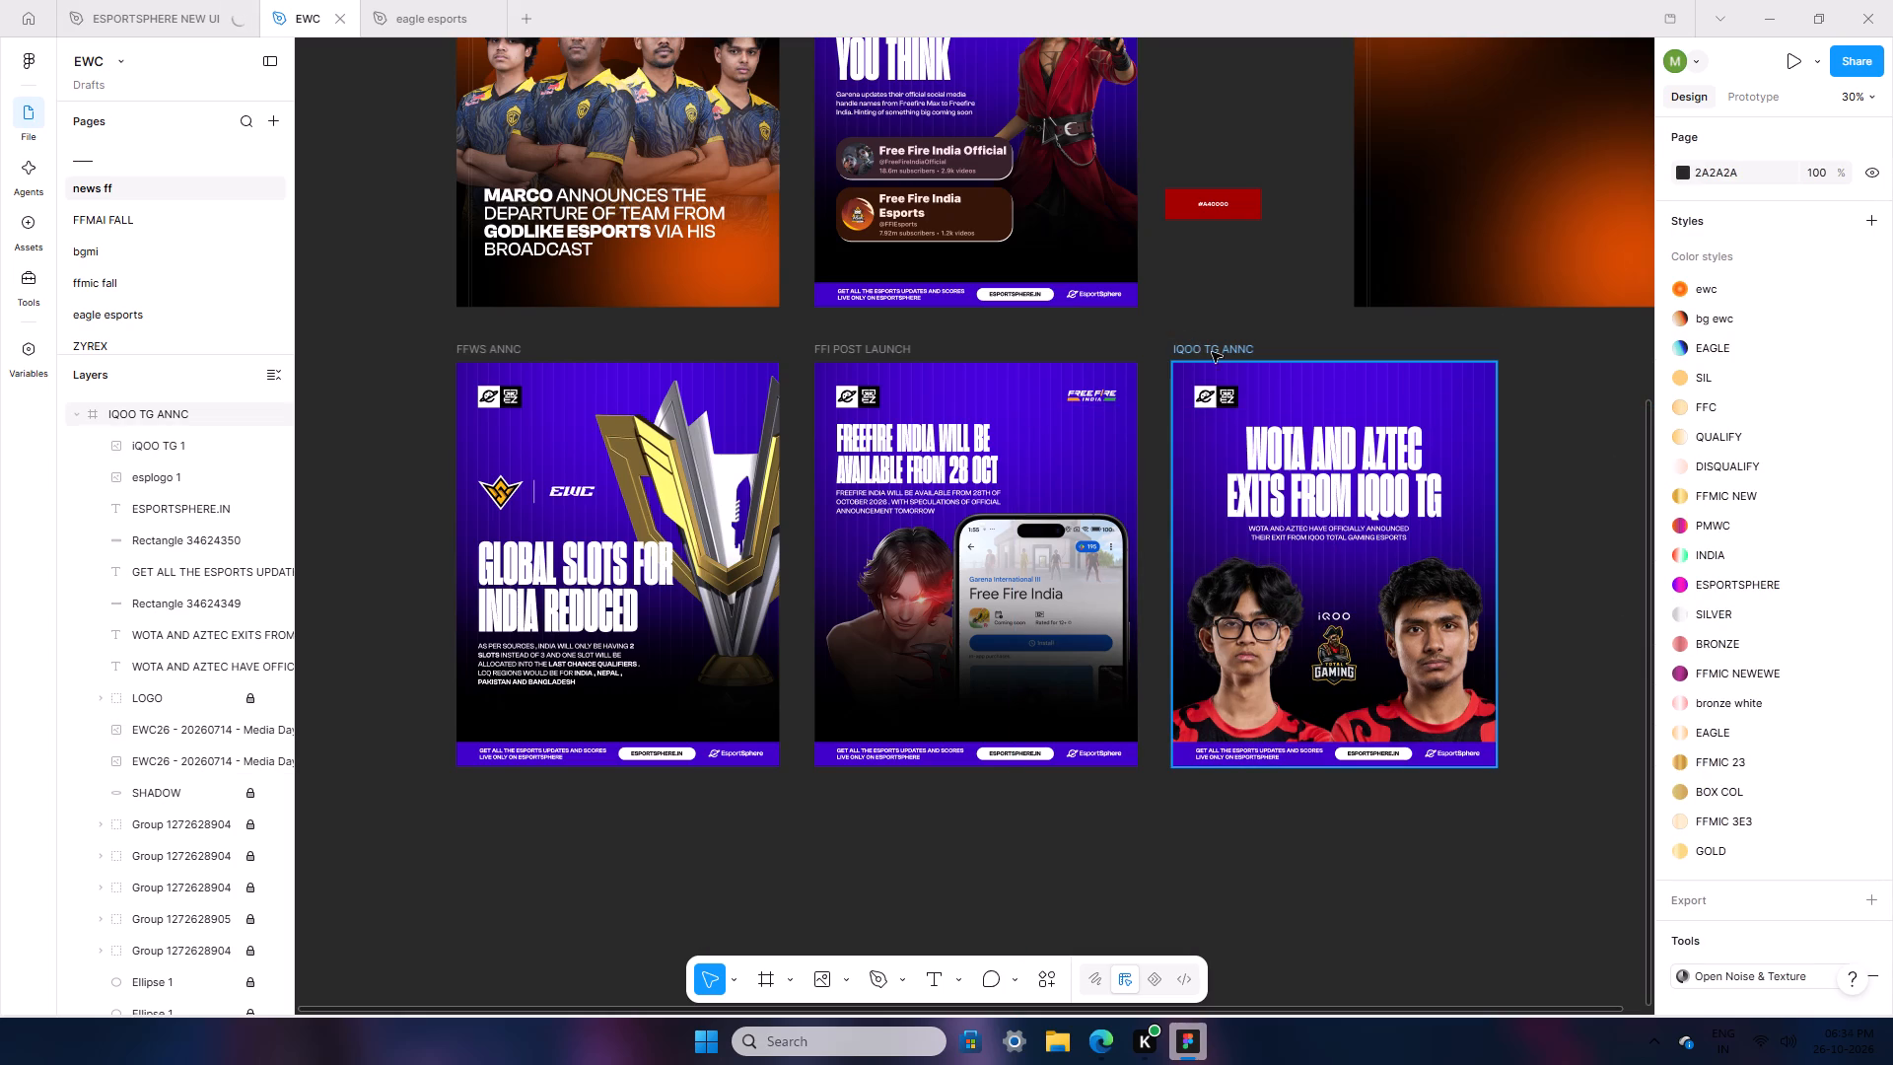
Export the IQOO TG ANNC frame as a 4x PNG, choosing the Downloads folder as the save location.
{"action": "scroll", "coordinate": [1818, 861], "scroll_direction": "down", "scroll_amount": 2}
{"action": "left_click", "coordinate": [1819, 907]}
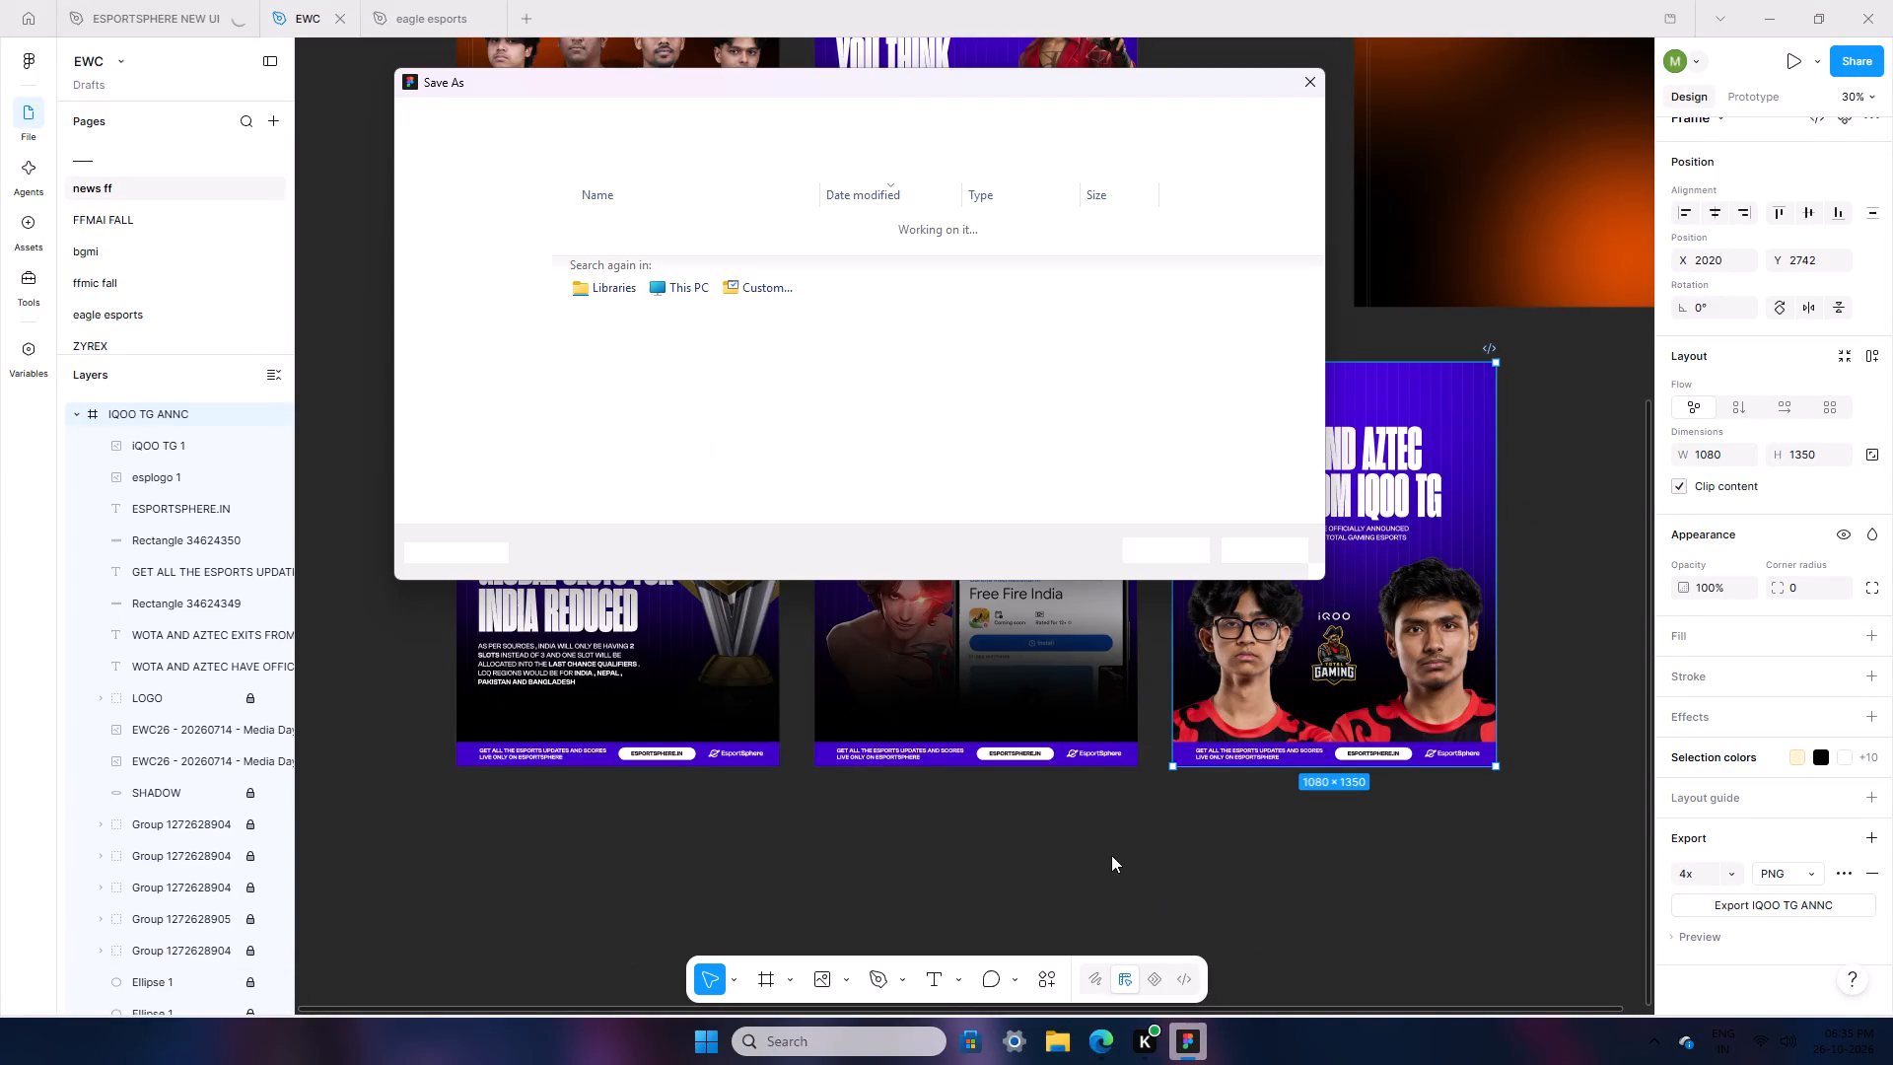
{"action": "double_click", "coordinate": [472, 306]}
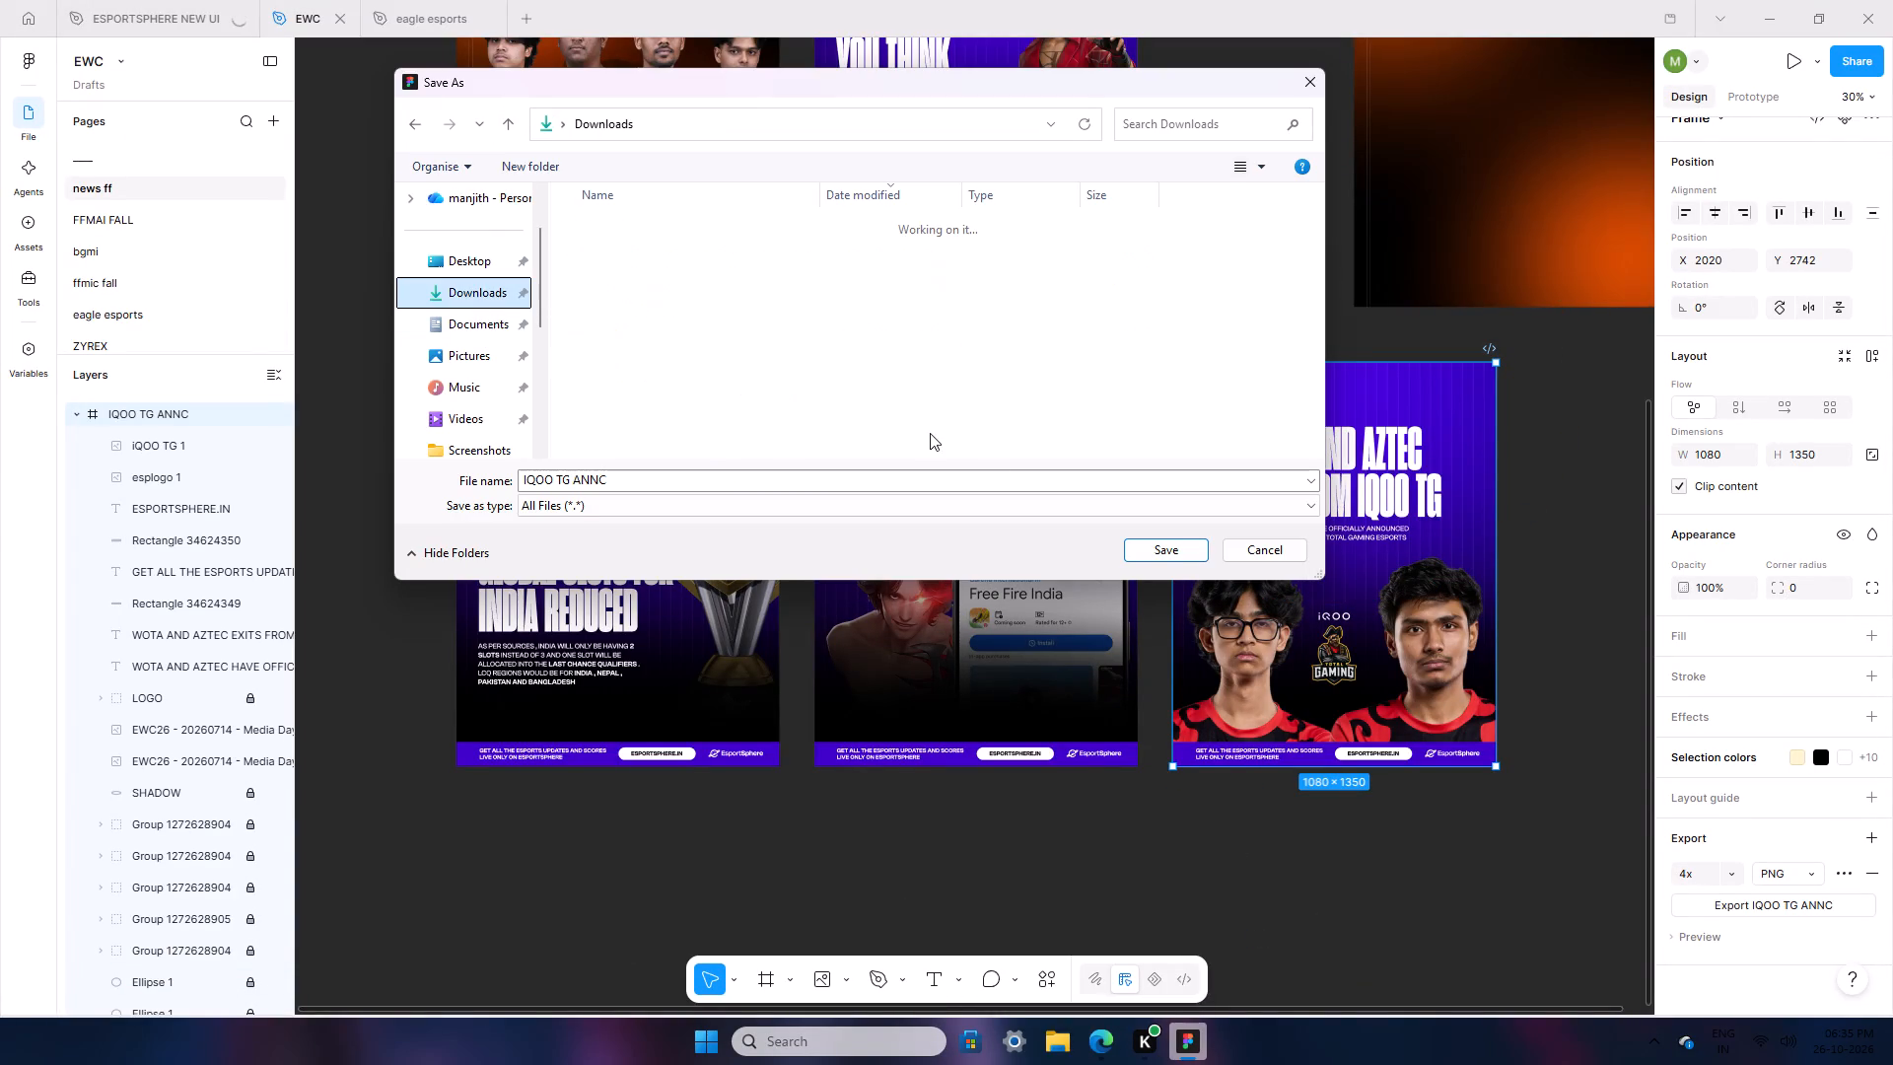
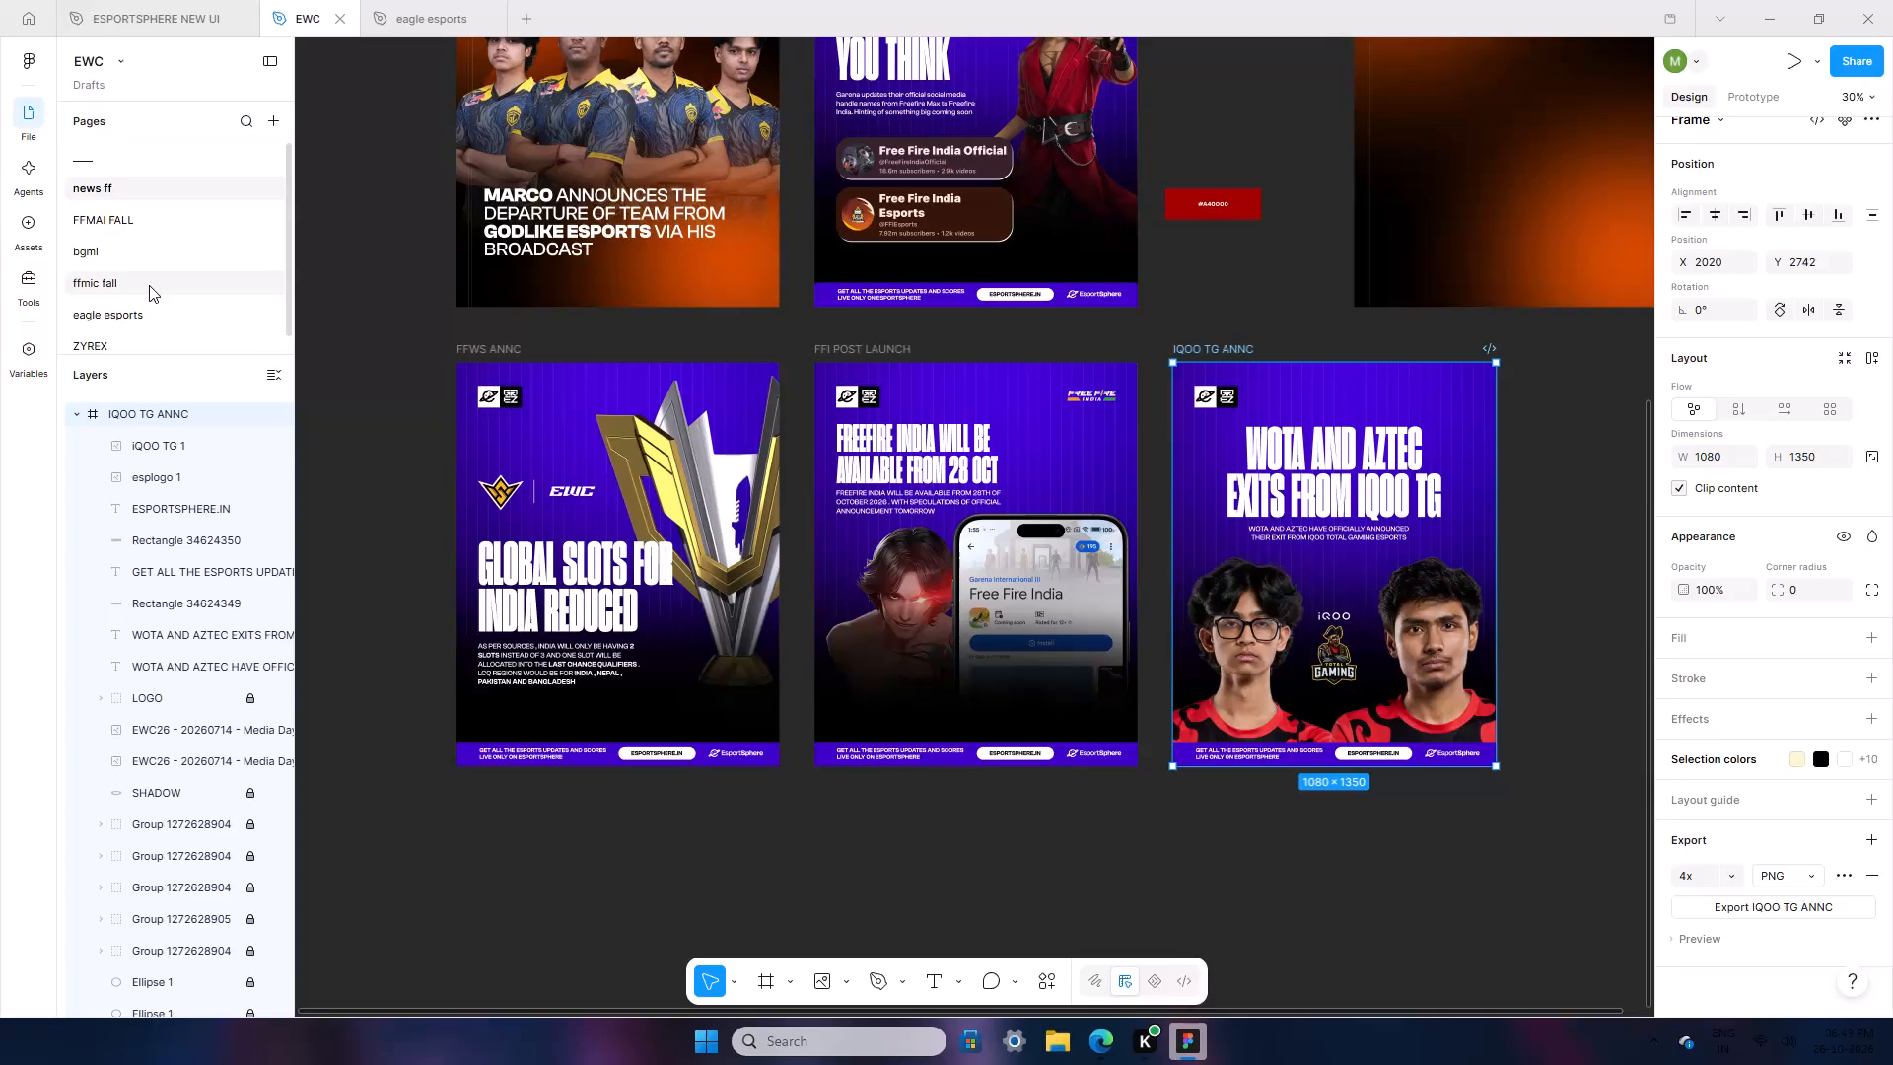
Open the FFMAI FALL page and select the FFMAI ORG LOGO frame.
{"action": "left_click", "coordinate": [131, 223]}
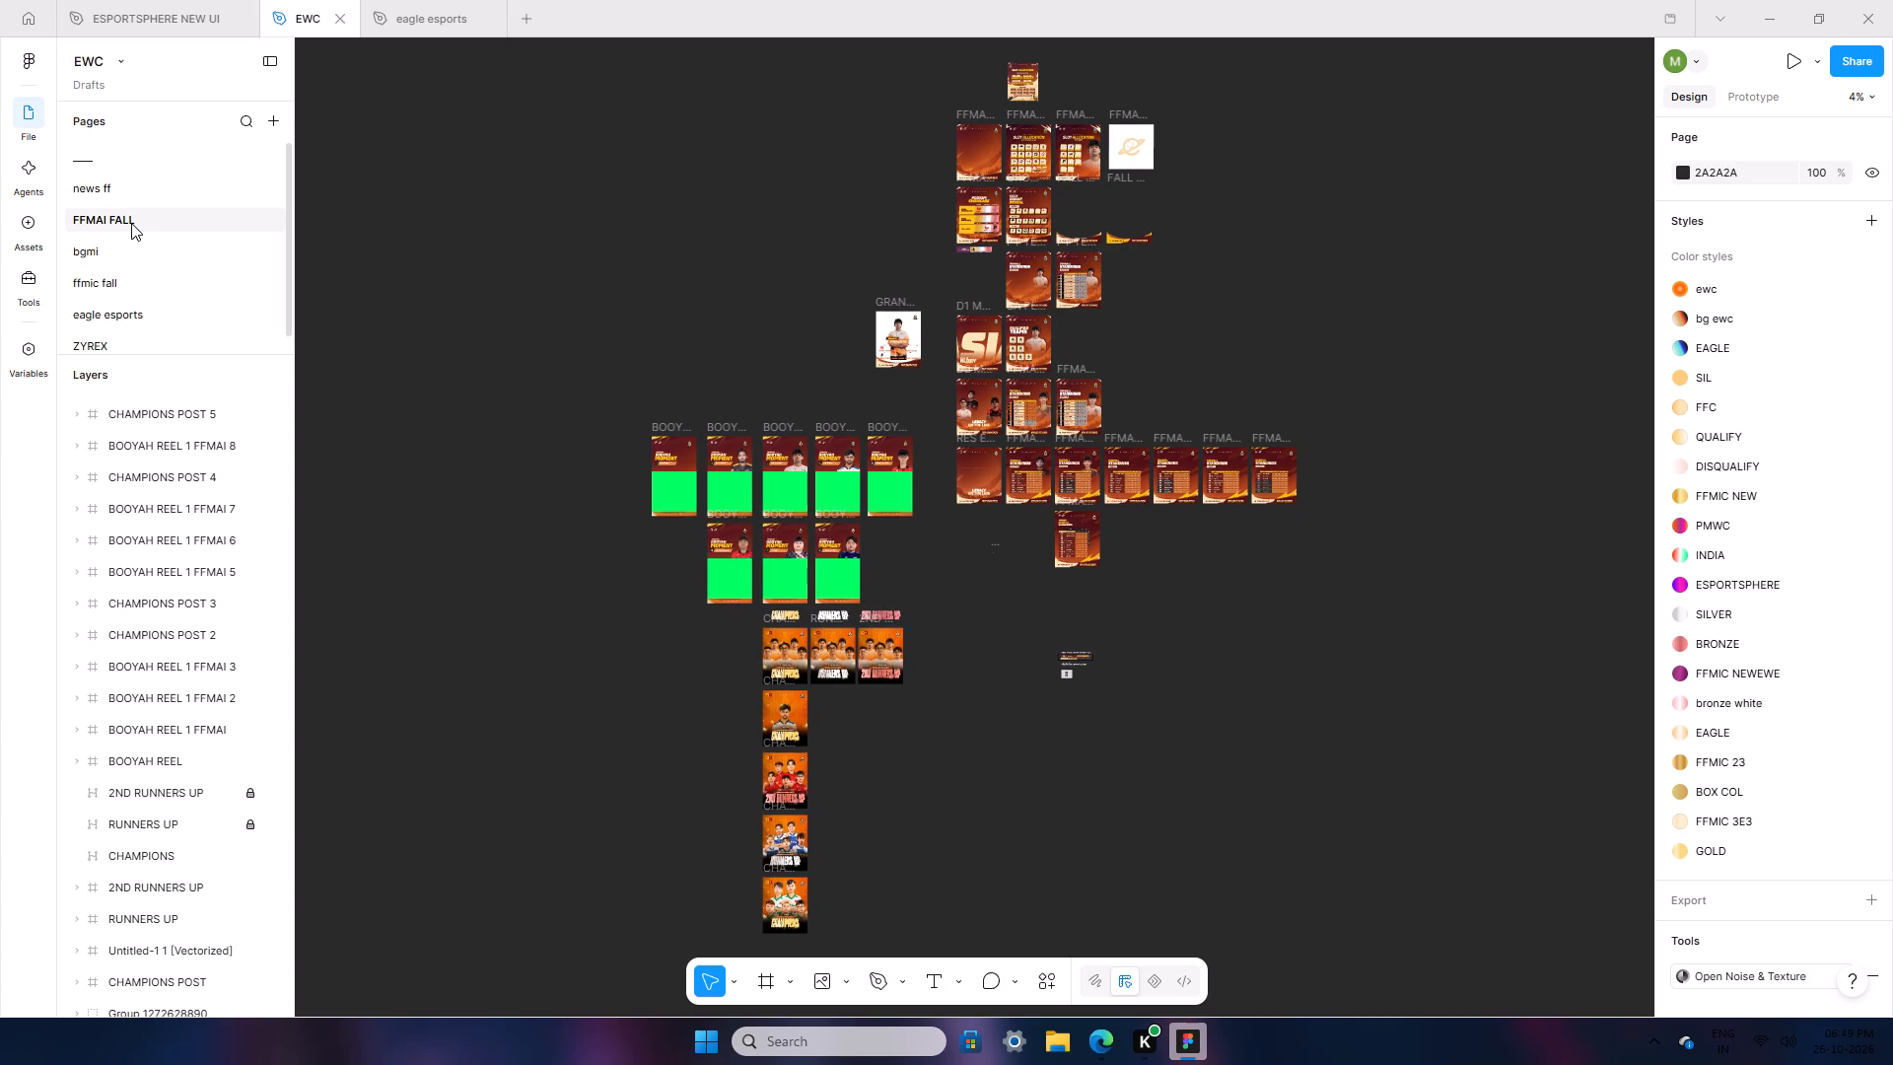
{"action": "scroll", "coordinate": [840, 241], "scroll_direction": "up", "scroll_amount": 3}
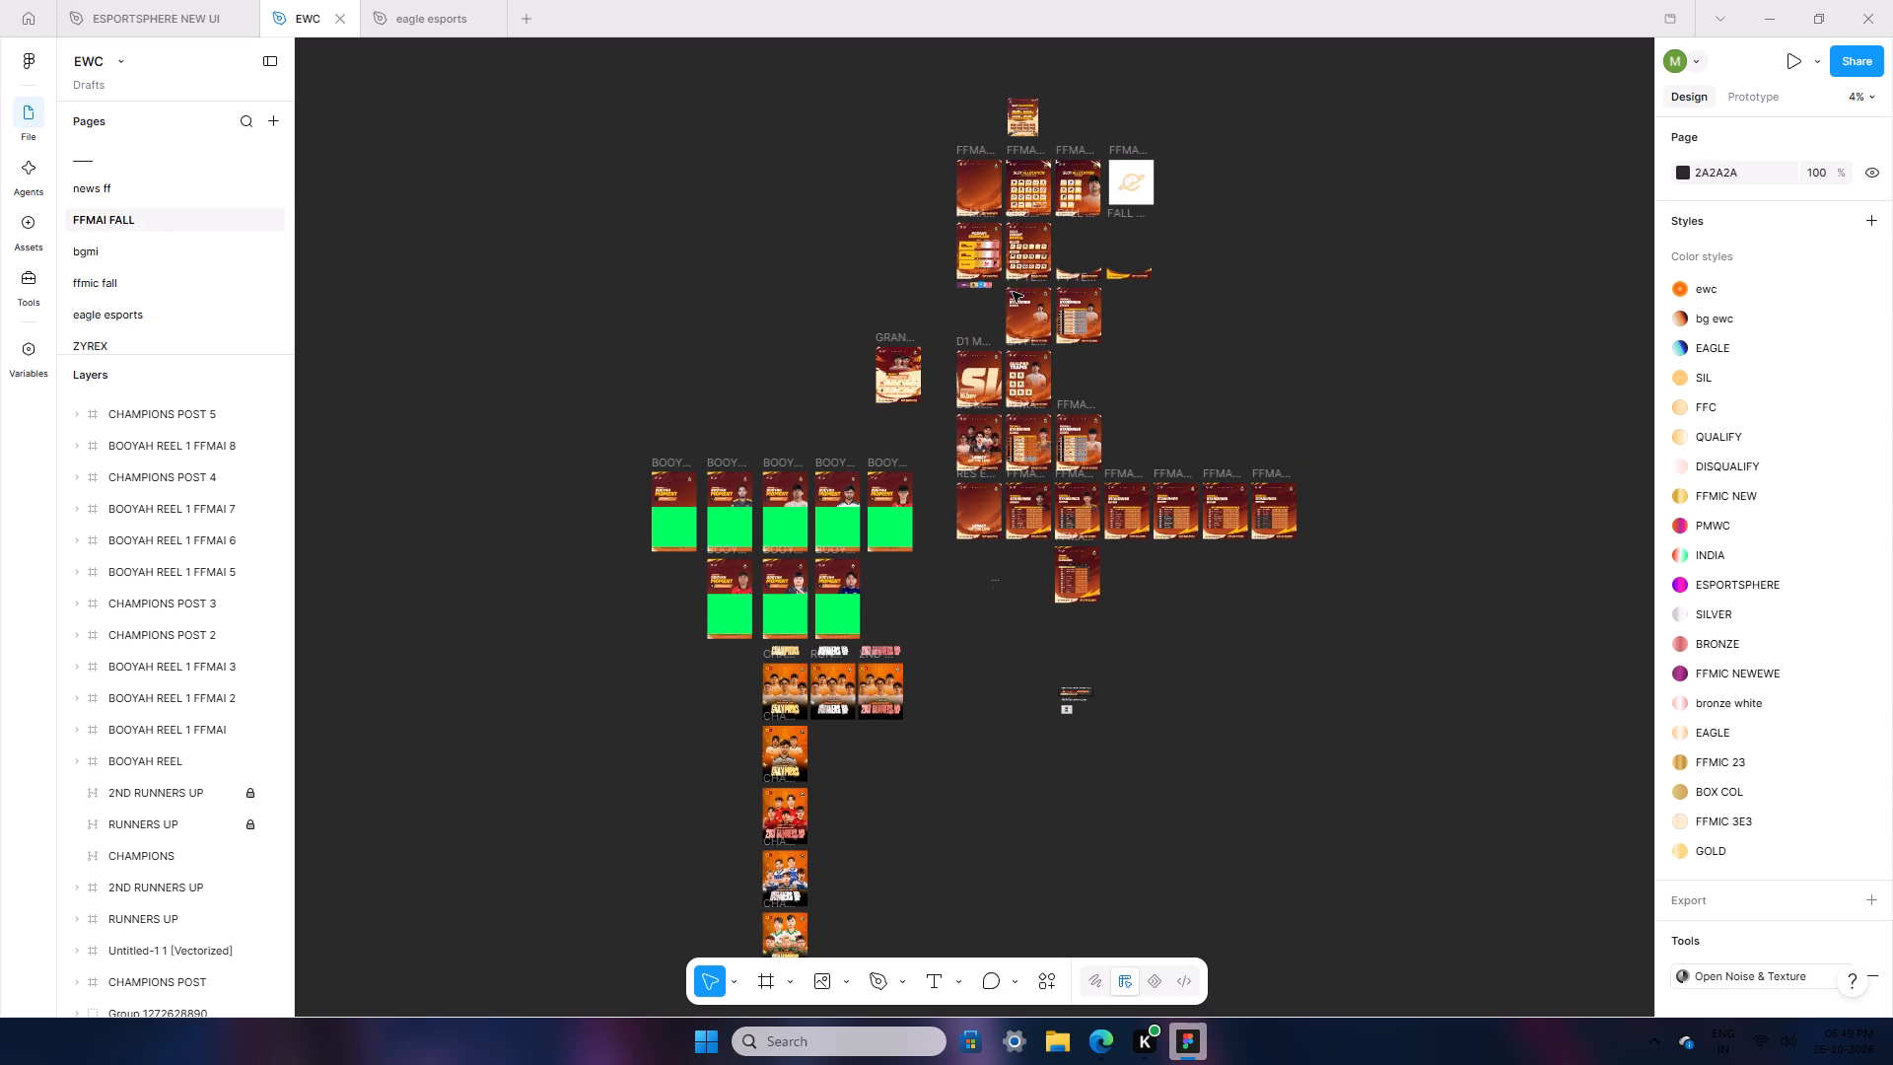
{"action": "scroll", "coordinate": [1013, 292], "scroll_direction": "up", "scroll_amount": 2}
{"action": "scroll", "coordinate": [1317, 266], "scroll_direction": "up", "scroll_amount": 6}
{"action": "scroll", "coordinate": [1317, 267], "scroll_direction": "up", "scroll_amount": 5, "text": "ctrl"}
{"action": "scroll", "coordinate": [1177, 319], "scroll_direction": "up", "scroll_amount": 6}
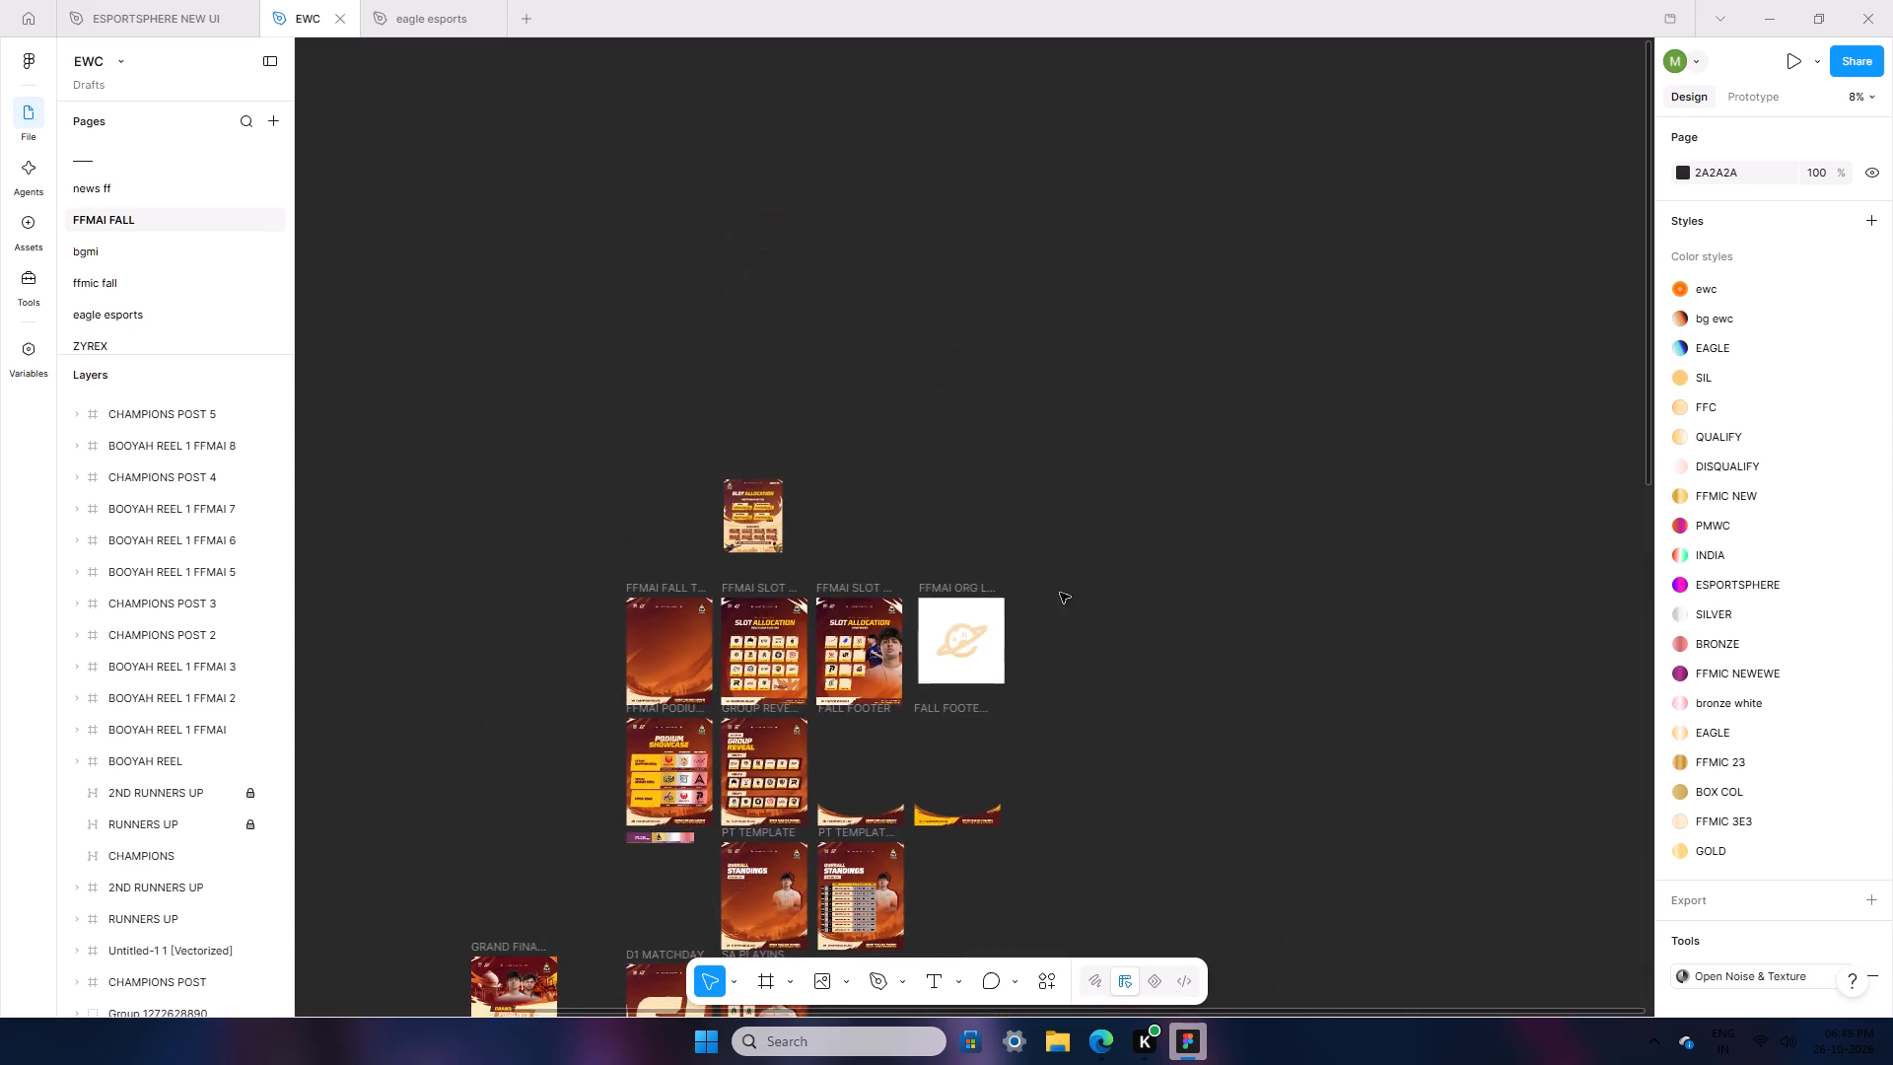
{"action": "scroll", "coordinate": [1060, 596], "scroll_direction": "up", "scroll_amount": 13, "text": "ctrl"}
{"action": "scroll", "coordinate": [1032, 633], "scroll_direction": "up", "scroll_amount": 12, "text": "ctrl"}
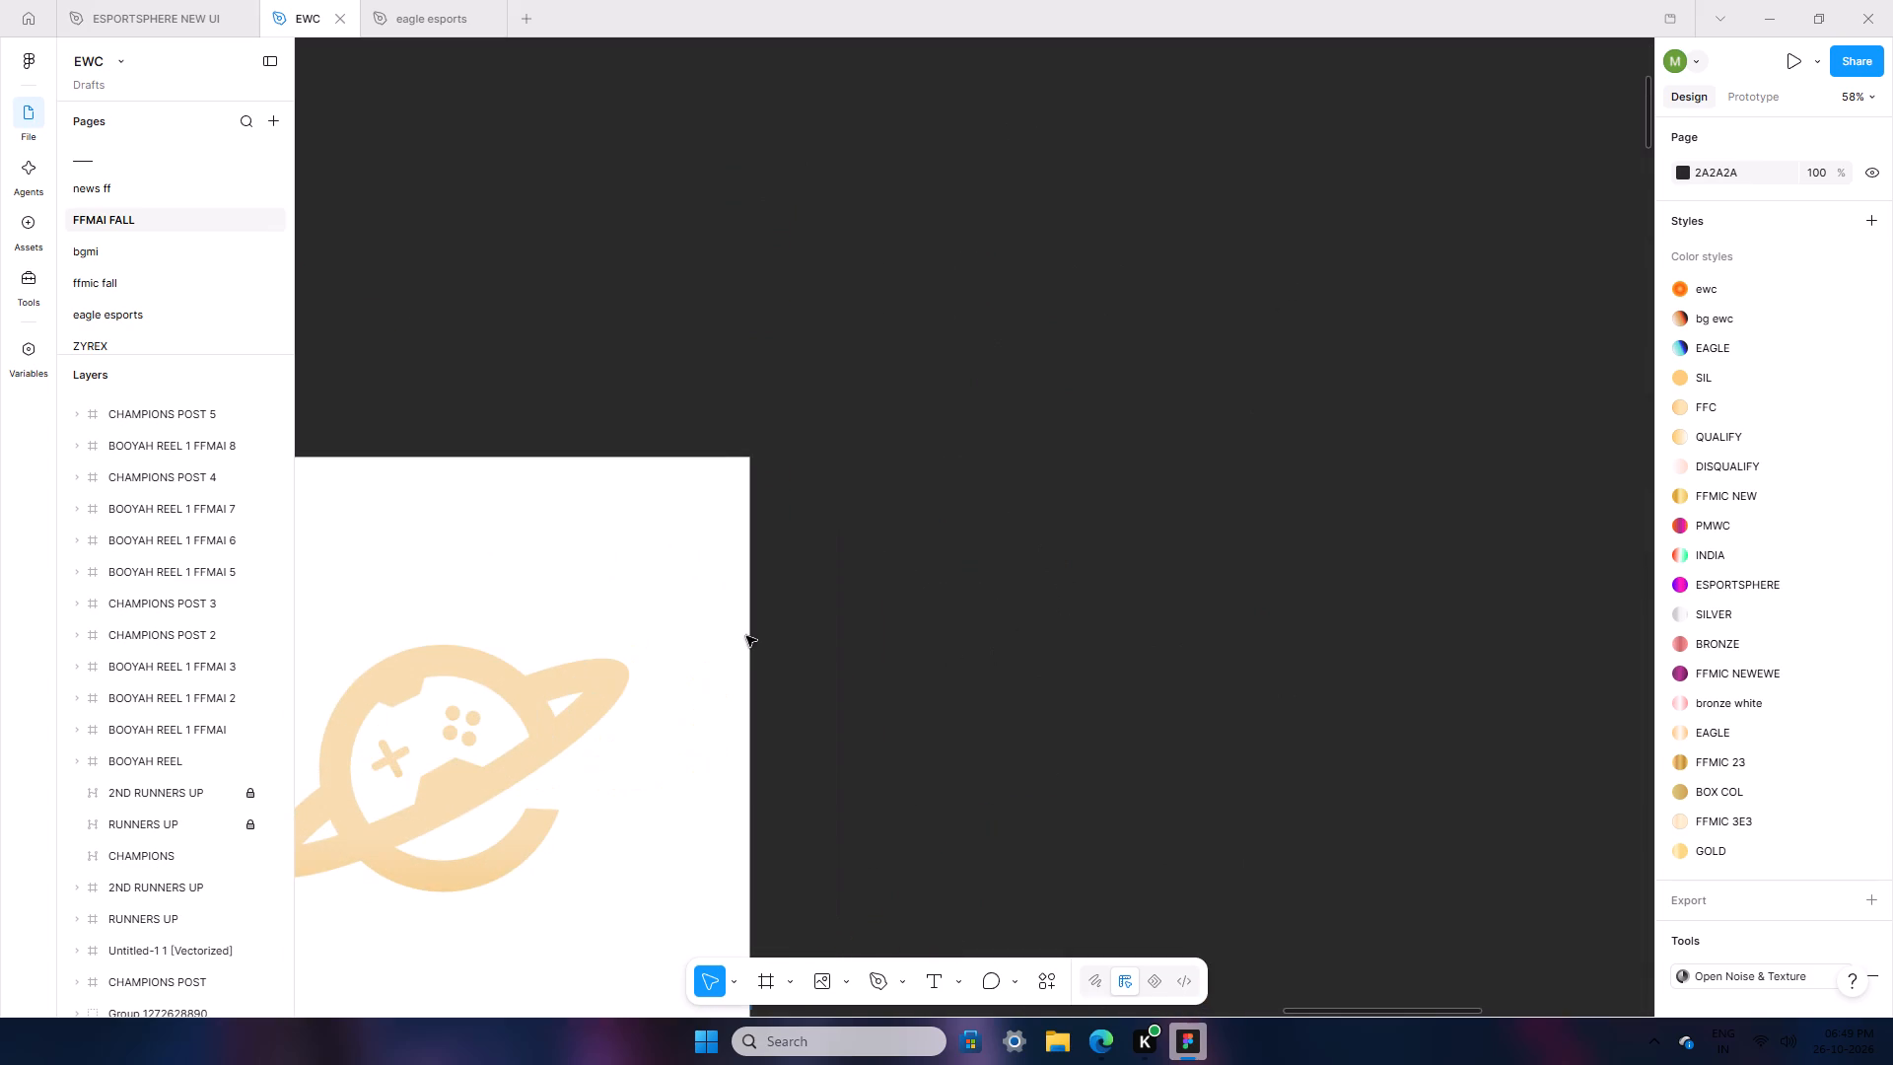
{"action": "left_click", "coordinate": [678, 883]}
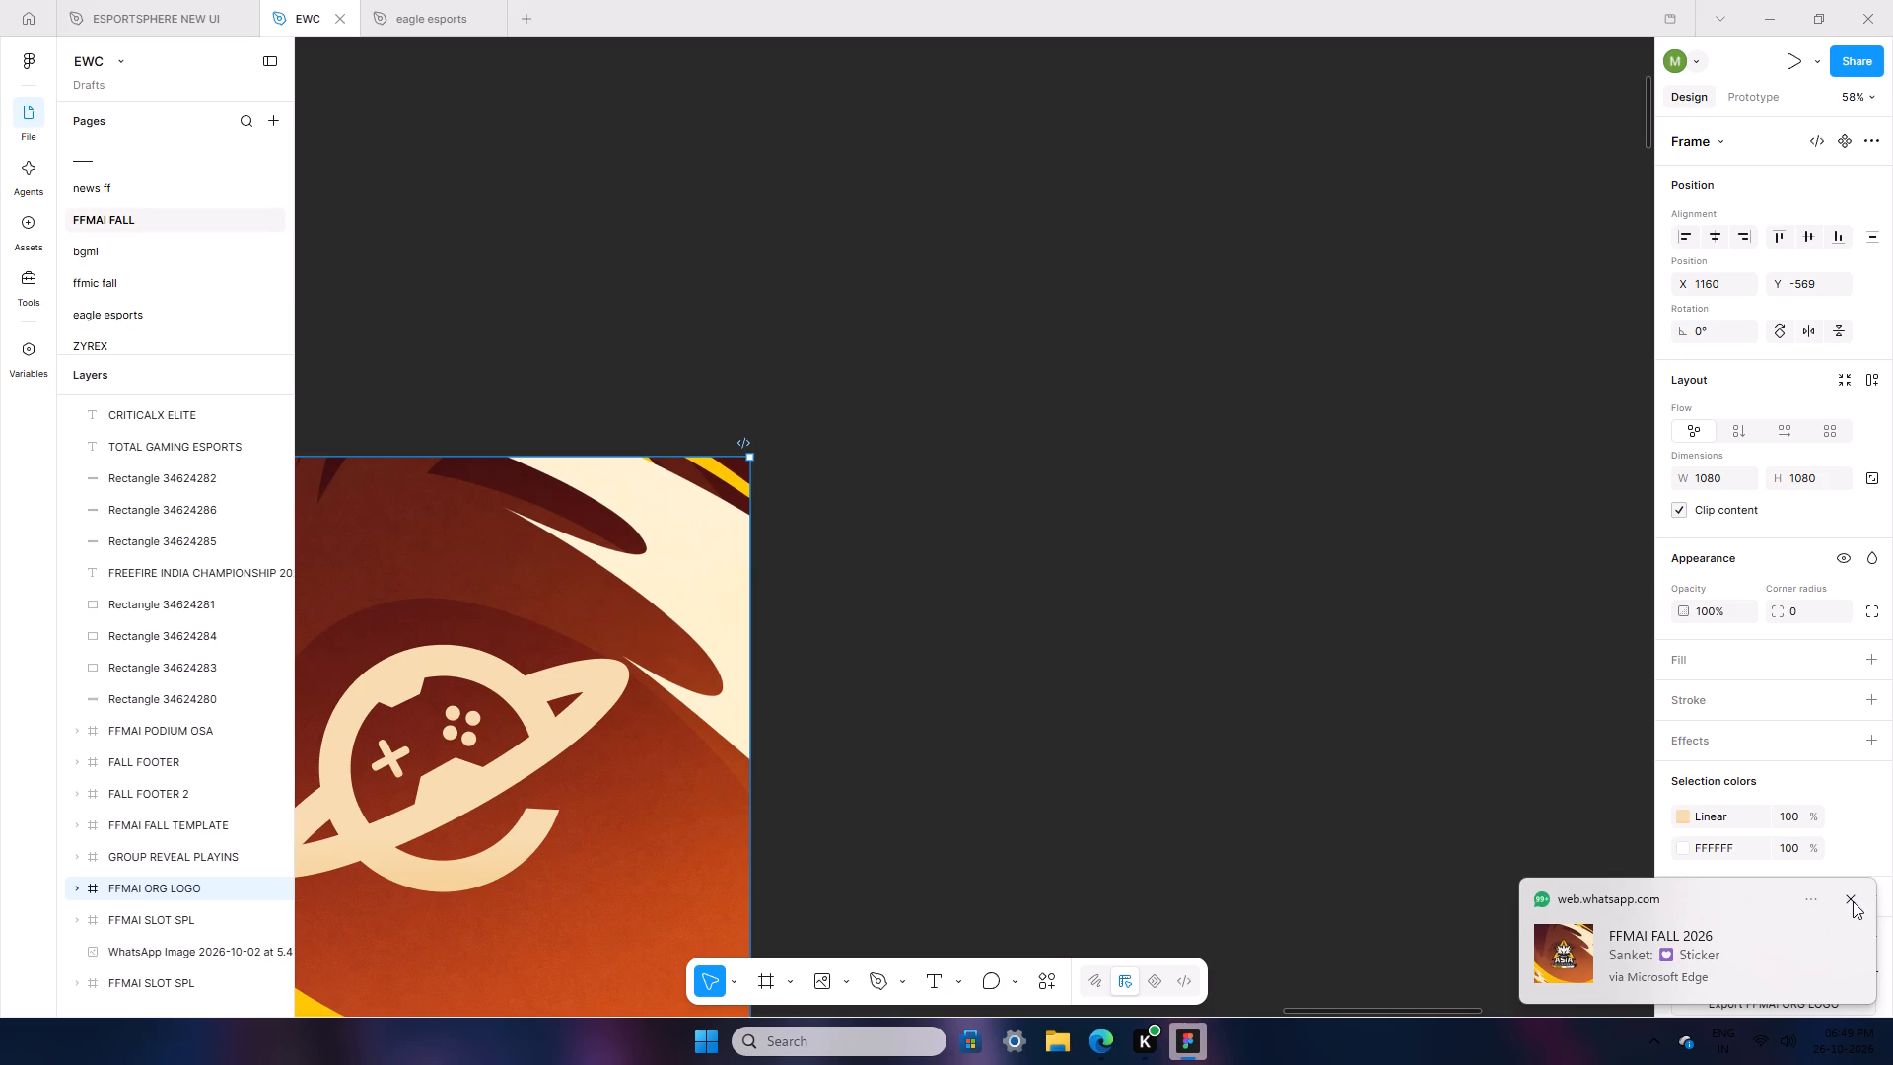
{"action": "left_click", "coordinate": [1853, 901]}
{"action": "scroll", "coordinate": [1708, 956], "scroll_direction": "down", "scroll_amount": 3}
Replace the background image fill in the FFMAI ORG LOGO frame with background_1028x1280 from the Downloads folder.
{"action": "double_click", "coordinate": [659, 793]}
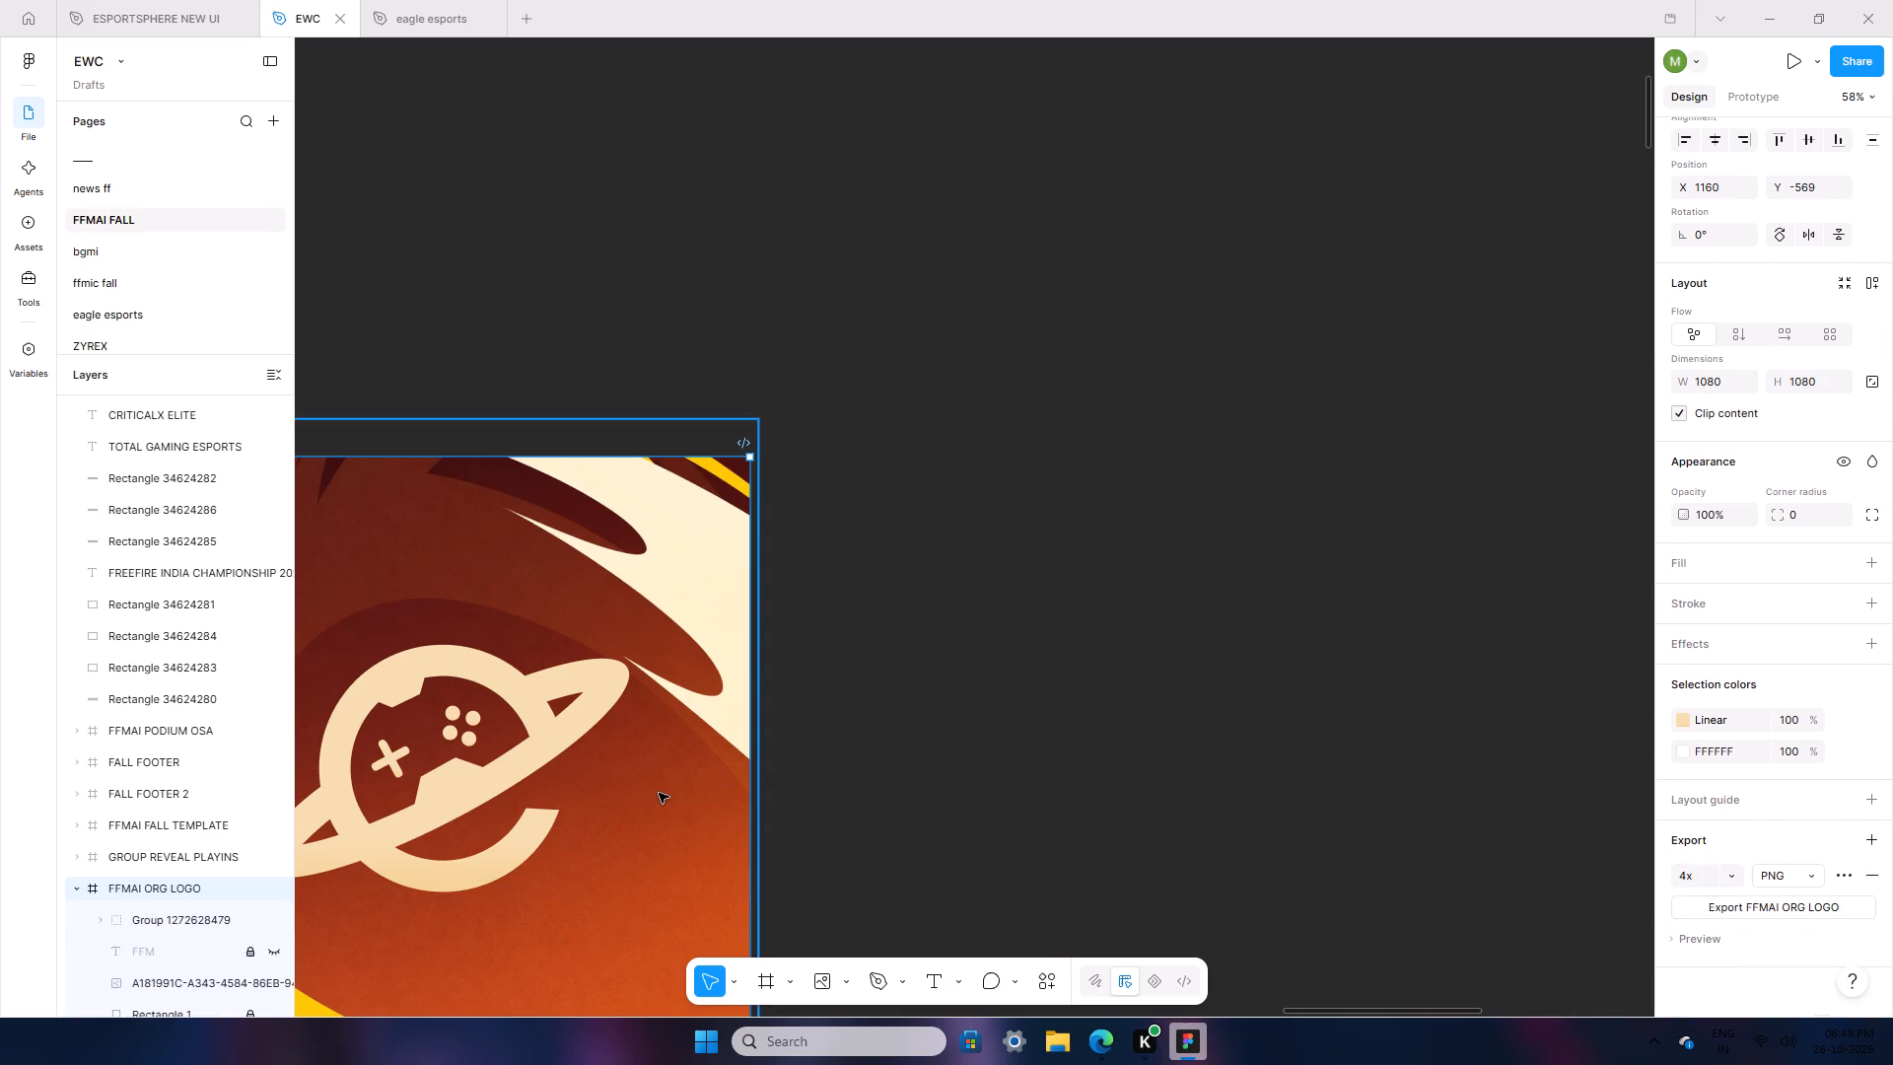
{"action": "left_click", "coordinate": [1707, 615]}
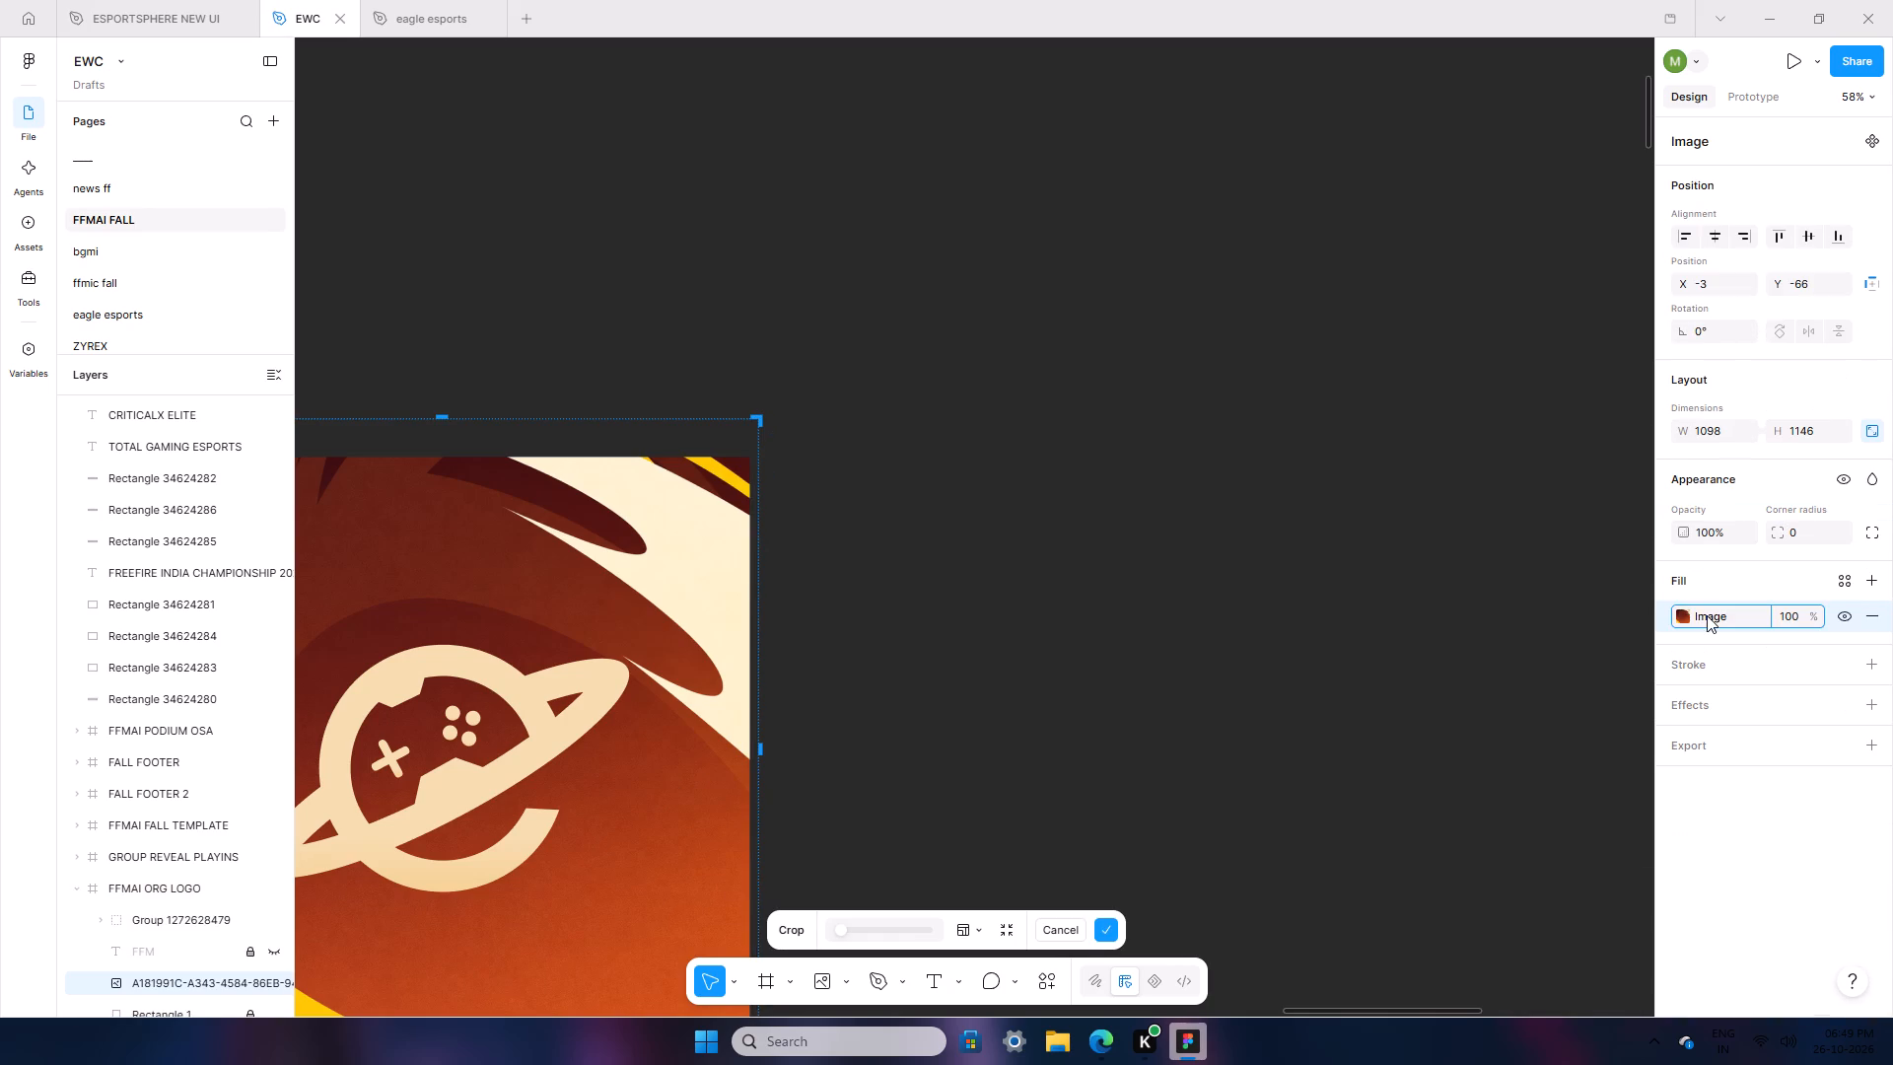
{"action": "left_click", "coordinate": [1600, 642]}
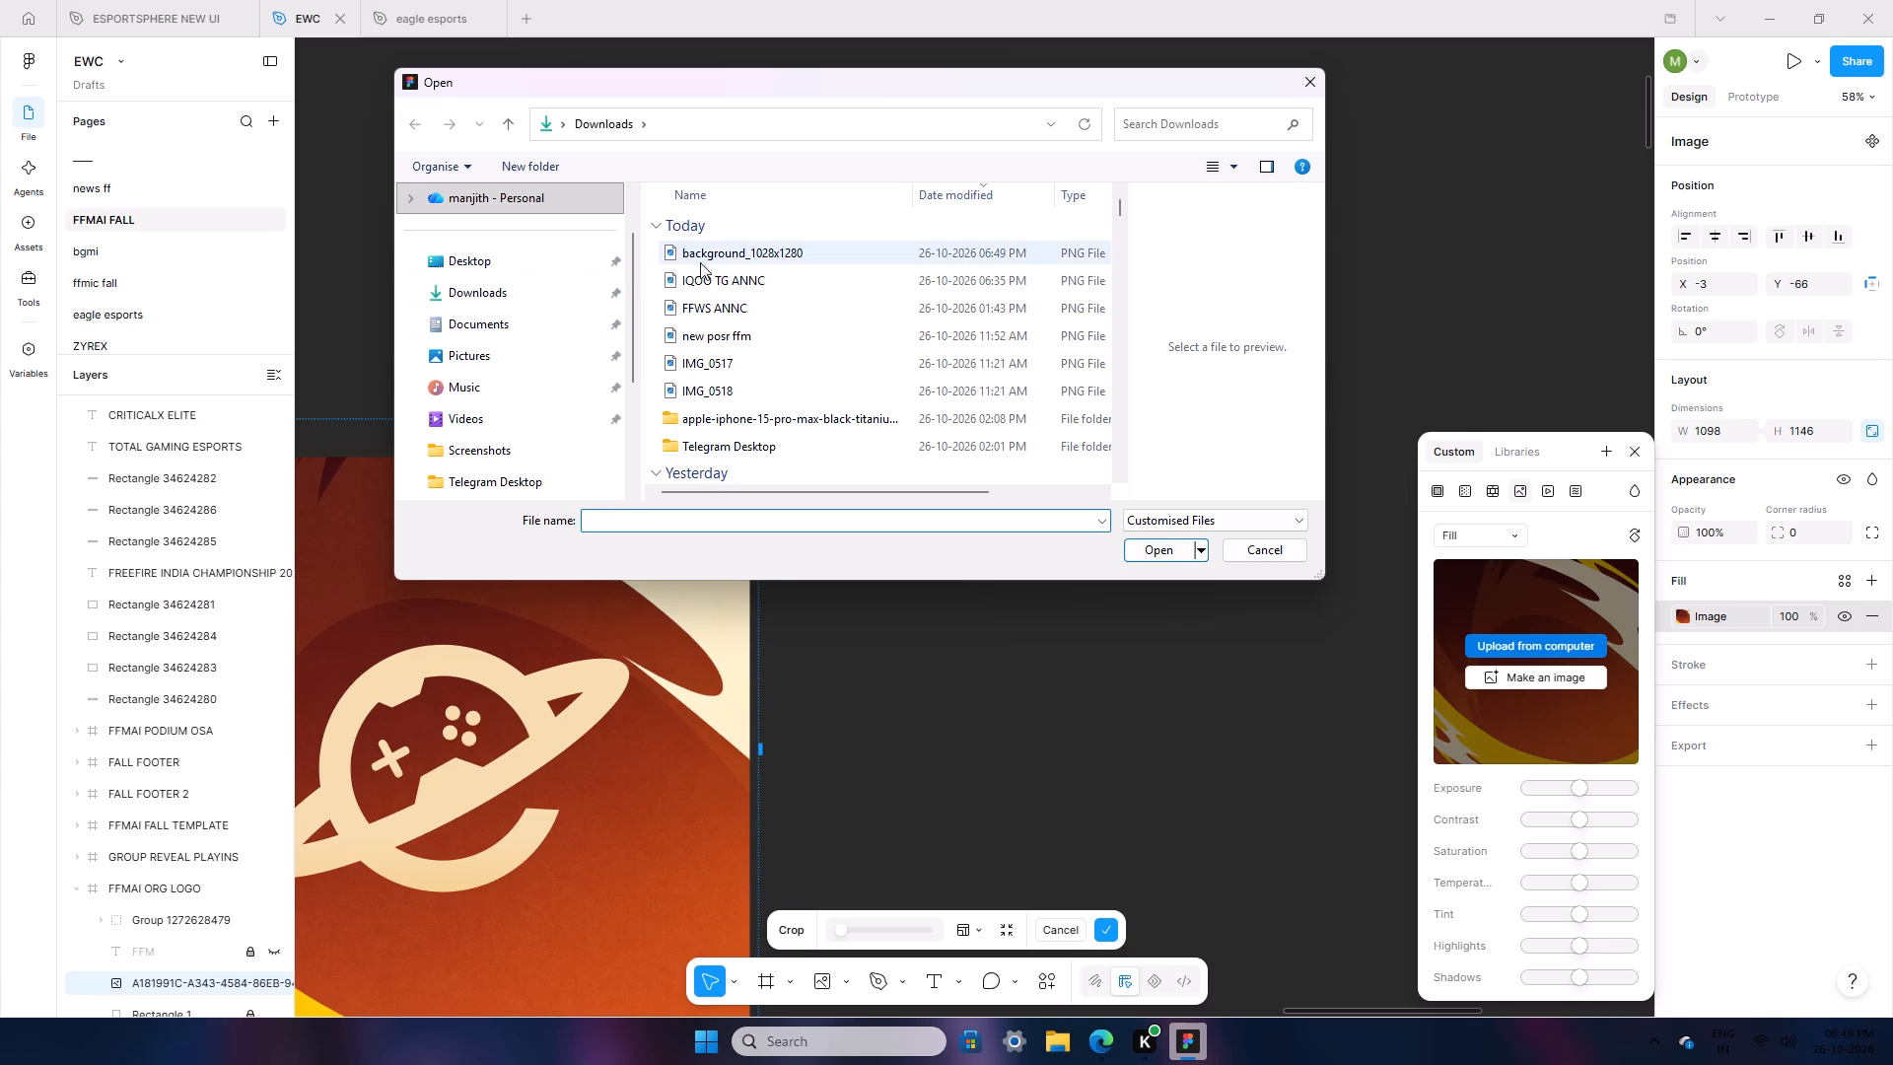
{"action": "left_click", "coordinate": [743, 256]}
{"action": "double_click", "coordinate": [743, 256]}
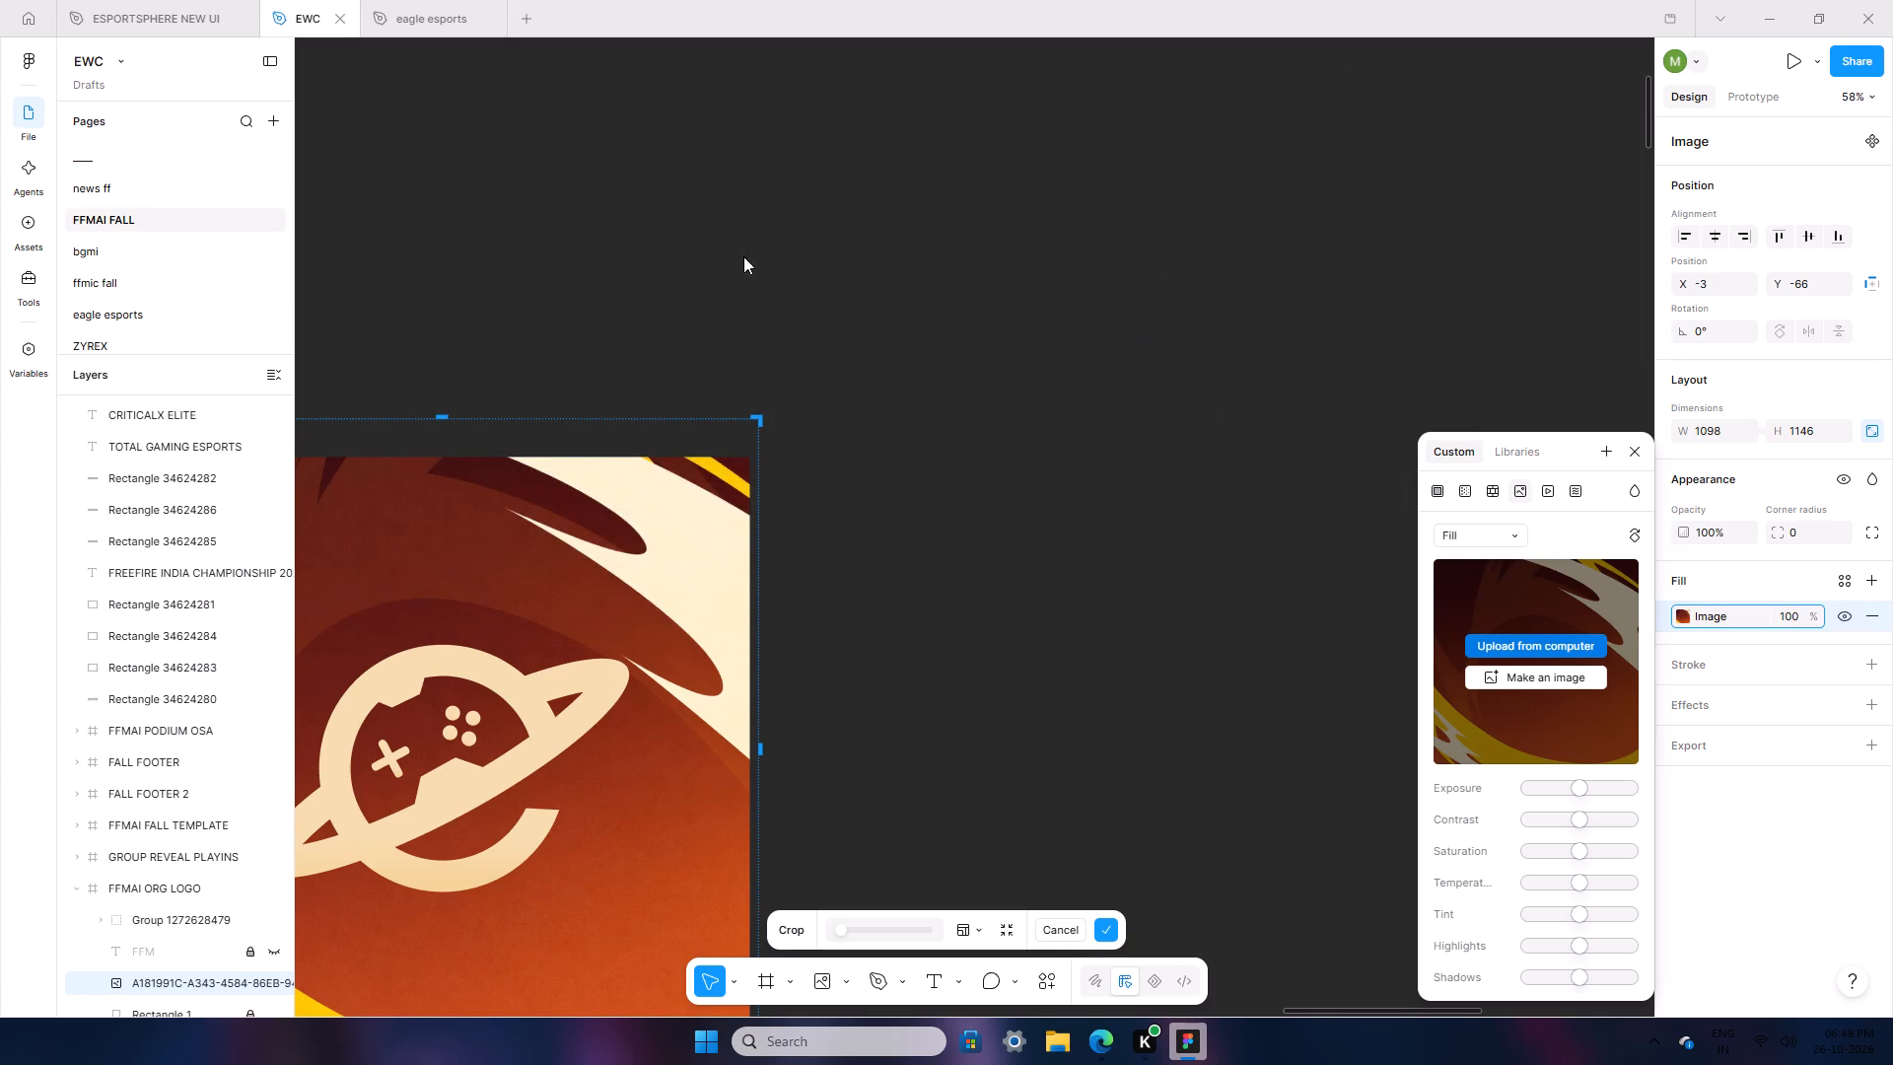
Adjust the crop of the purple artwork background image in the FFMAI ORG LOGO frame and apply it.
{"action": "left_click_drag", "start_coordinate": [1350, 1008], "coordinate": [1283, 963]}
{"action": "left_click", "coordinate": [1318, 856]}
{"action": "left_click", "coordinate": [1318, 856]}
Recolor the planet logo group in the FFMAI ORG LOGO frame from its gradient to solid white FFFFFF.
{"action": "scroll", "coordinate": [1318, 856], "scroll_direction": "down", "scroll_amount": 3}
{"action": "left_click", "coordinate": [876, 795]}
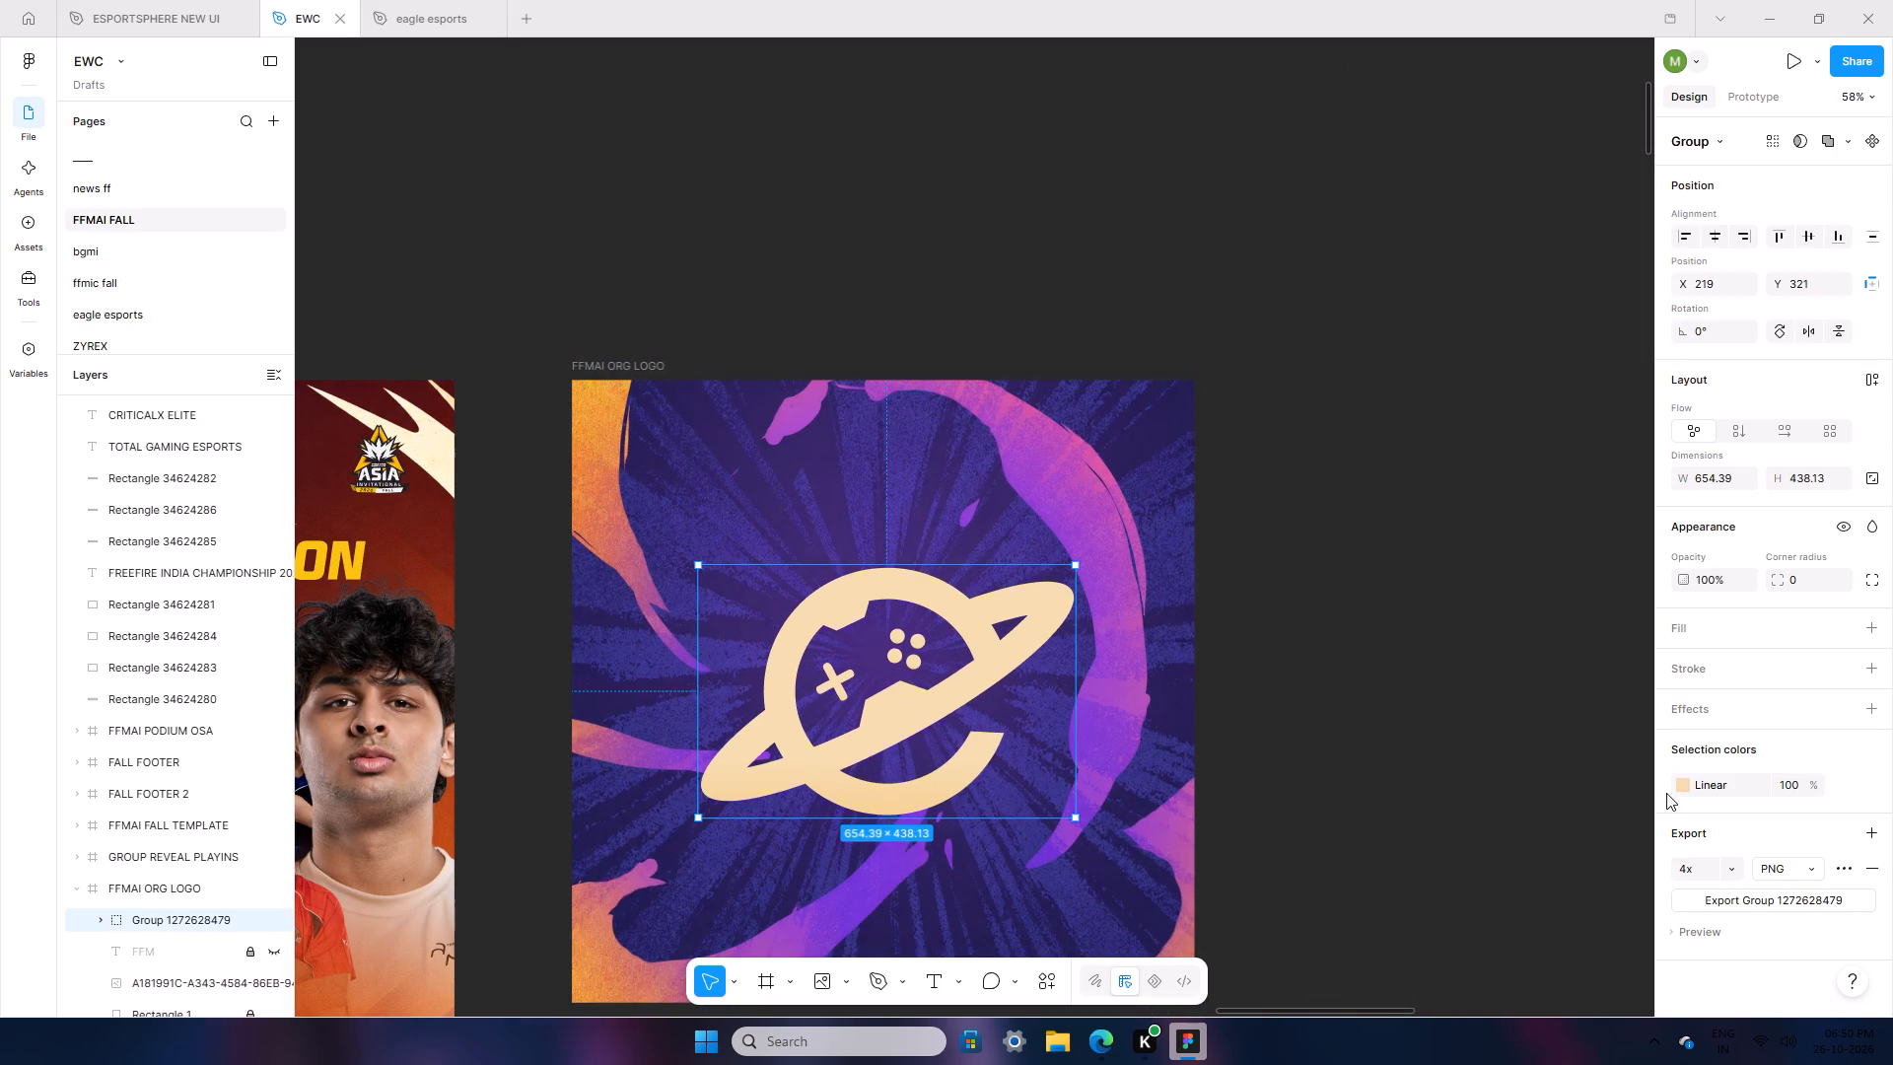
{"action": "left_click", "coordinate": [1684, 786]}
{"action": "left_click", "coordinate": [1442, 767]}
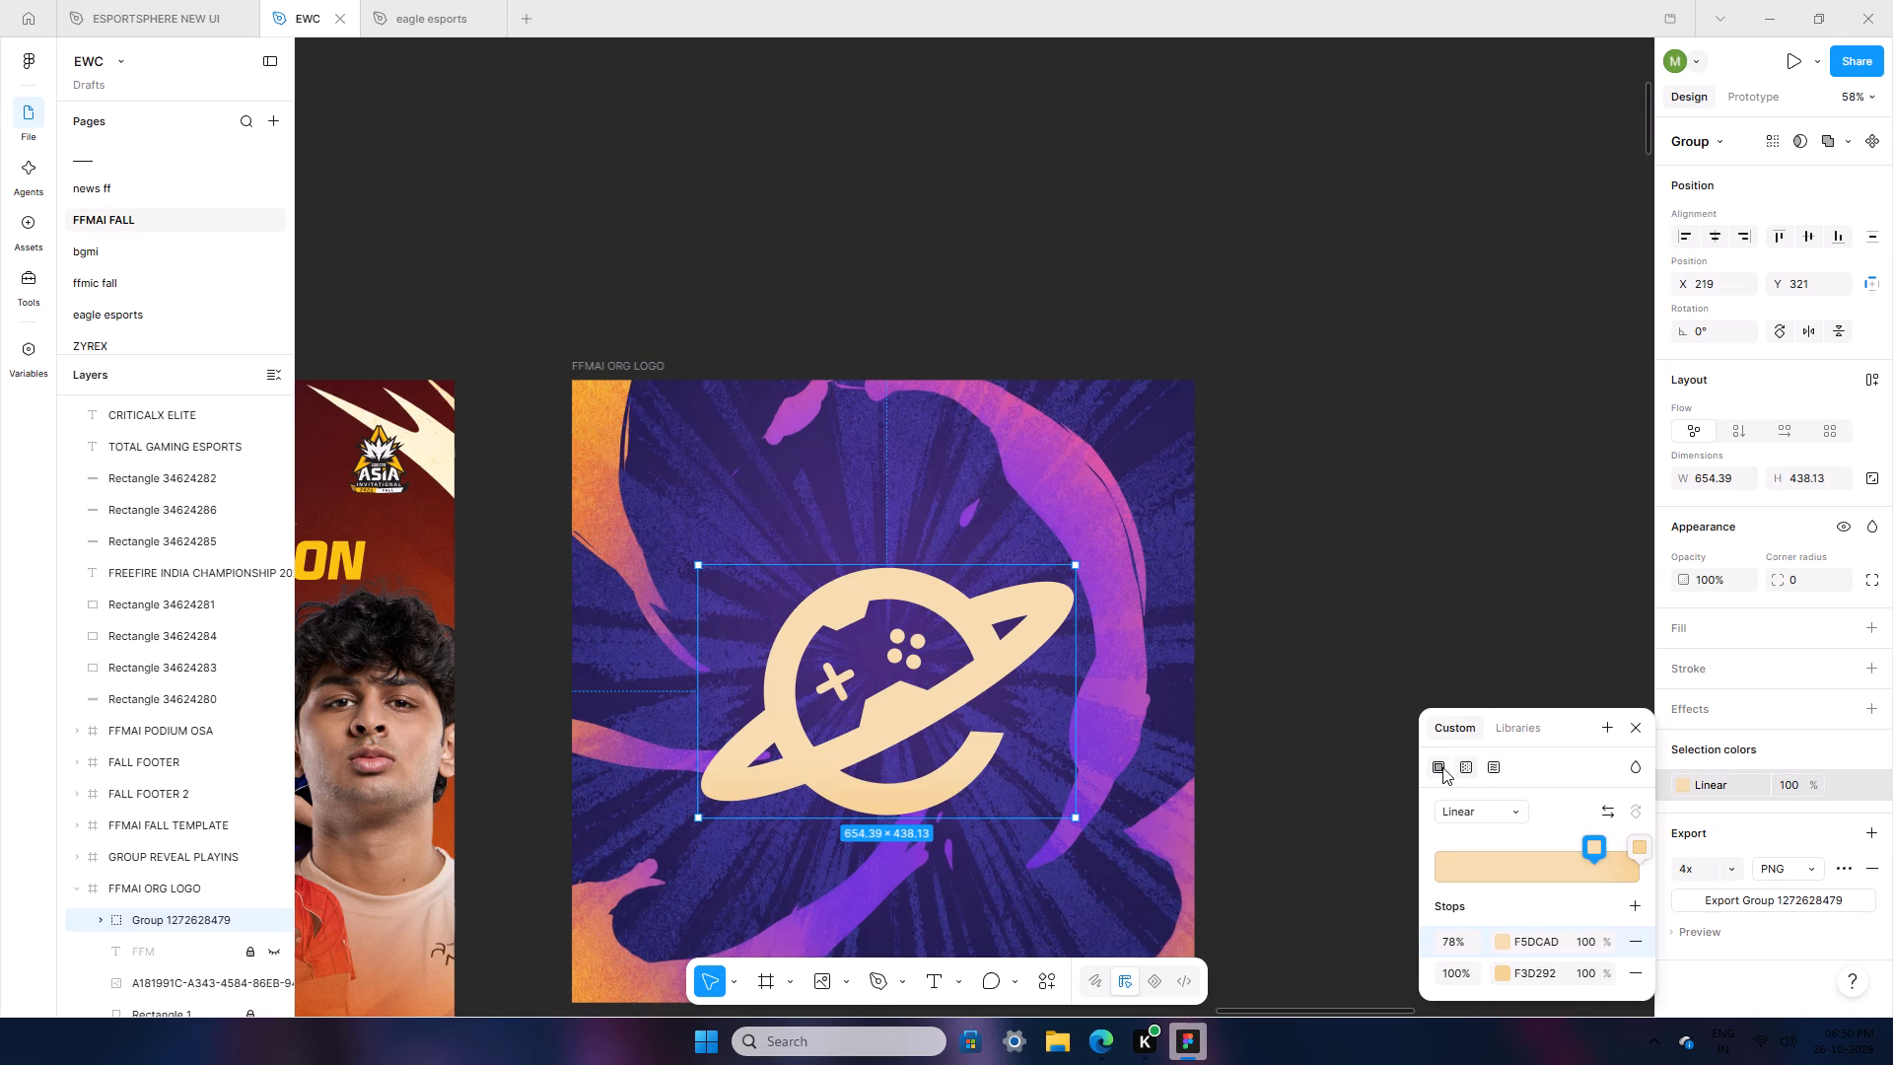
{"action": "left_click_drag", "start_coordinate": [1485, 679], "coordinate": [1294, 405]}
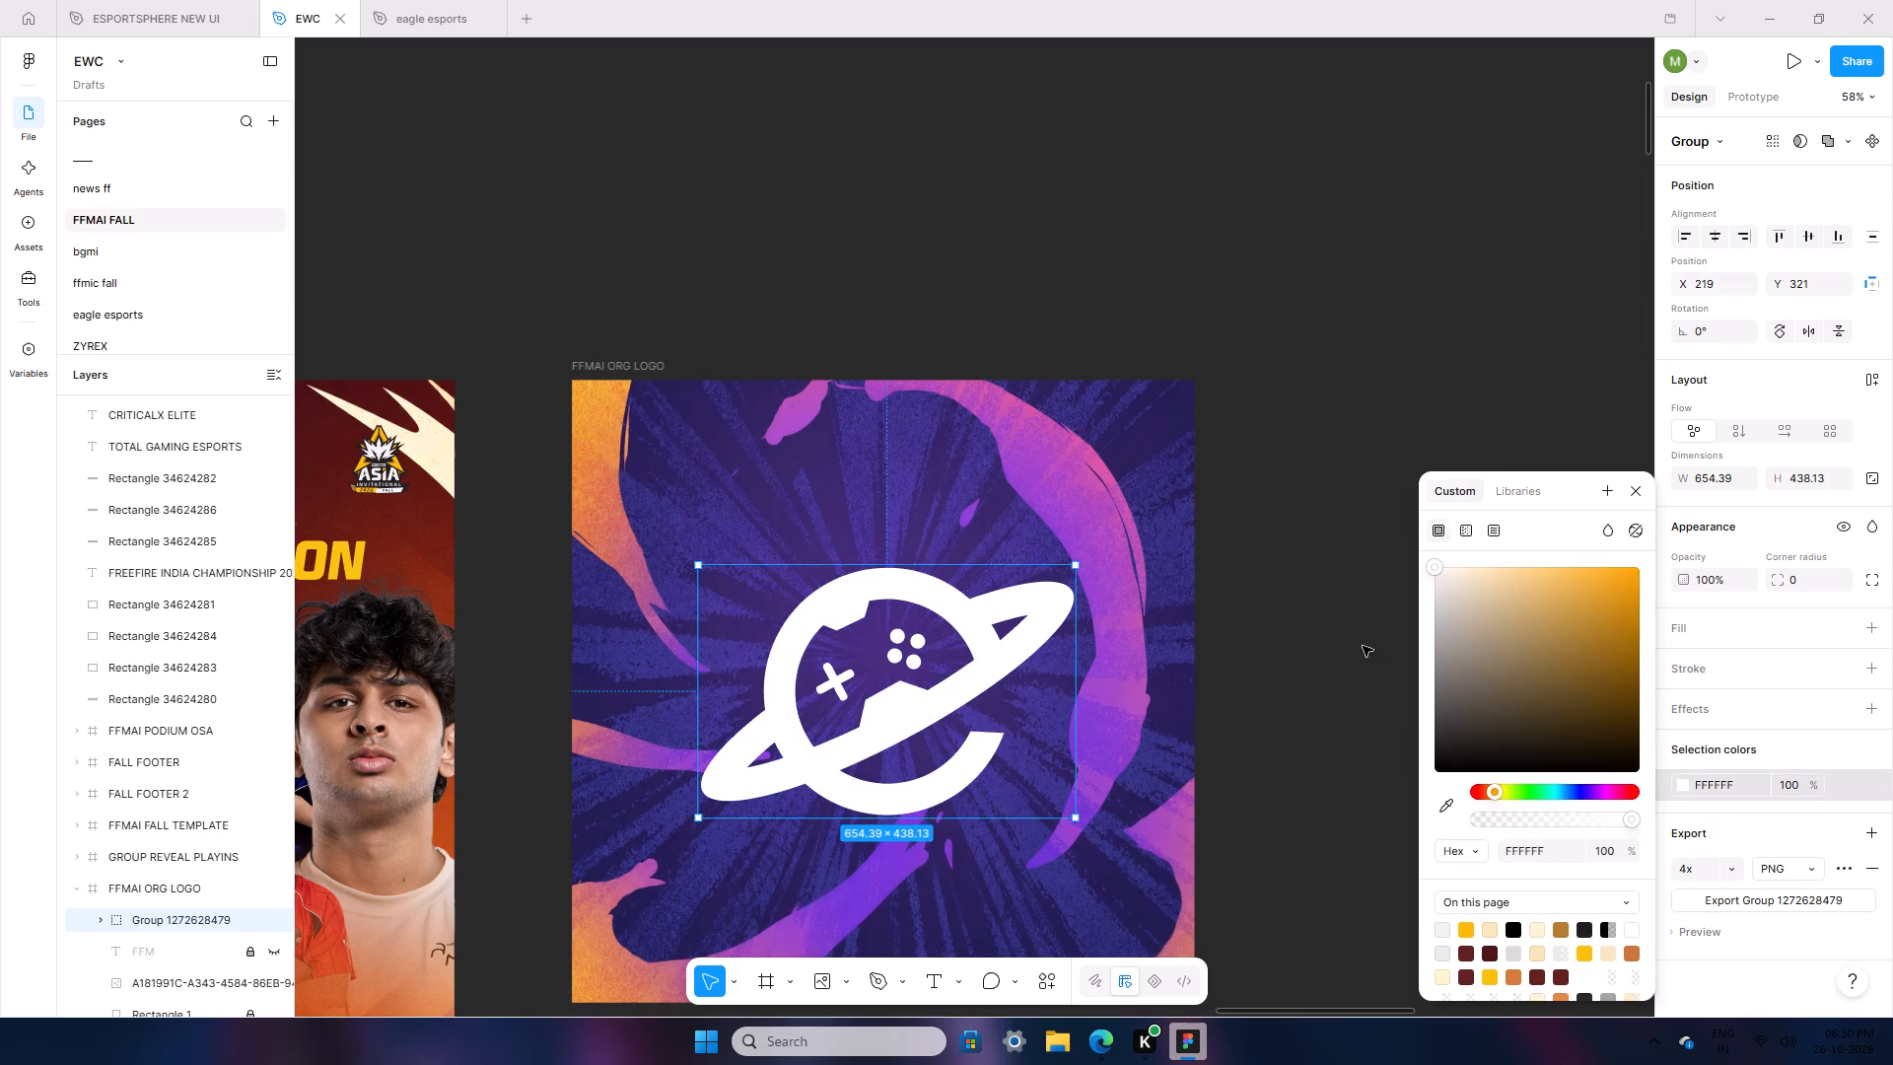
{"action": "double_click", "coordinate": [1363, 646]}
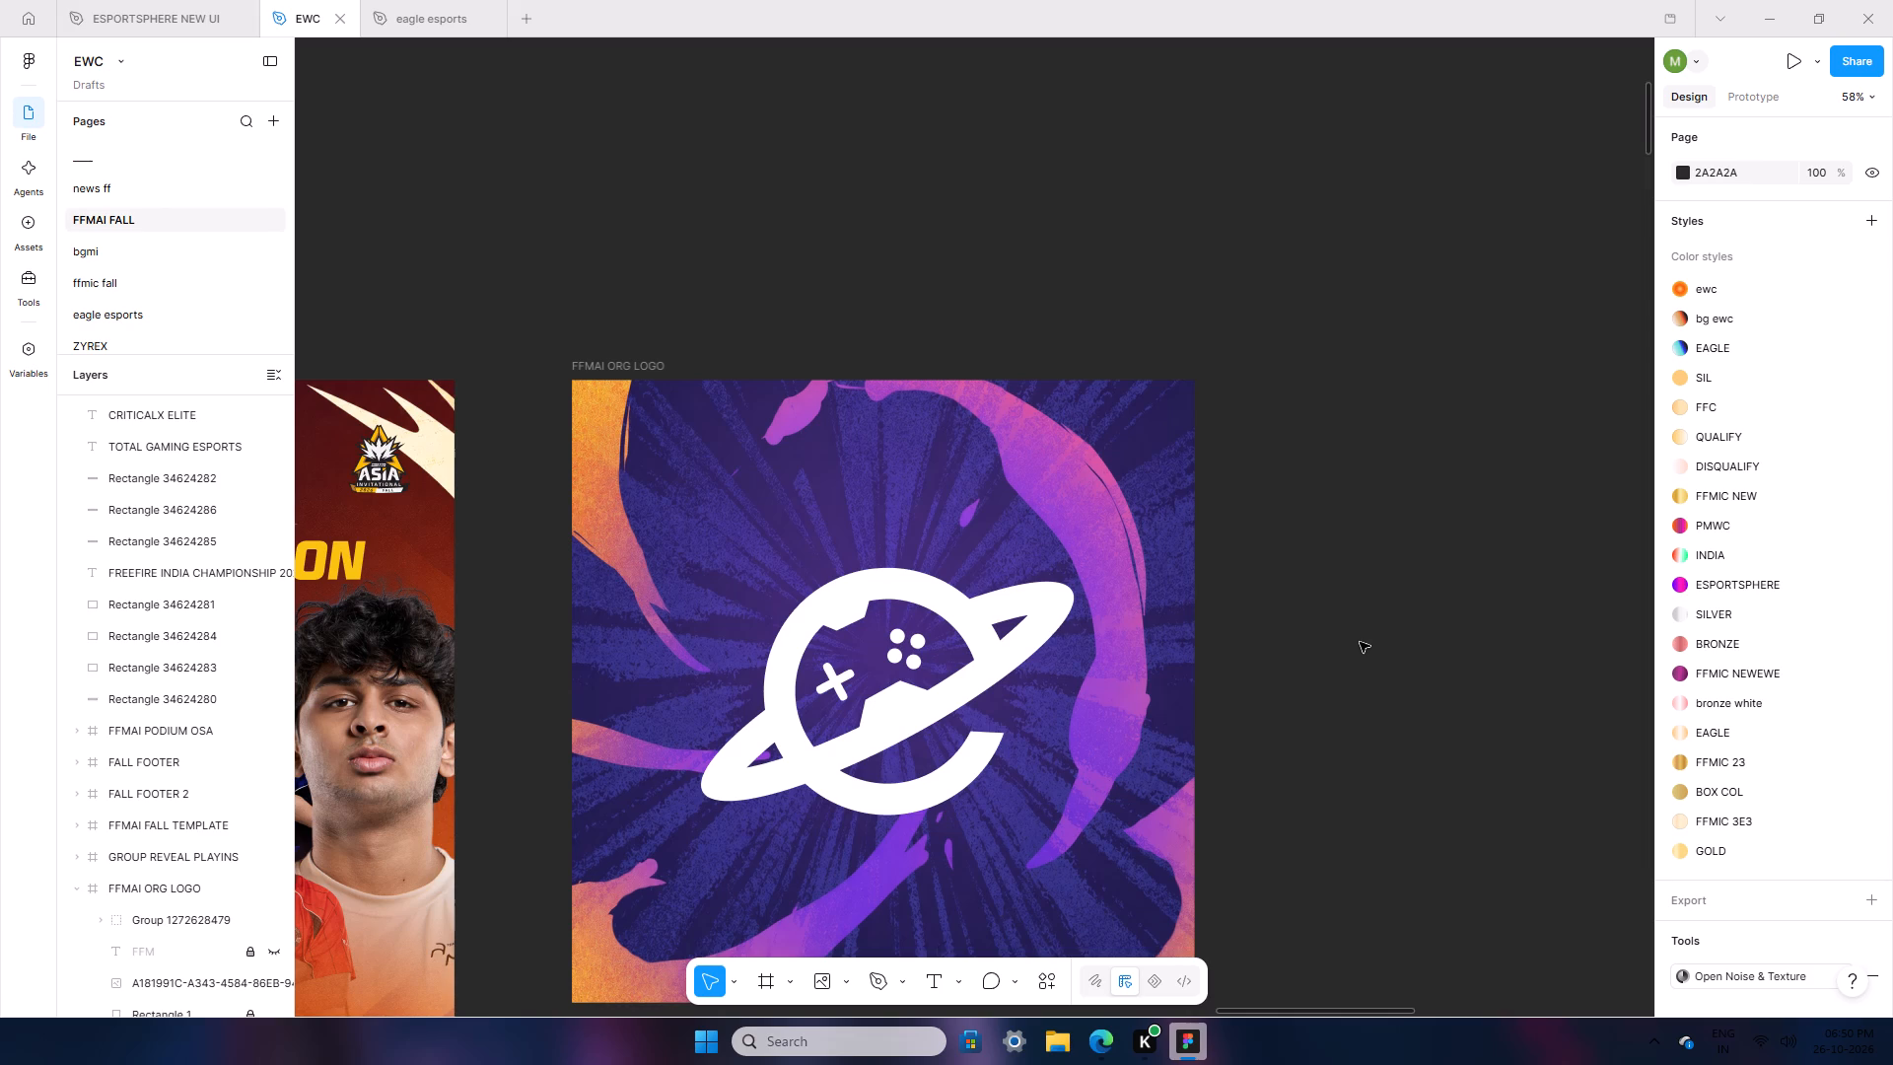
Export the FFMAI ORG LOGO frame as a 4x PNG to Downloads under the file name FFWSI ORG LOGO.
{"action": "left_click", "coordinate": [626, 367]}
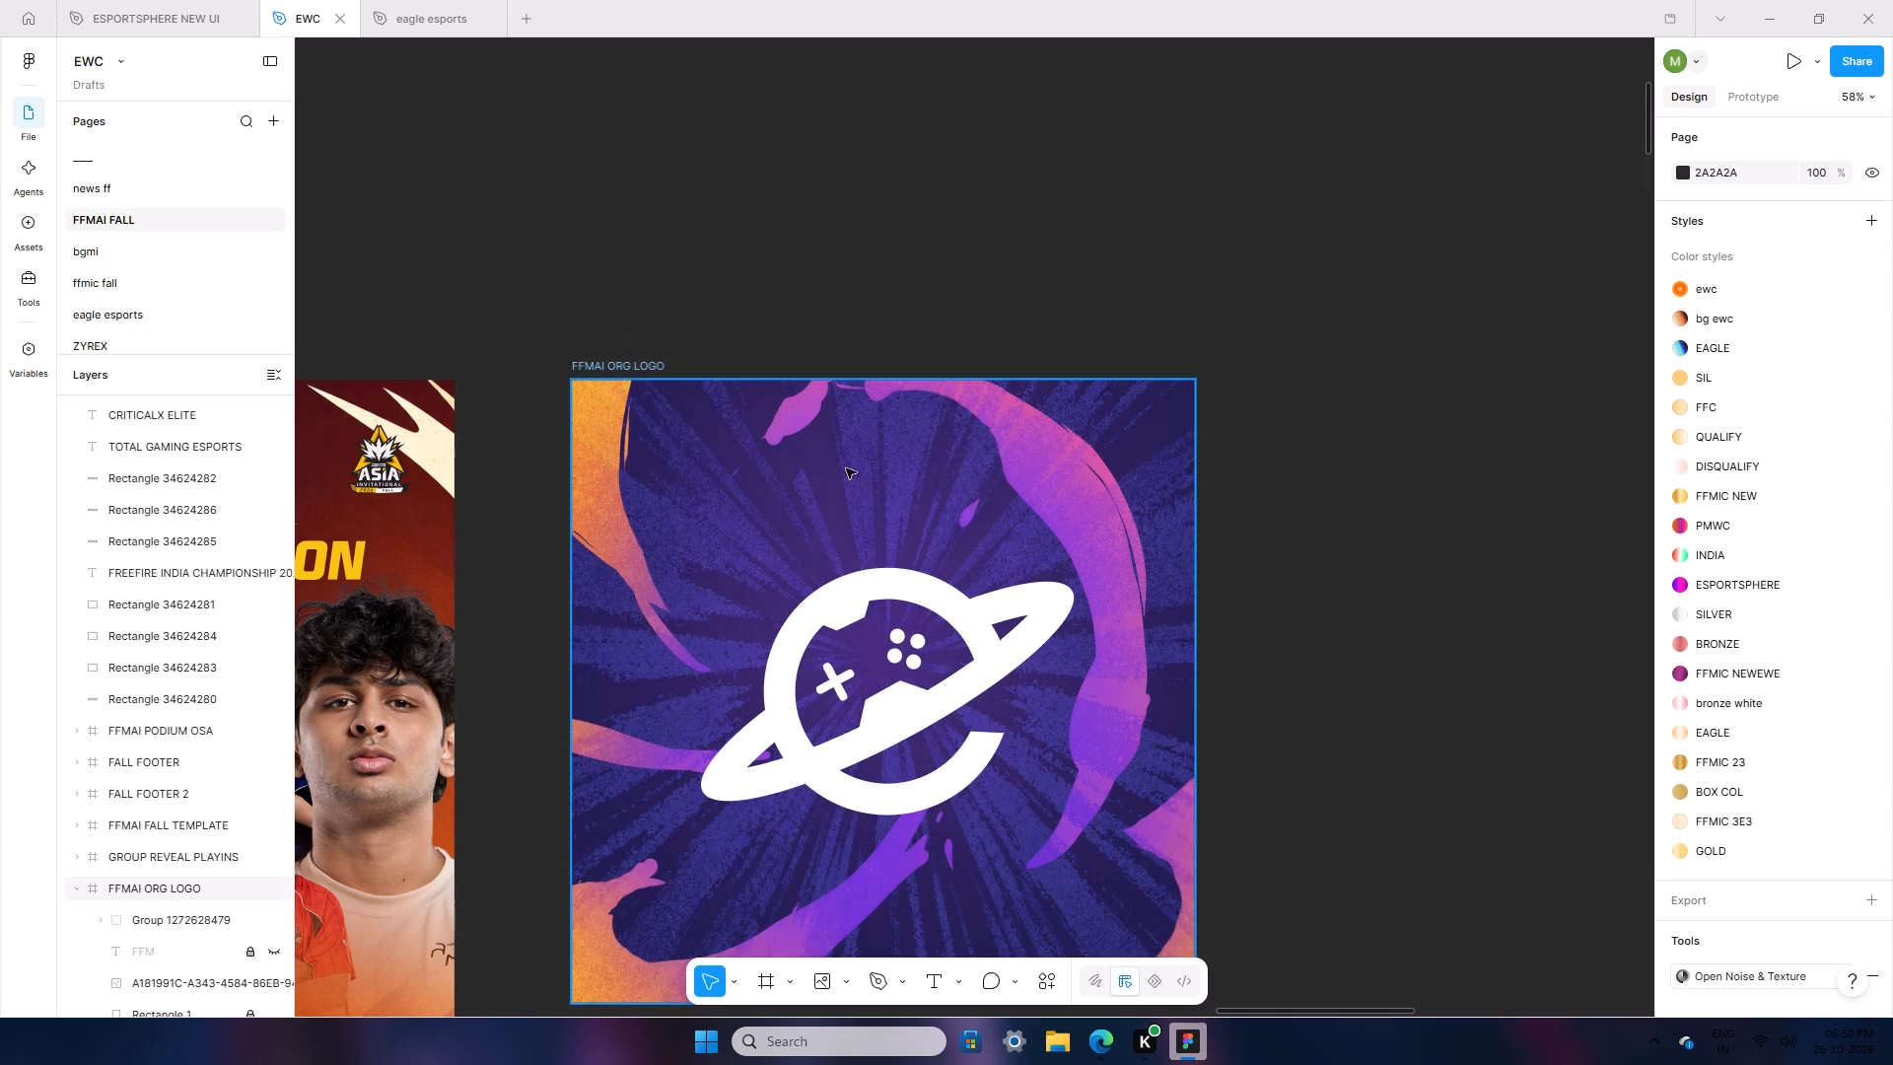
{"action": "scroll", "coordinate": [1808, 907], "scroll_direction": "down", "scroll_amount": 5}
{"action": "left_click", "coordinate": [1741, 905]}
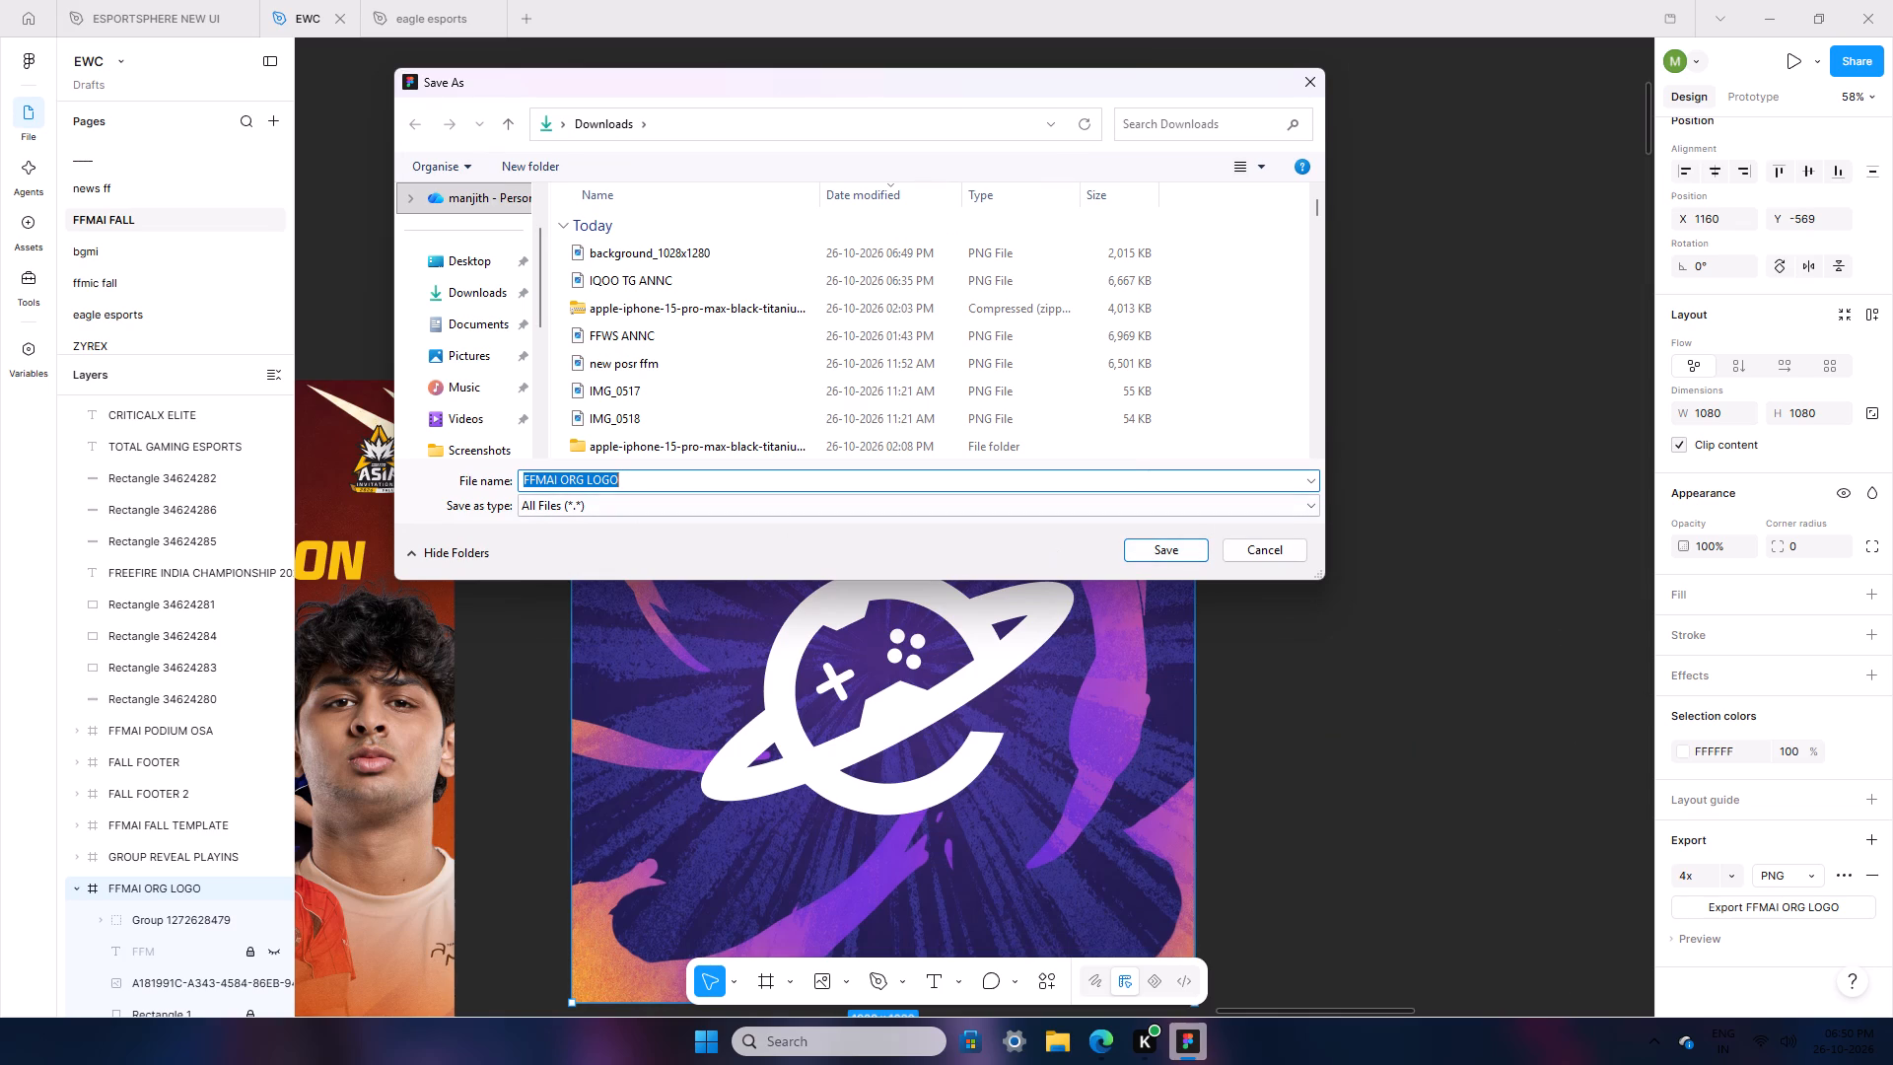
{"action": "left_click", "coordinate": [558, 476]}
{"action": "left_click_drag", "start_coordinate": [553, 477], "coordinate": [462, 485]}
{"action": "type", "text": "FFWSI"}
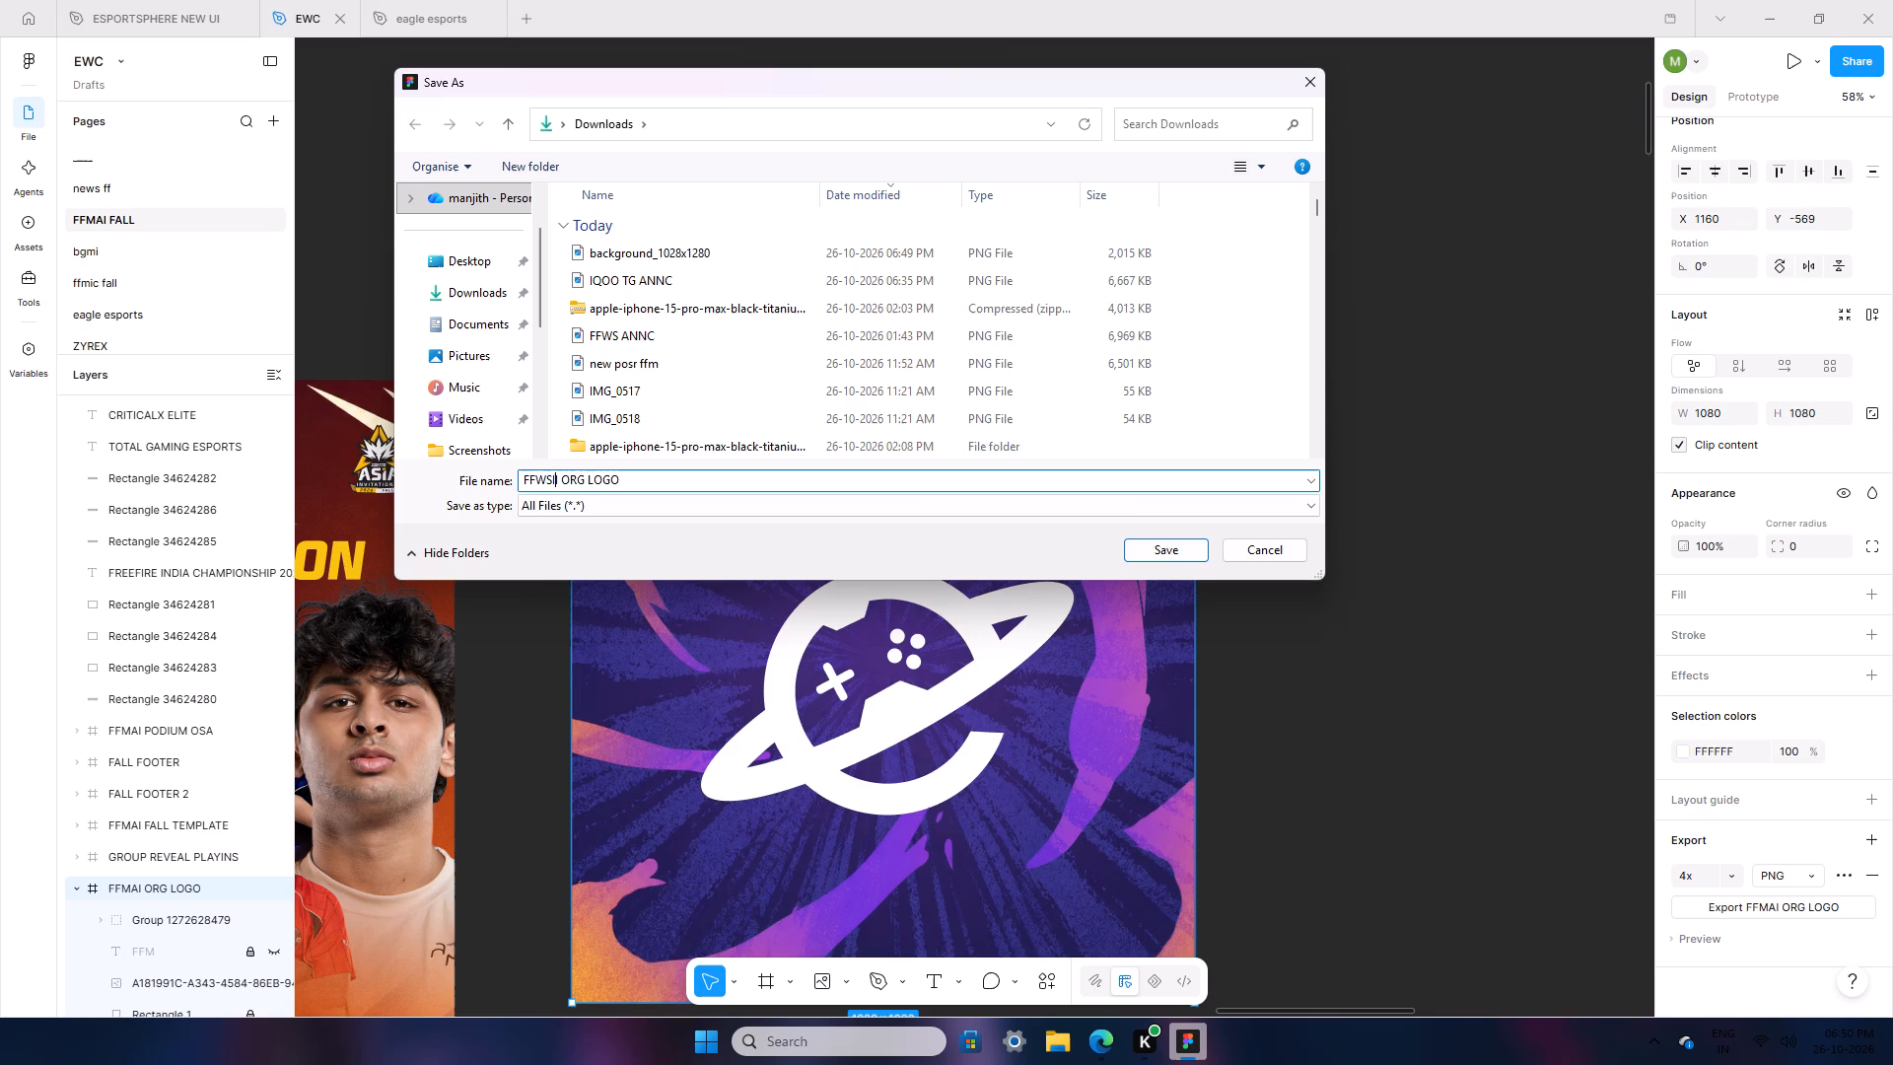
{"action": "left_click", "coordinate": [1179, 546]}
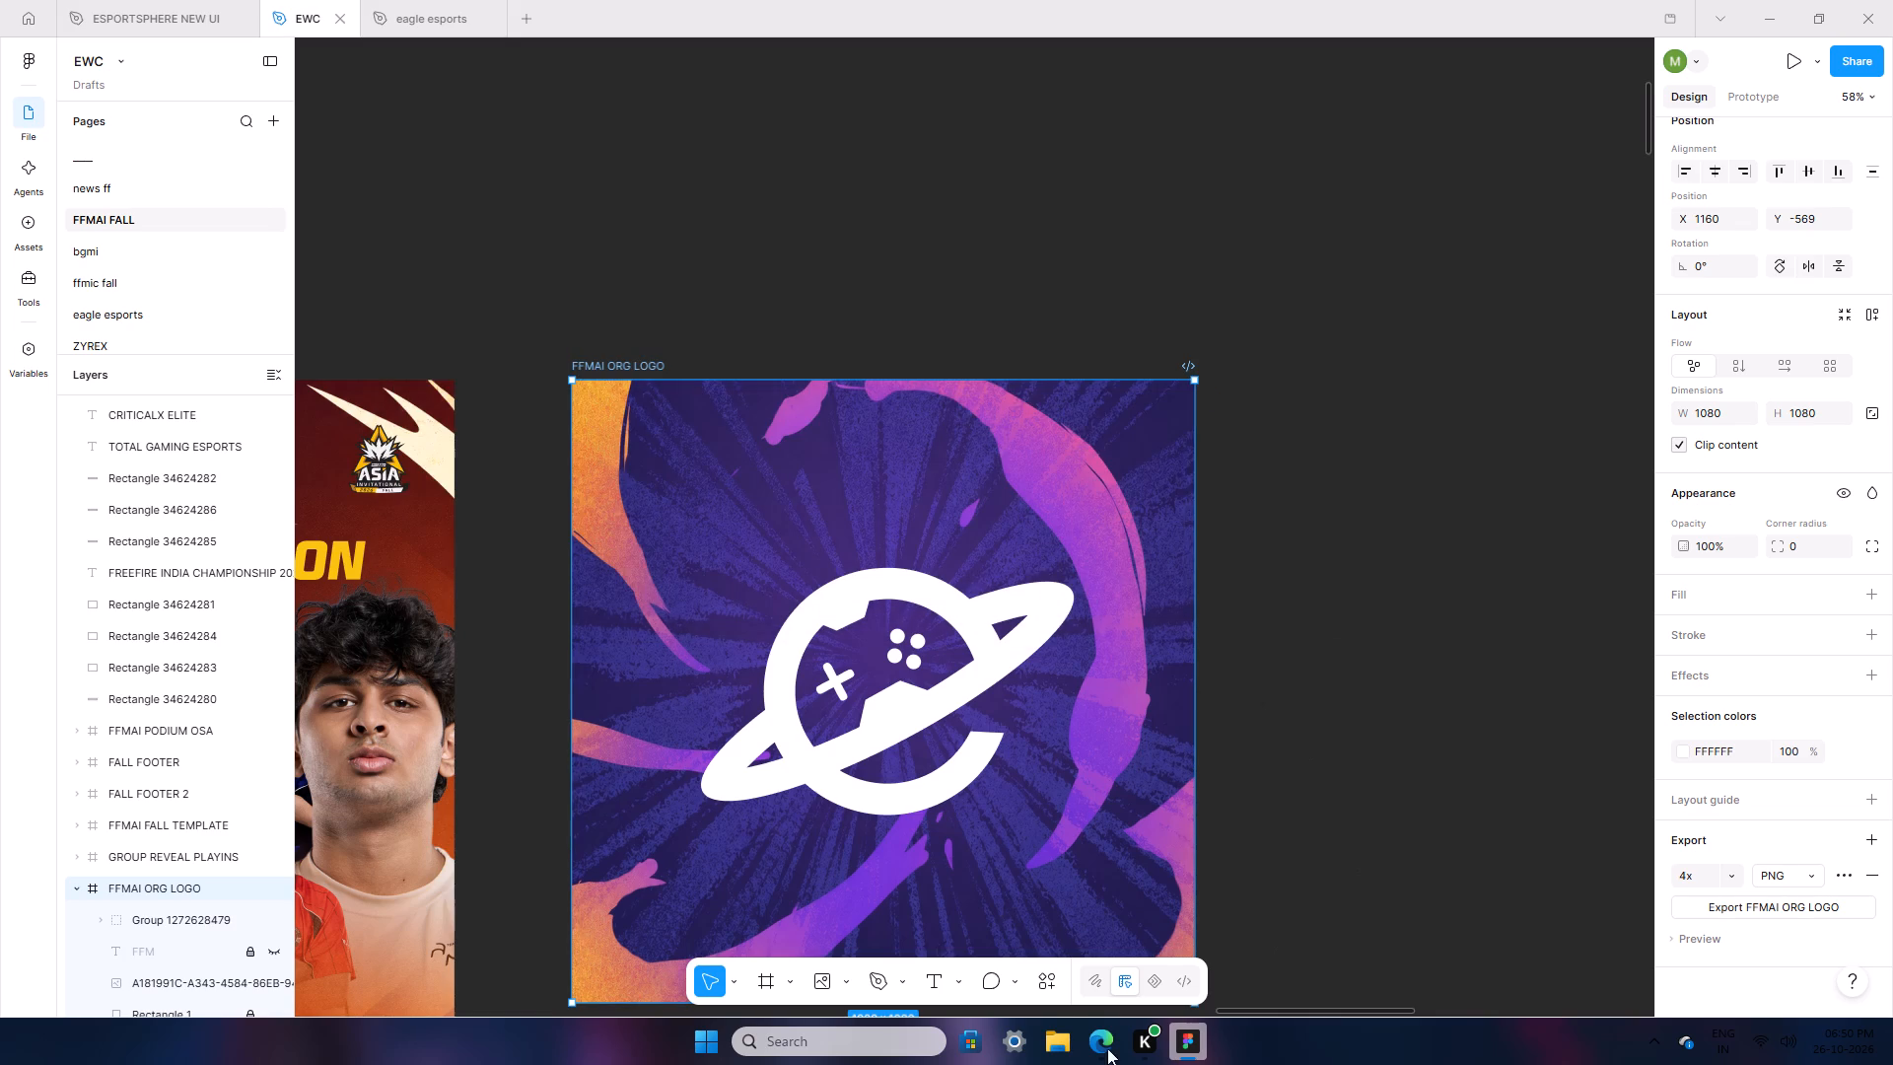